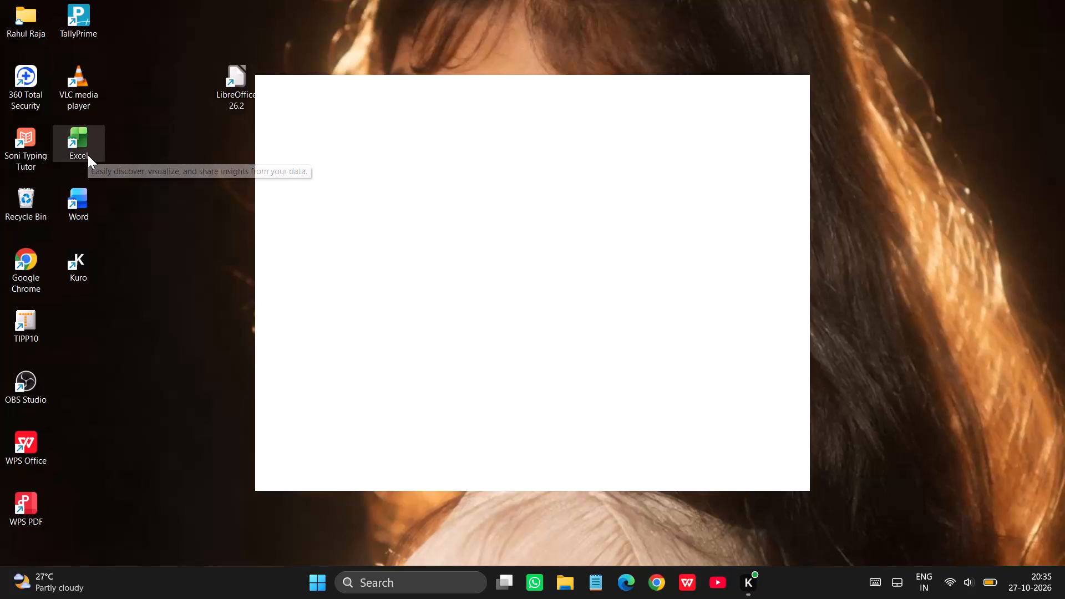
# Start Excel, close the Opera browser window covering it, and open the recent workbook Book1 from the Documents folder.
pyautogui.doubleClick(88, 155)
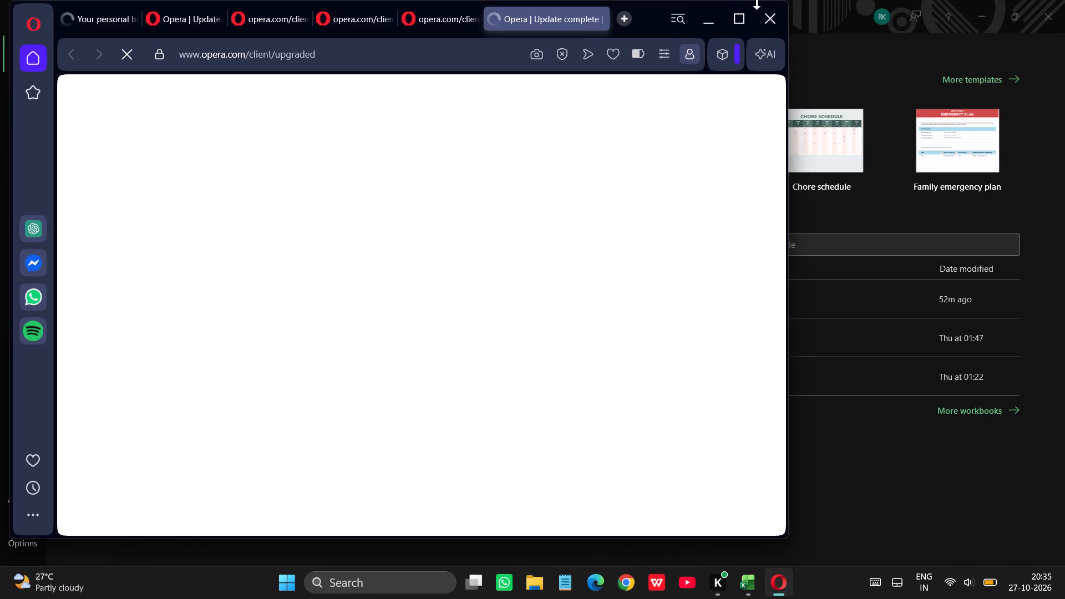
pyautogui.click(770, 14)
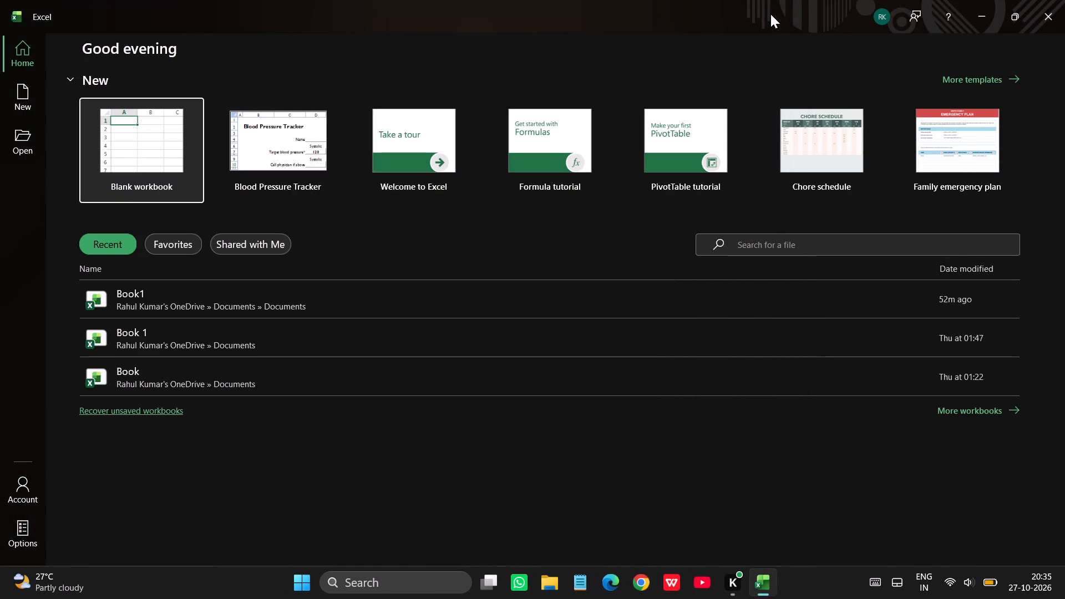
pyautogui.click(179, 303)
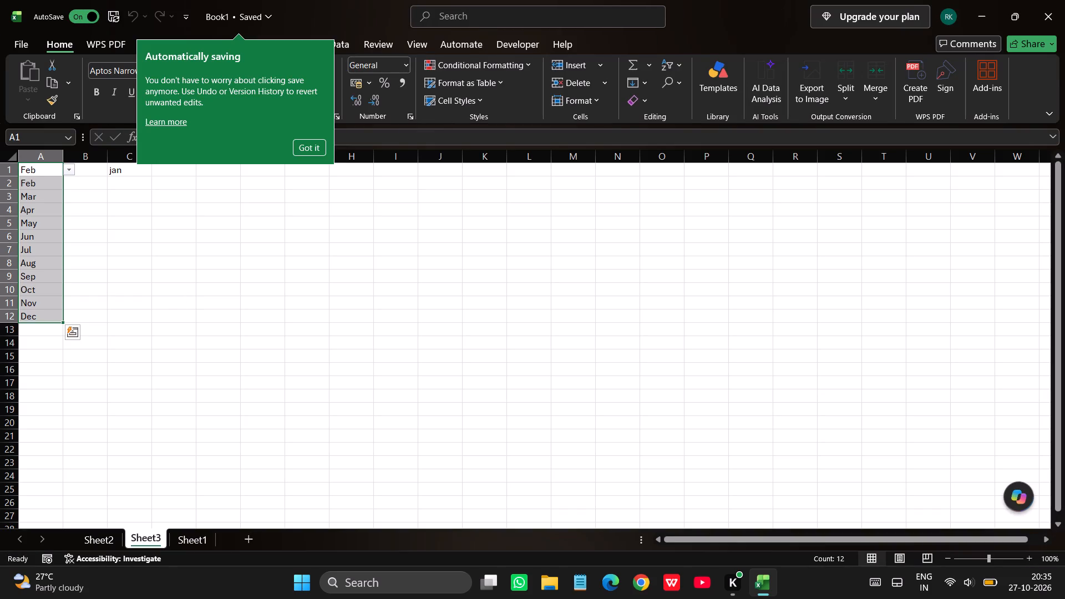
# Select cell A1 containing the first month entry on Sheet3.
pyautogui.click(73, 176)
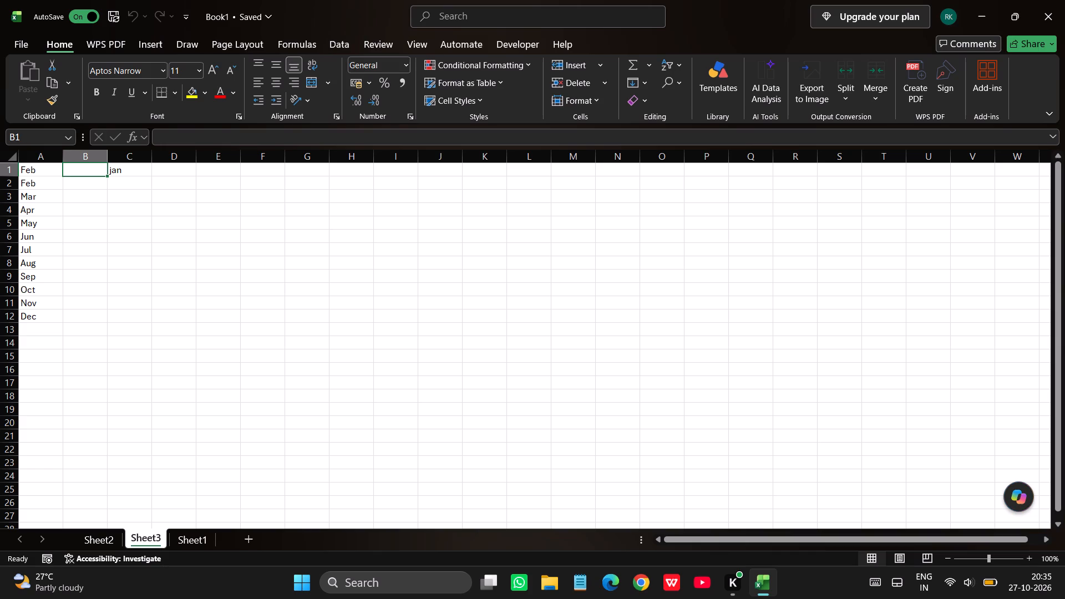
pyautogui.click(48, 172)
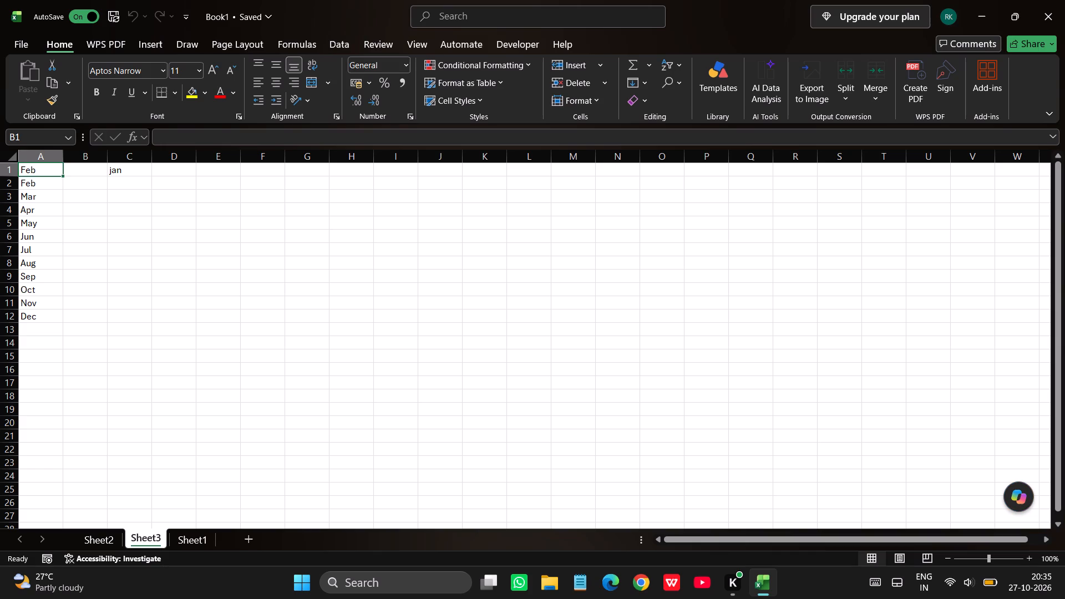
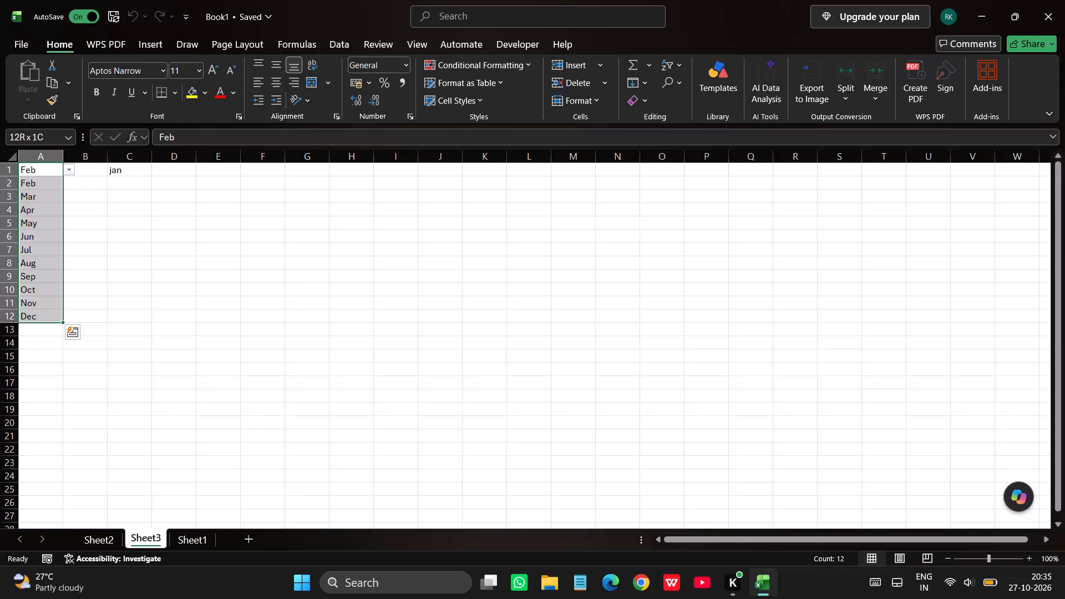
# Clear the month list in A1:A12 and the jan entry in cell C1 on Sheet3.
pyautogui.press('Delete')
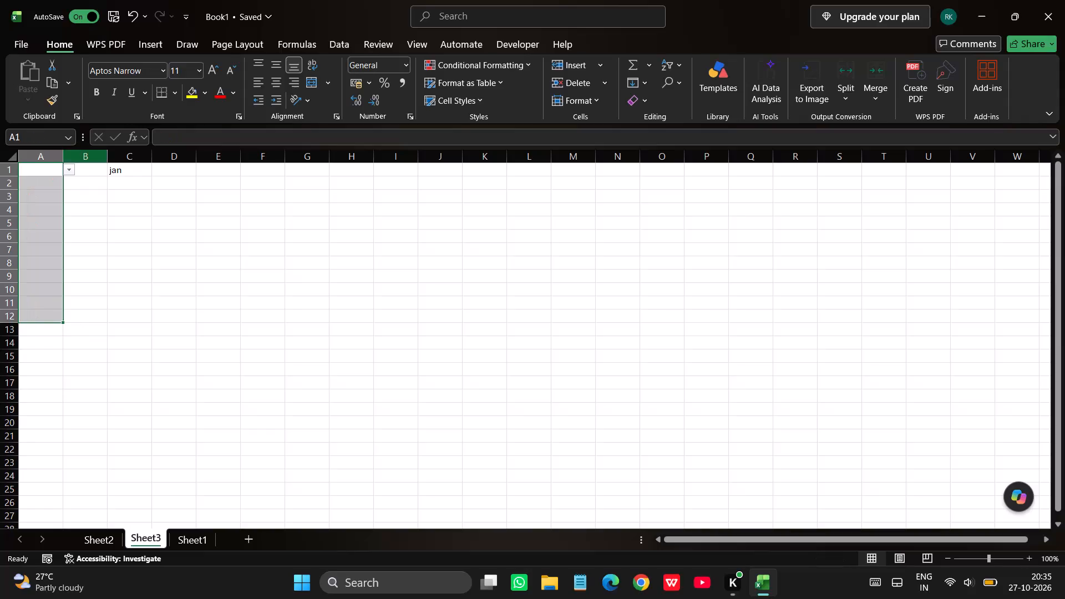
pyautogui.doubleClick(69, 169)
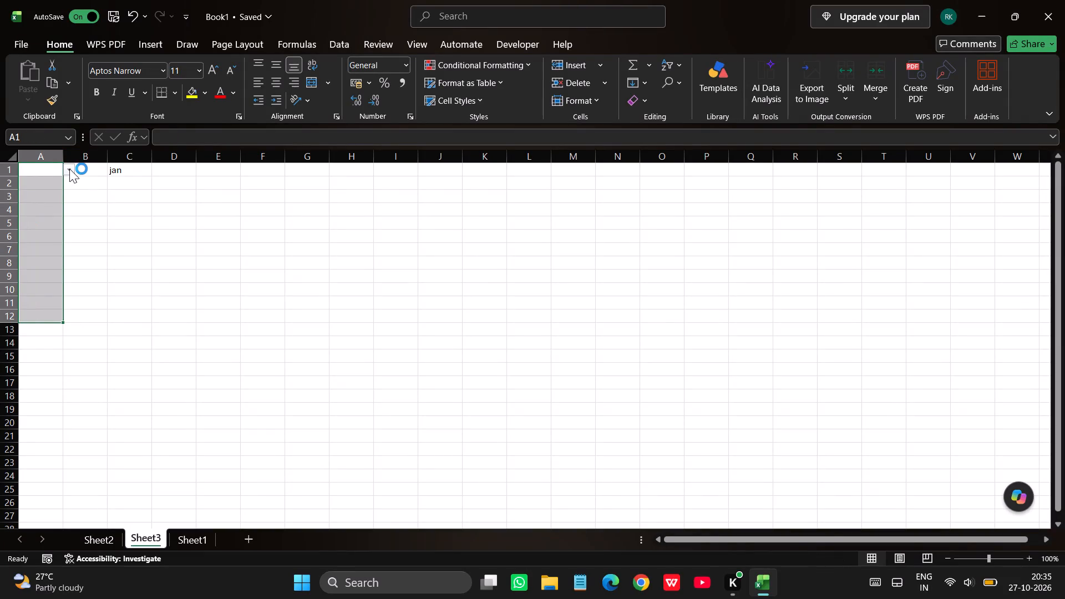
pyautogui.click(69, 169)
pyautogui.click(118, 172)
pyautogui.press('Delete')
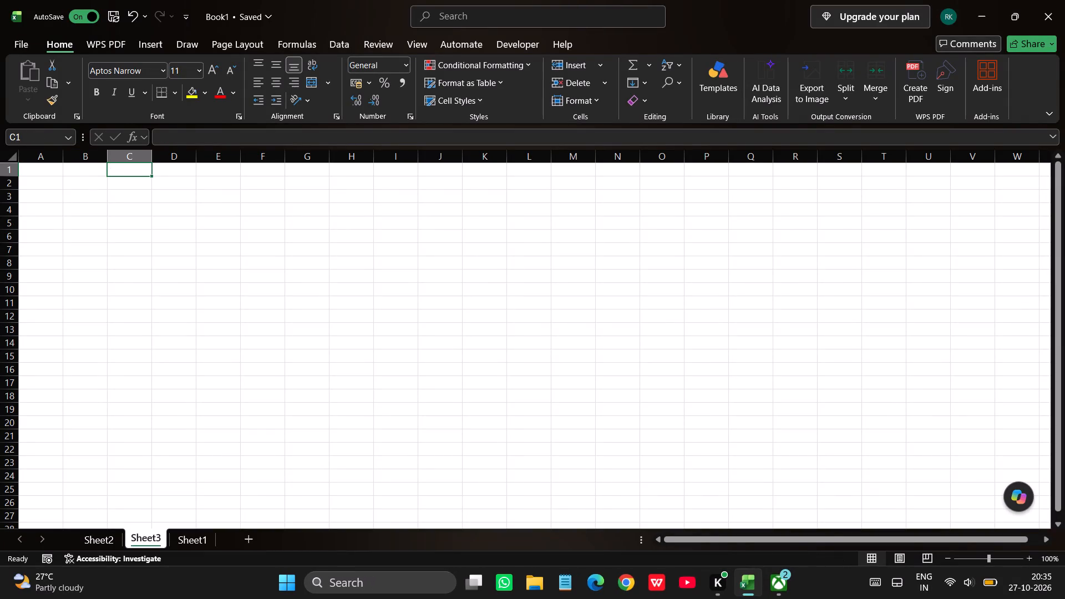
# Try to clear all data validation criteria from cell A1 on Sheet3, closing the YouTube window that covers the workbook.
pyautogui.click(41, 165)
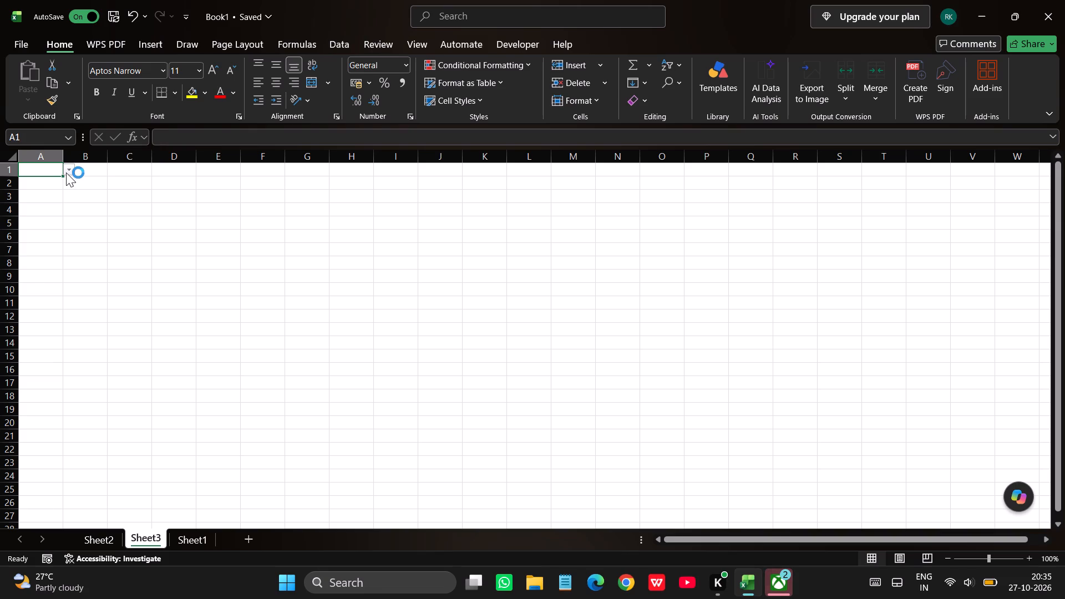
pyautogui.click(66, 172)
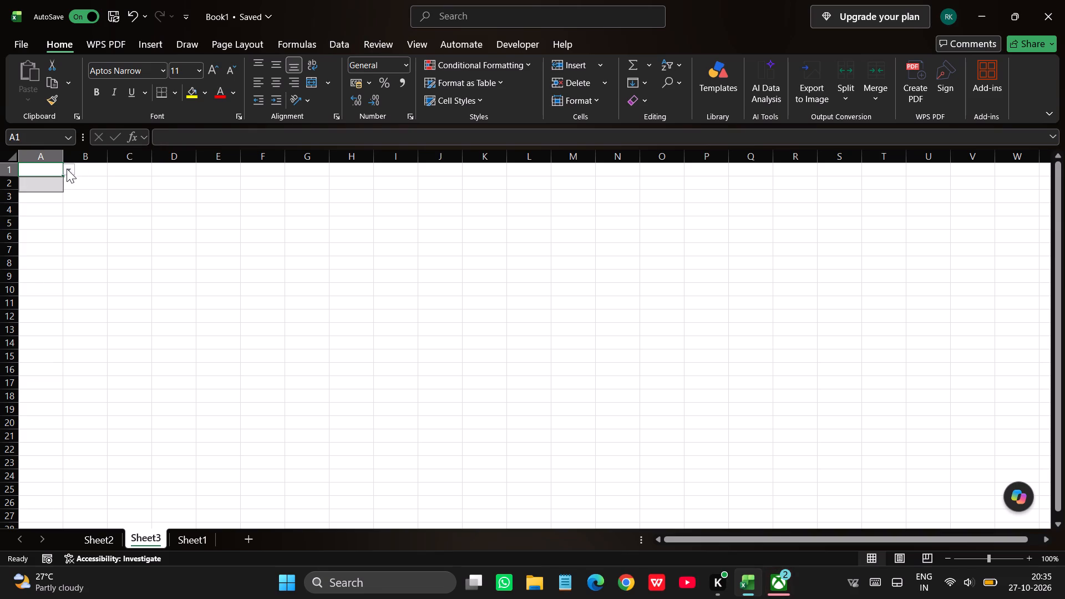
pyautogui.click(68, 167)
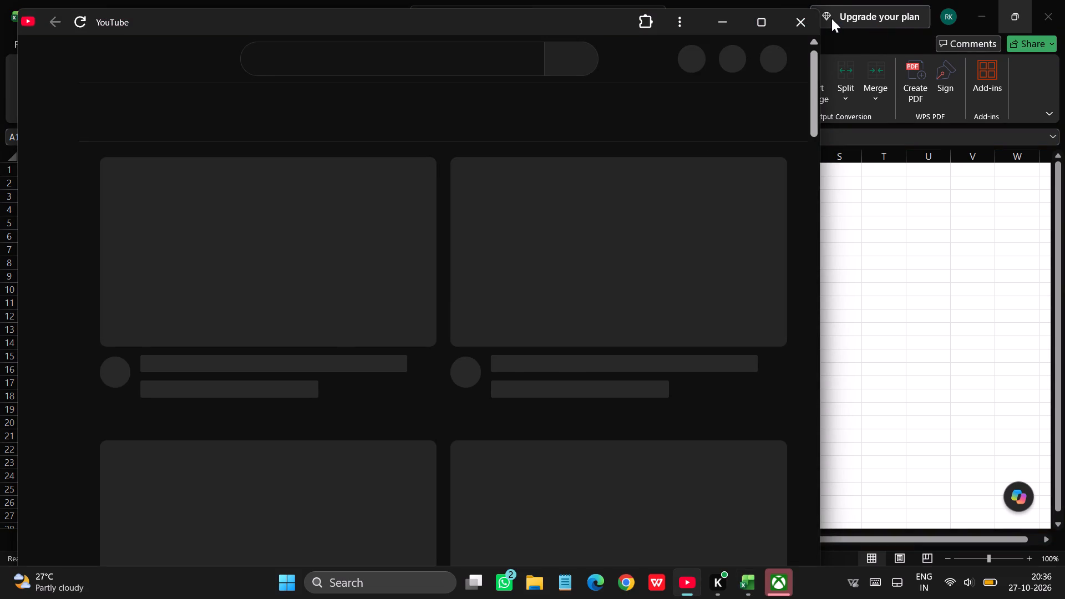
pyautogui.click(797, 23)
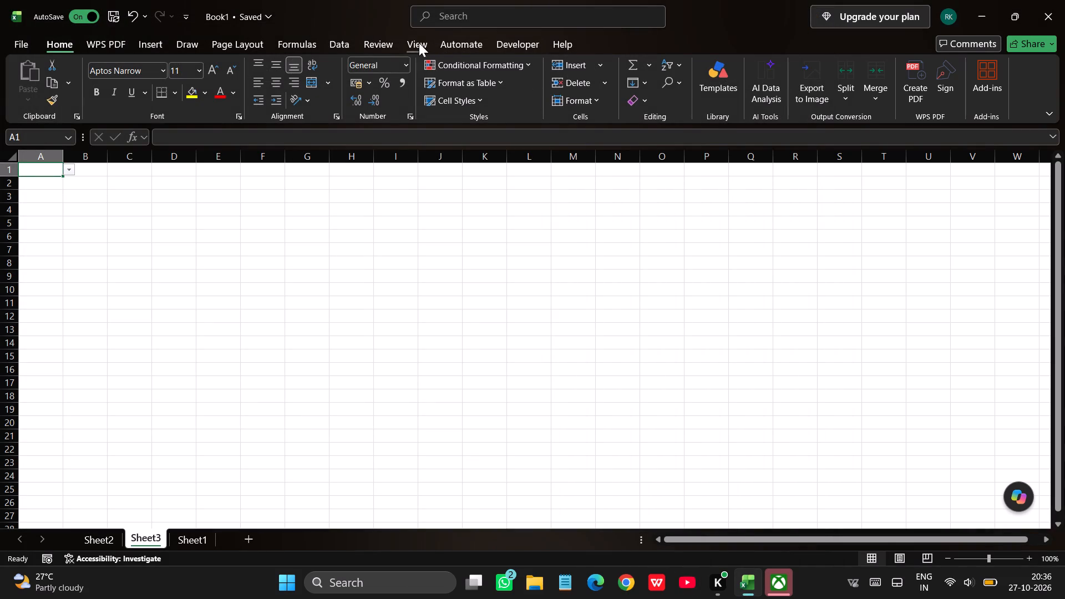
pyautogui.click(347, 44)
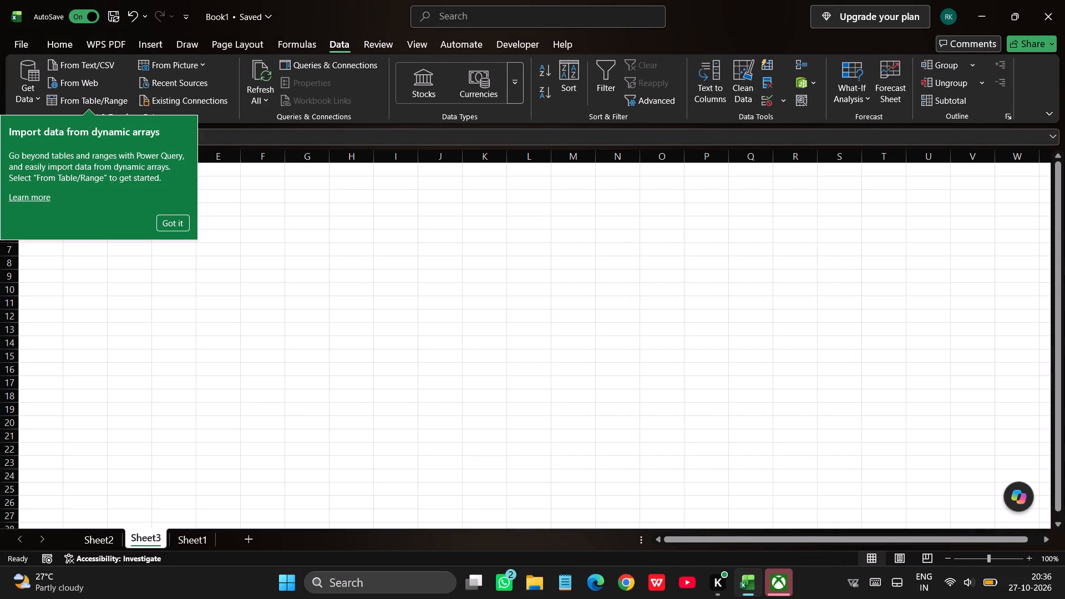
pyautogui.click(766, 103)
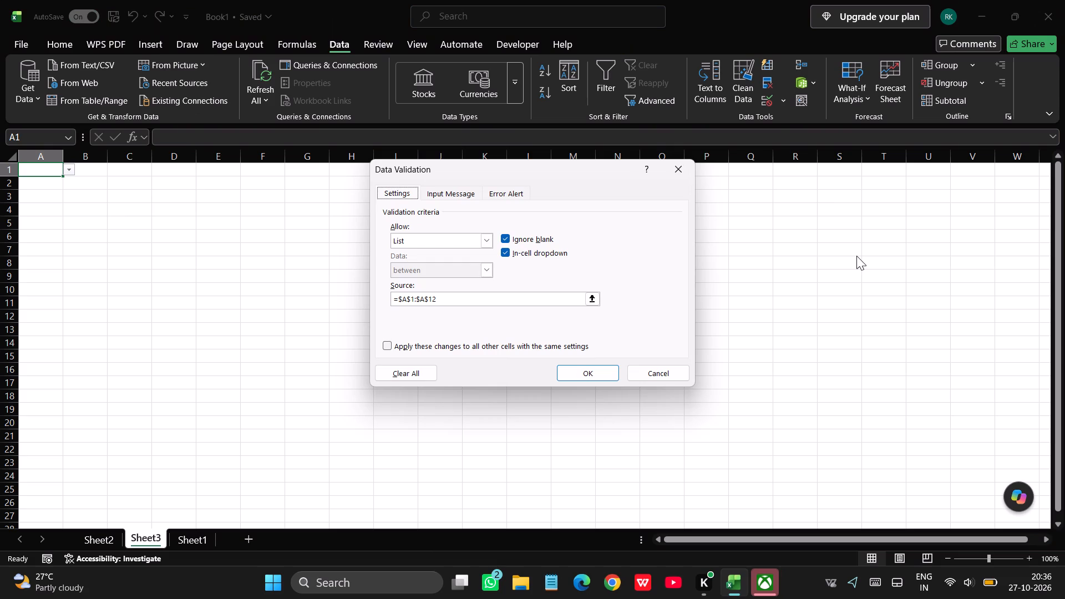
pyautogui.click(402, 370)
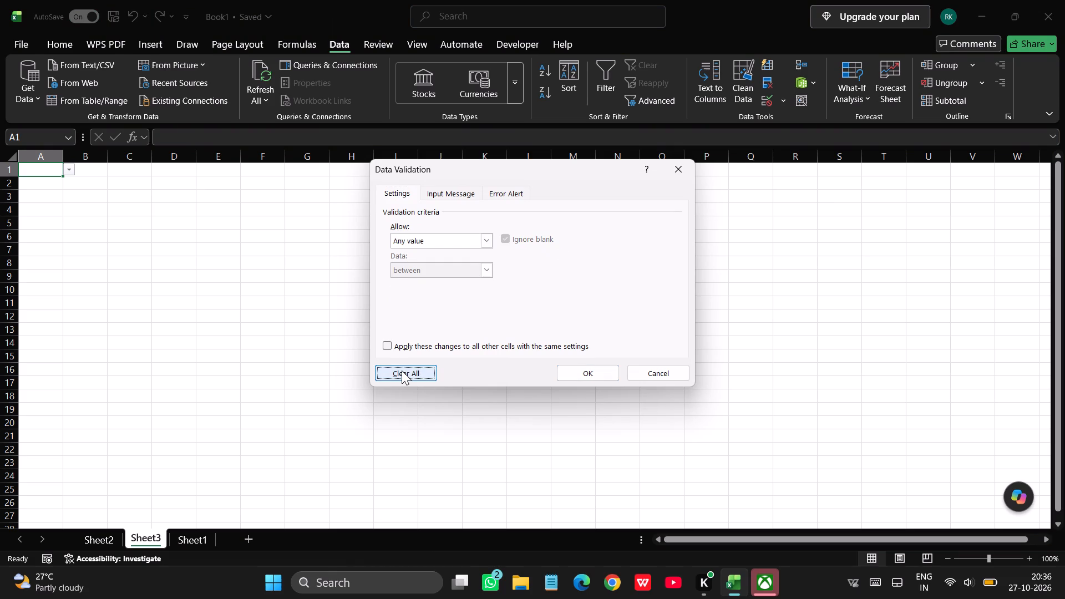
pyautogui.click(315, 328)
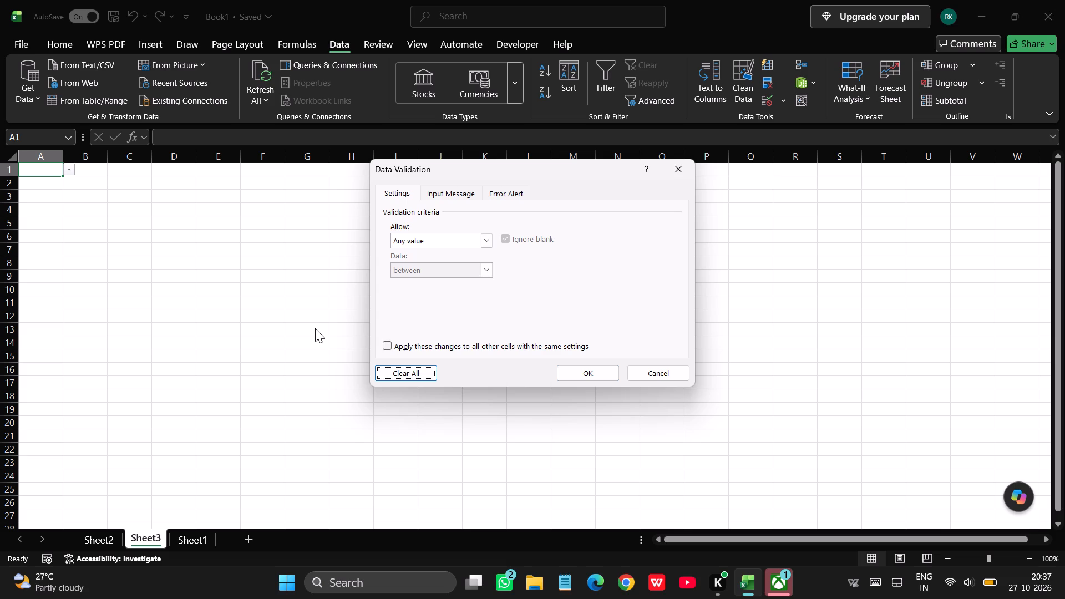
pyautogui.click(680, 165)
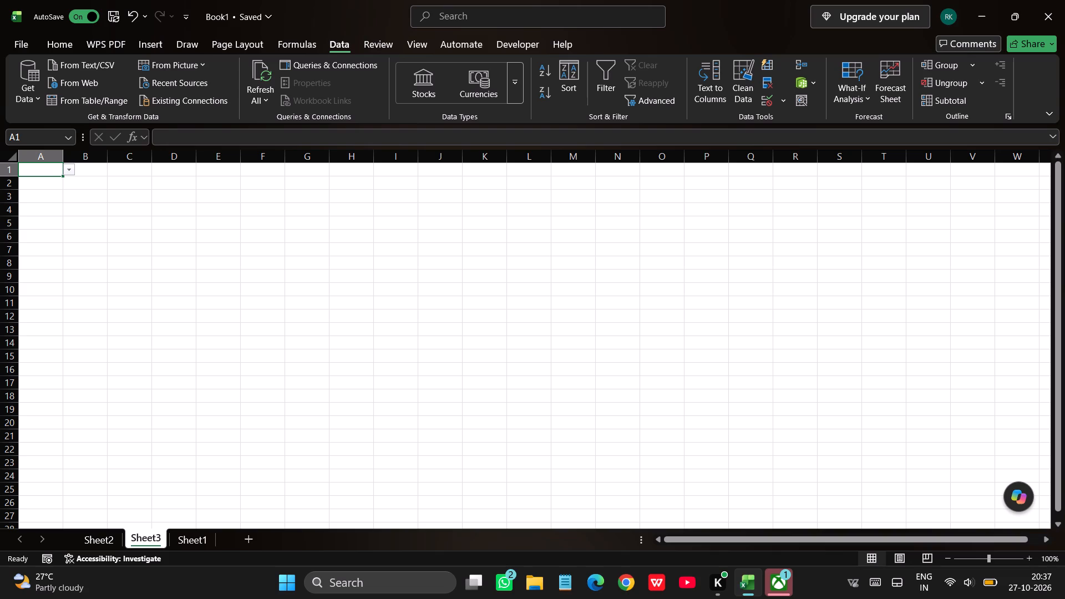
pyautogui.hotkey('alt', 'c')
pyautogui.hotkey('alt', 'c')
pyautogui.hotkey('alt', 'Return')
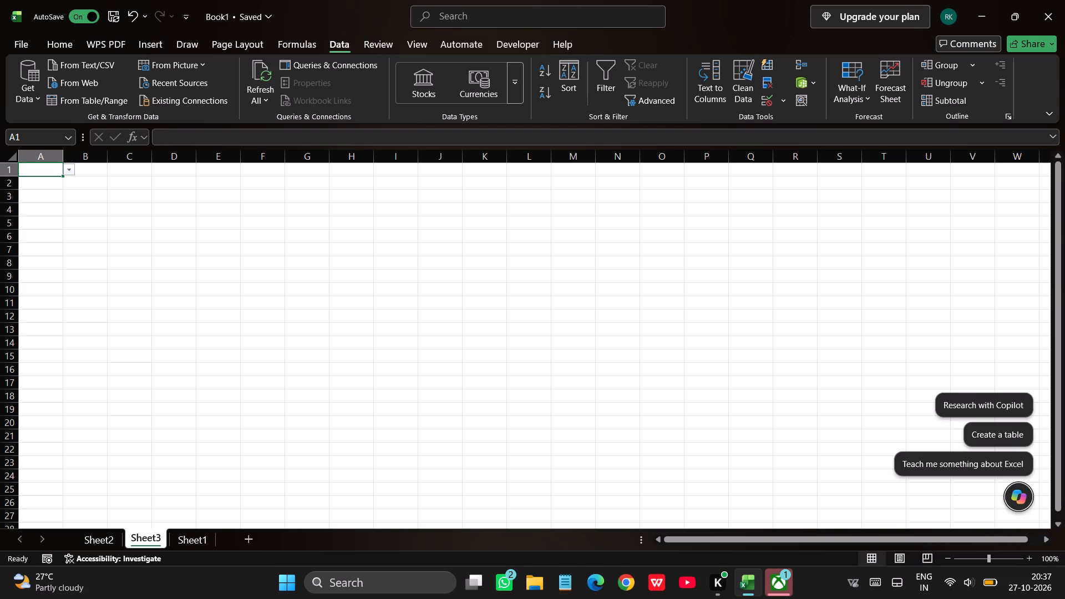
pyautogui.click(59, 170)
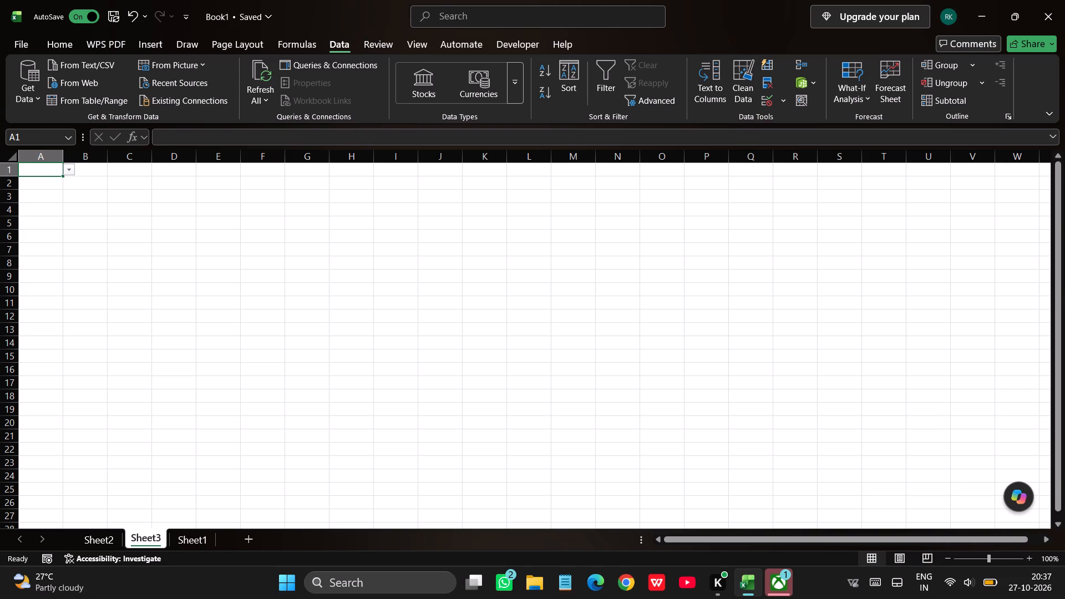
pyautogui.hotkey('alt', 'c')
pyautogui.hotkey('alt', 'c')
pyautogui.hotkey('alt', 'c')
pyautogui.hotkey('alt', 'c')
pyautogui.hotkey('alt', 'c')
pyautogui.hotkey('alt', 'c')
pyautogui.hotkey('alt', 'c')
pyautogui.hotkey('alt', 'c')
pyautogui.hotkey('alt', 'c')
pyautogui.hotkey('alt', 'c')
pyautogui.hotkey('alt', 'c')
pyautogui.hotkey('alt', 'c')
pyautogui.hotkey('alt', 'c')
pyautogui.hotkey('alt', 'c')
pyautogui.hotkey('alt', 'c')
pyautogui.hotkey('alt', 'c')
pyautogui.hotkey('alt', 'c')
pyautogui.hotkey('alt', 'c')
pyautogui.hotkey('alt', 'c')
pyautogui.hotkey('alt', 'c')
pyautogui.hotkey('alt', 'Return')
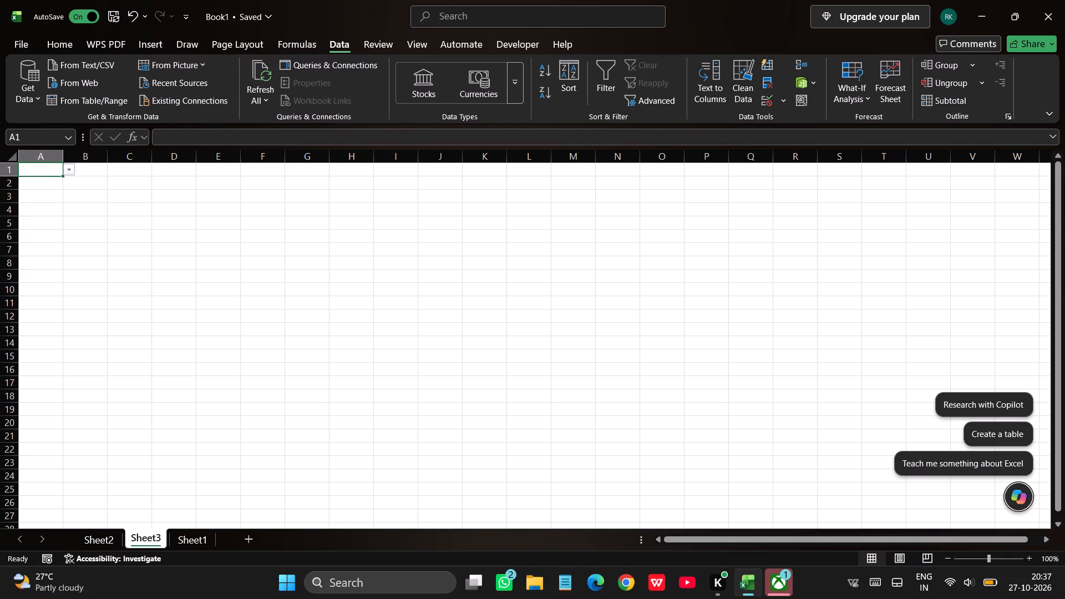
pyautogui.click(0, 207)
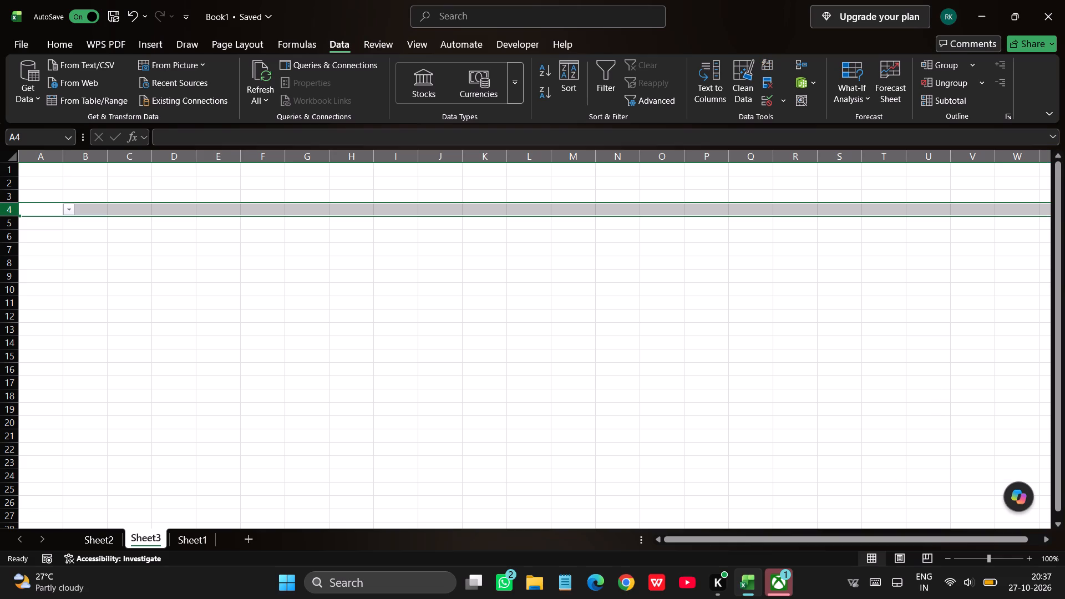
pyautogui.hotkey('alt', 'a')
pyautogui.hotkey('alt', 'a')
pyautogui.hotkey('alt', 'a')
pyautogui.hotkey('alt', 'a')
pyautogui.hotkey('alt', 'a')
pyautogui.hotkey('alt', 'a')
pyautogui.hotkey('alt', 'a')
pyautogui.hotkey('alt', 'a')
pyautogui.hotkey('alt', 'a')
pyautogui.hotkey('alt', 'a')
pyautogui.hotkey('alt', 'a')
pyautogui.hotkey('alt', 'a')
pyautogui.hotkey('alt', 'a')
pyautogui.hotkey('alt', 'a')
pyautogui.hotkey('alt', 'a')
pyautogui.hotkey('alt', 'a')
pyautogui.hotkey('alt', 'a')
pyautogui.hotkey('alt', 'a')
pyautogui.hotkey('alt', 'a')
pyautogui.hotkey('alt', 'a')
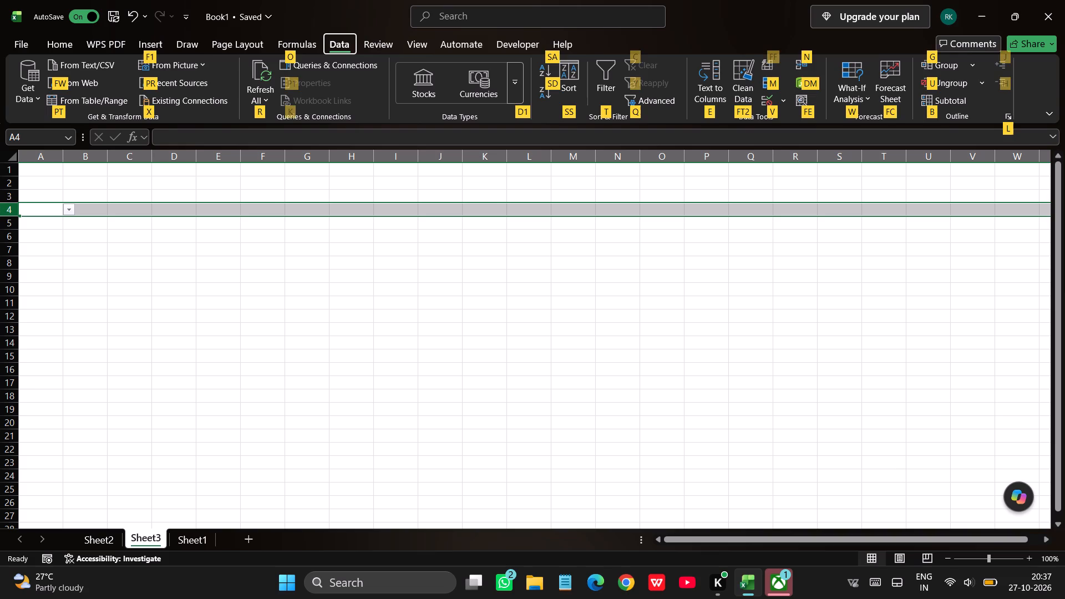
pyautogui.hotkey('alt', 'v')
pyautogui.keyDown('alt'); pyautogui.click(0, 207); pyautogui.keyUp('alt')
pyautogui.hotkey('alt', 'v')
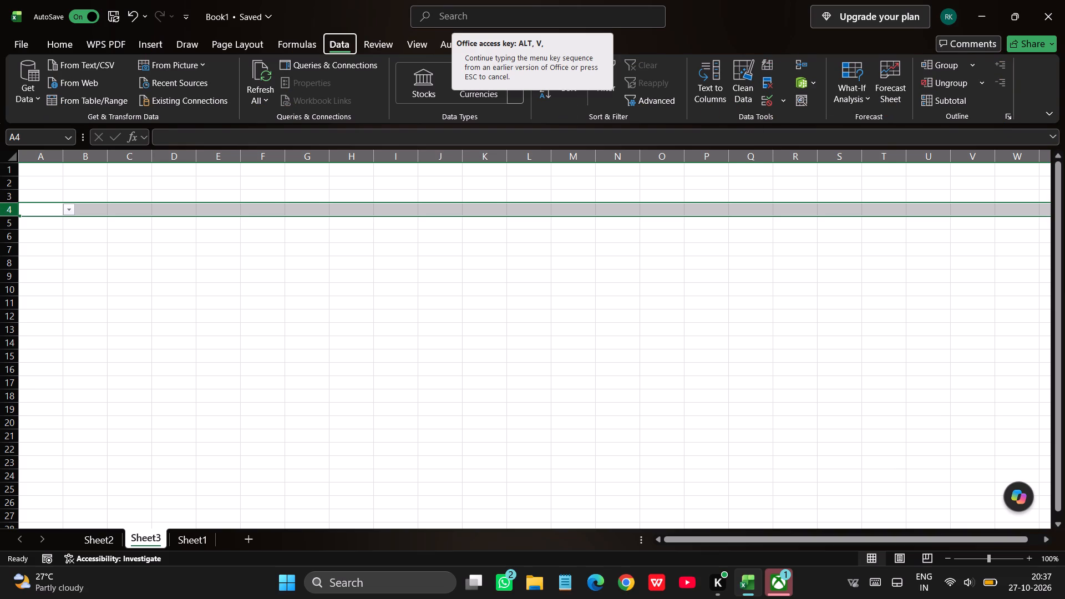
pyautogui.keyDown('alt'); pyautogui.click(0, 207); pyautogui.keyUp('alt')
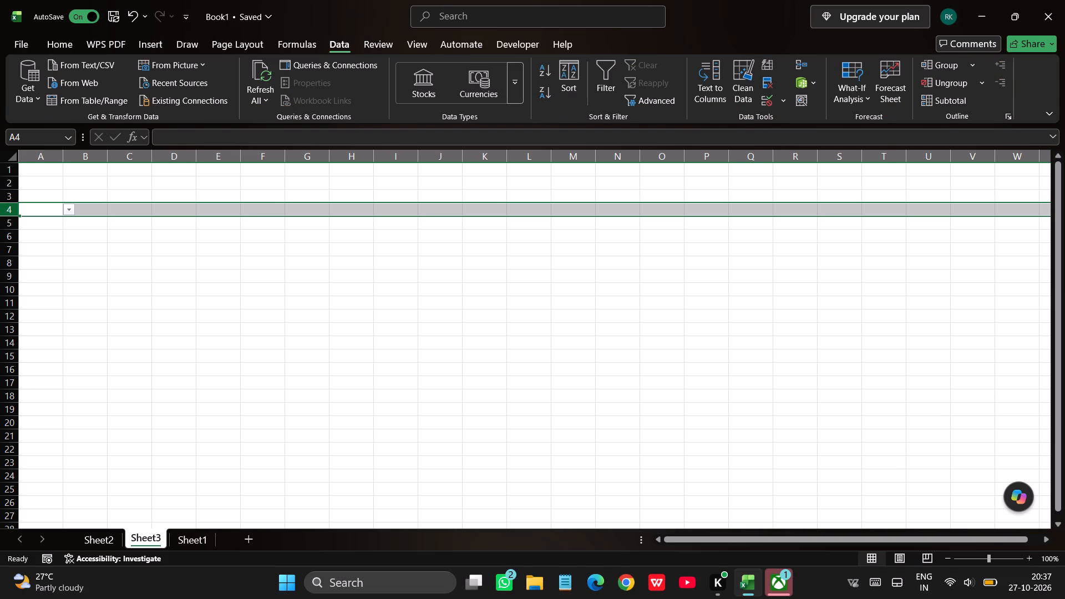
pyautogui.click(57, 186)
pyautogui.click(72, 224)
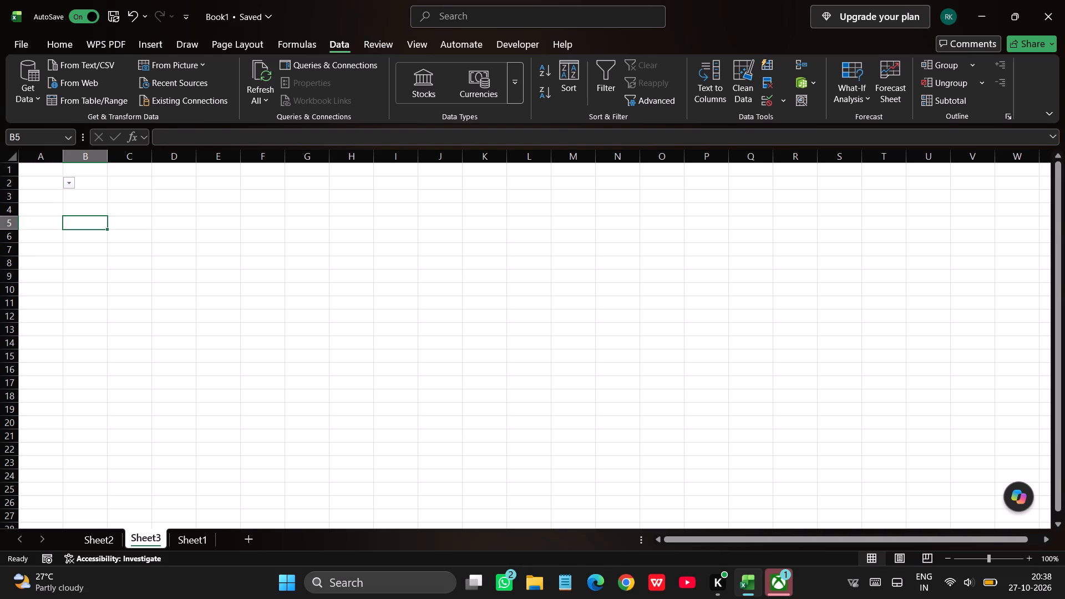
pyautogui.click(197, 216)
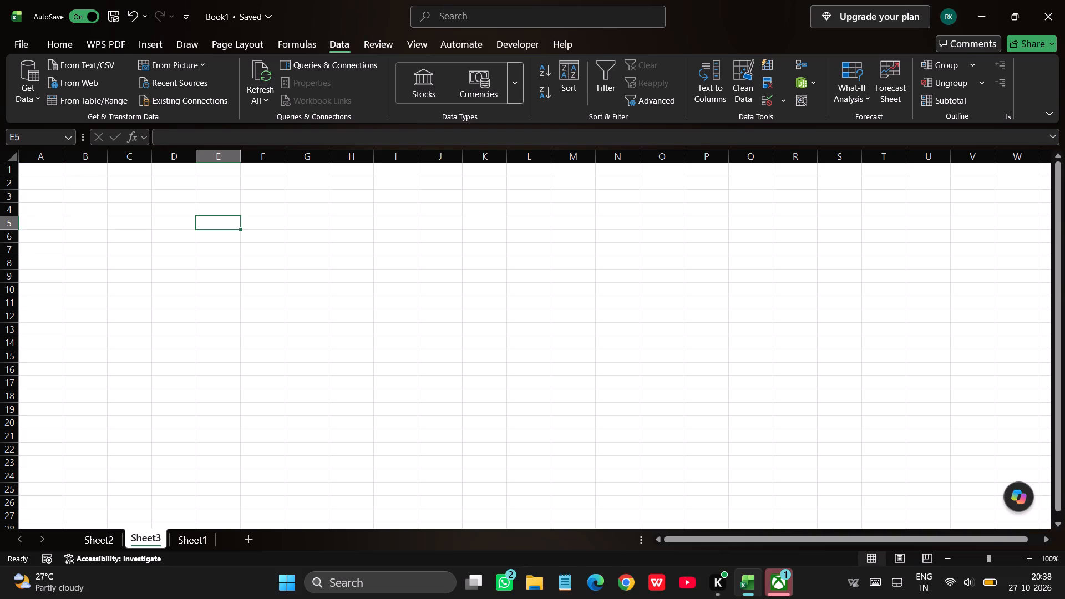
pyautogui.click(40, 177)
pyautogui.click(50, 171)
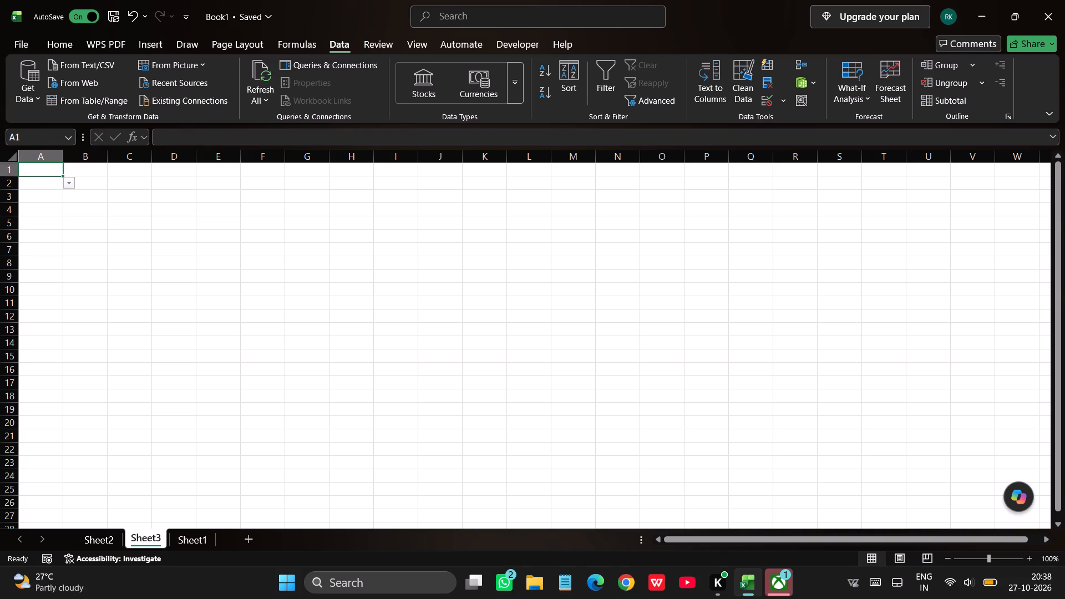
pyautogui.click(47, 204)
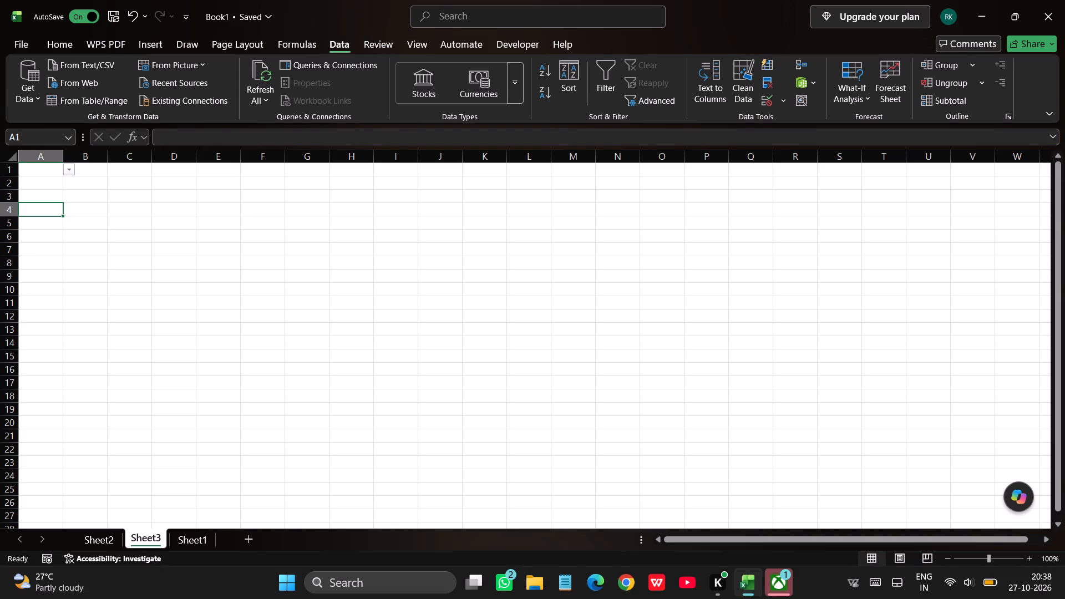
# Delete the worksheet Sheet3 from the workbook.
pyautogui.rightClick(149, 539)
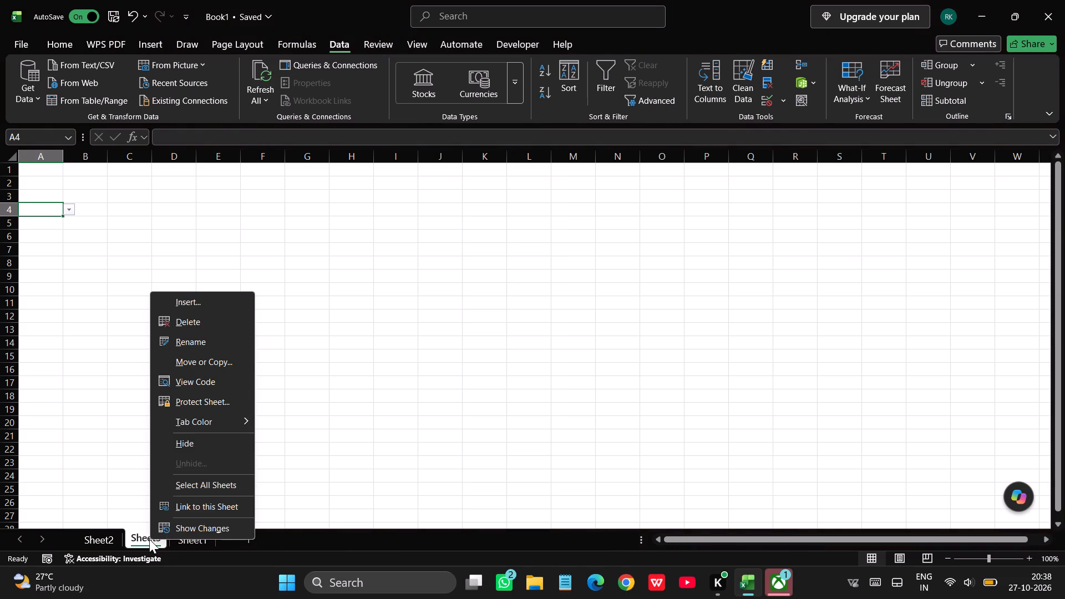
pyautogui.click(191, 328)
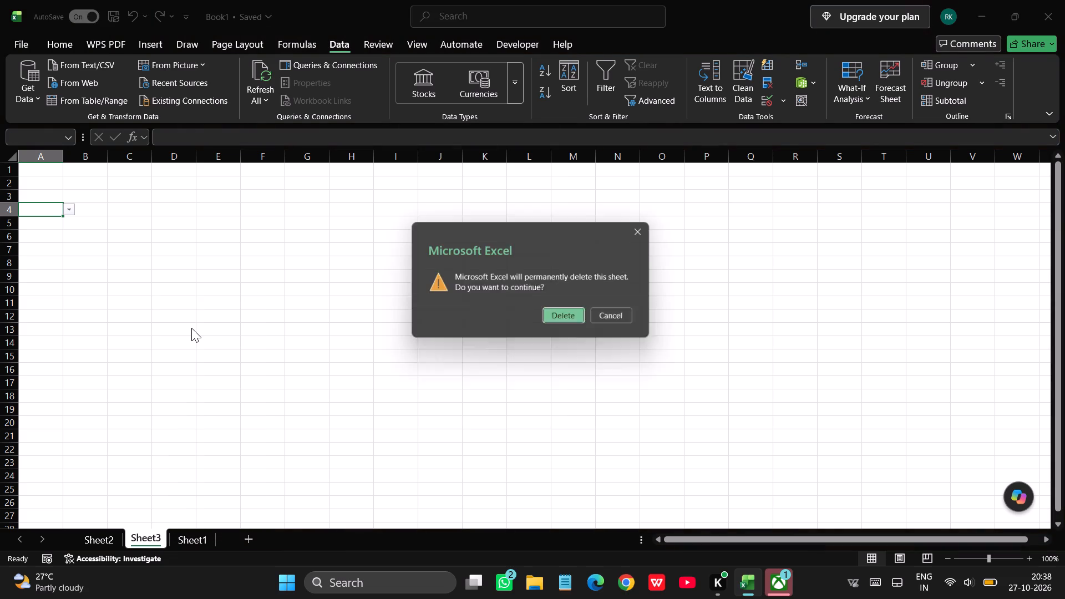
pyautogui.click(562, 316)
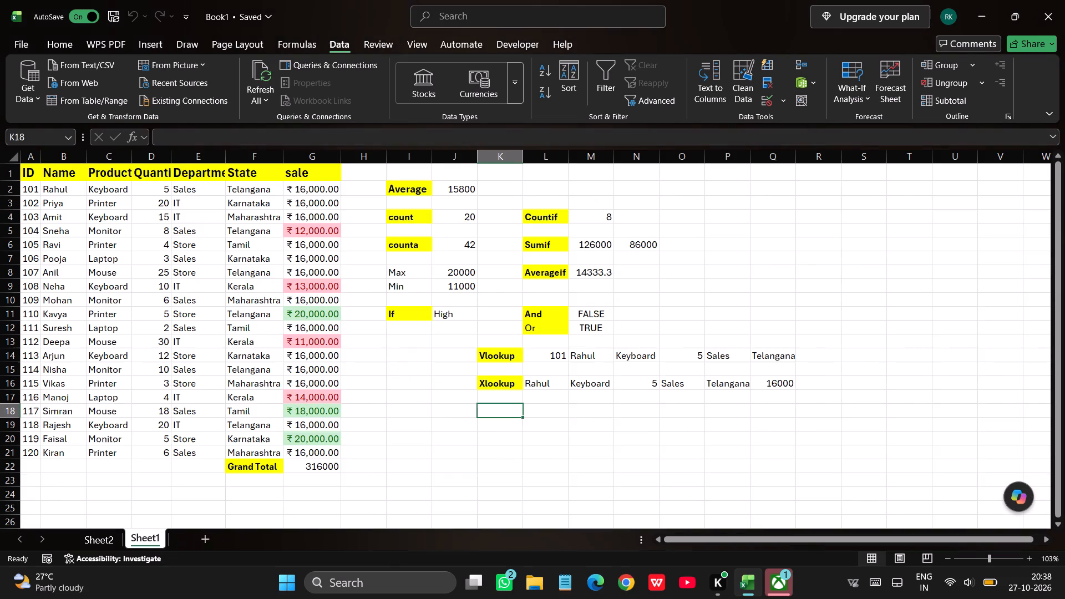
# Move Sheet2, which holds the pivot table and chart, after Sheet1 in the sheet order.
pyautogui.click(100, 537)
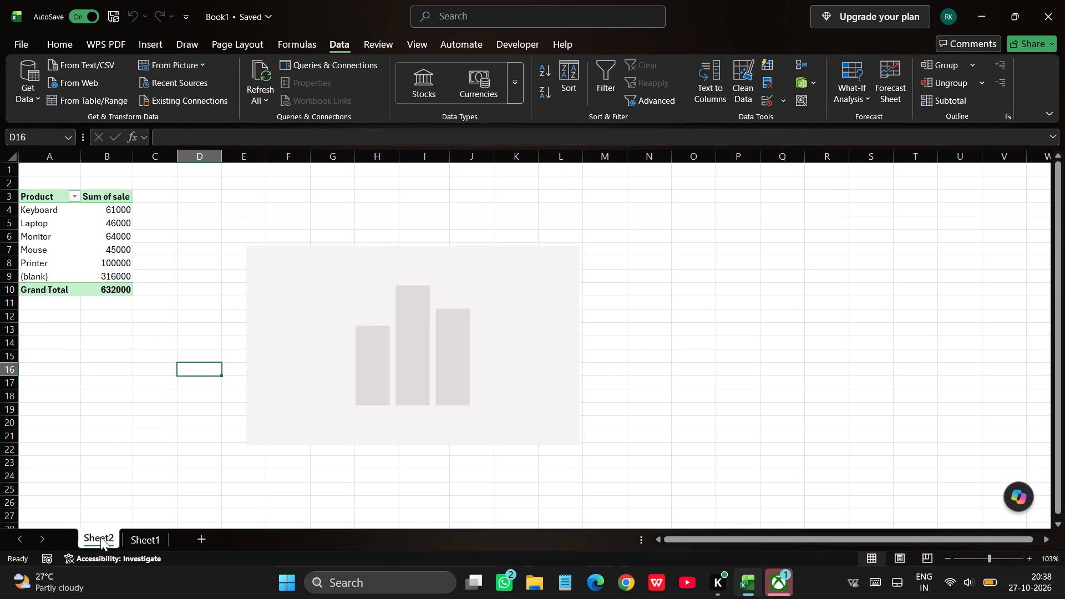
pyautogui.moveTo(100, 537); pyautogui.dragTo(104, 527)
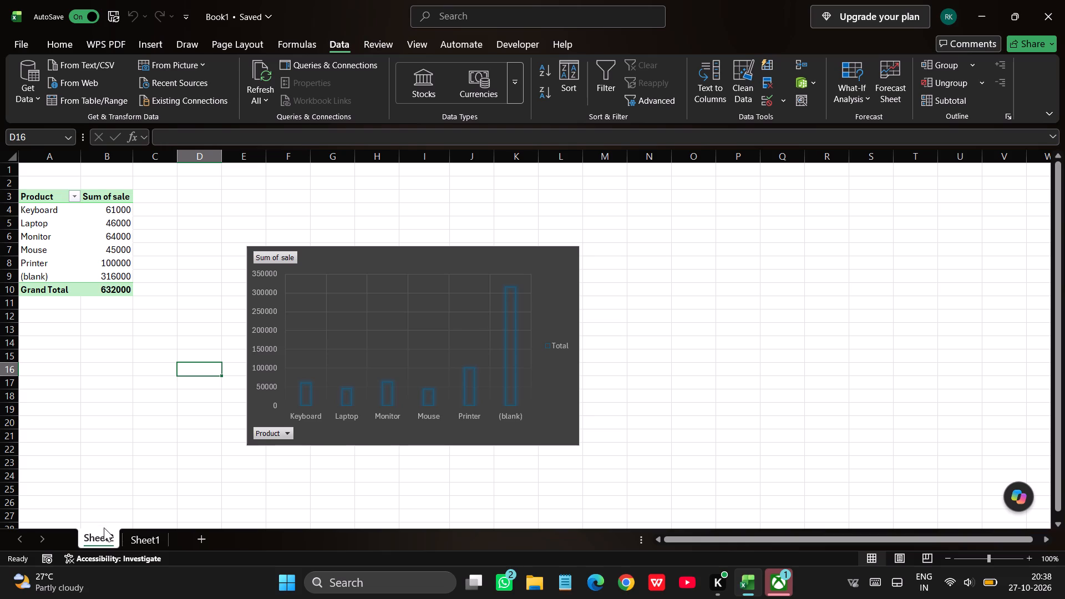
pyautogui.moveTo(104, 527); pyautogui.dragTo(171, 540)
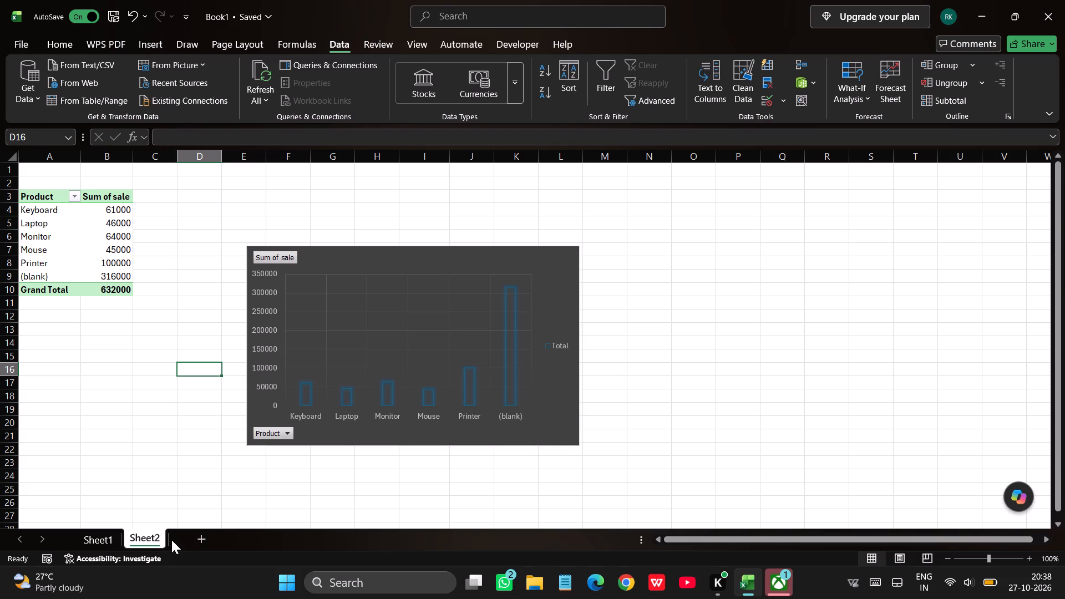
# Add a new blank worksheet after Sheet2.
pyautogui.click(204, 535)
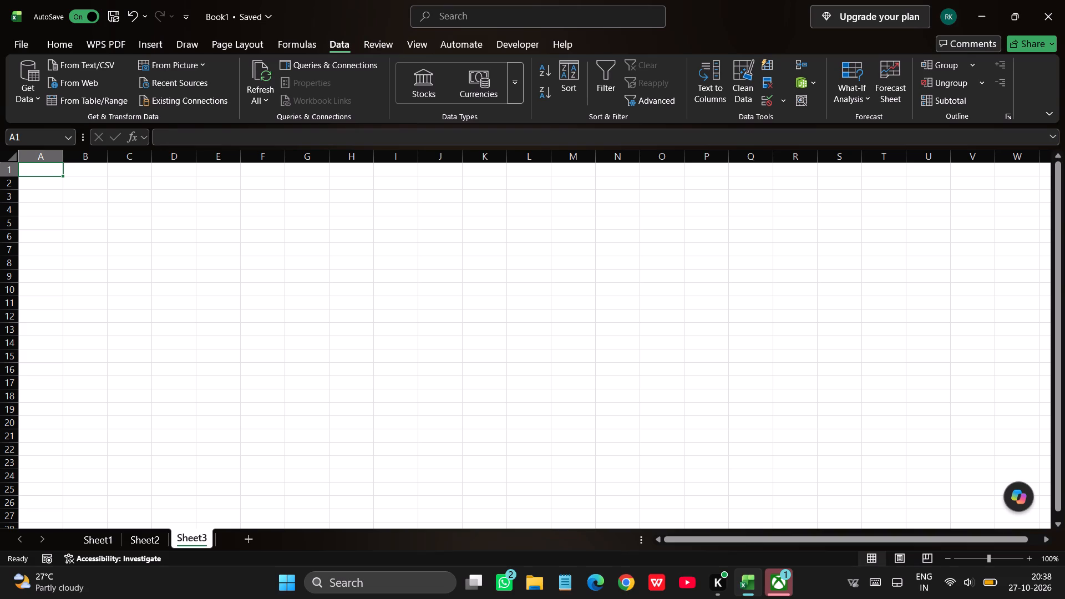
# Enter EMP001 in cell A9 of the new worksheet.
pyautogui.click(33, 280)
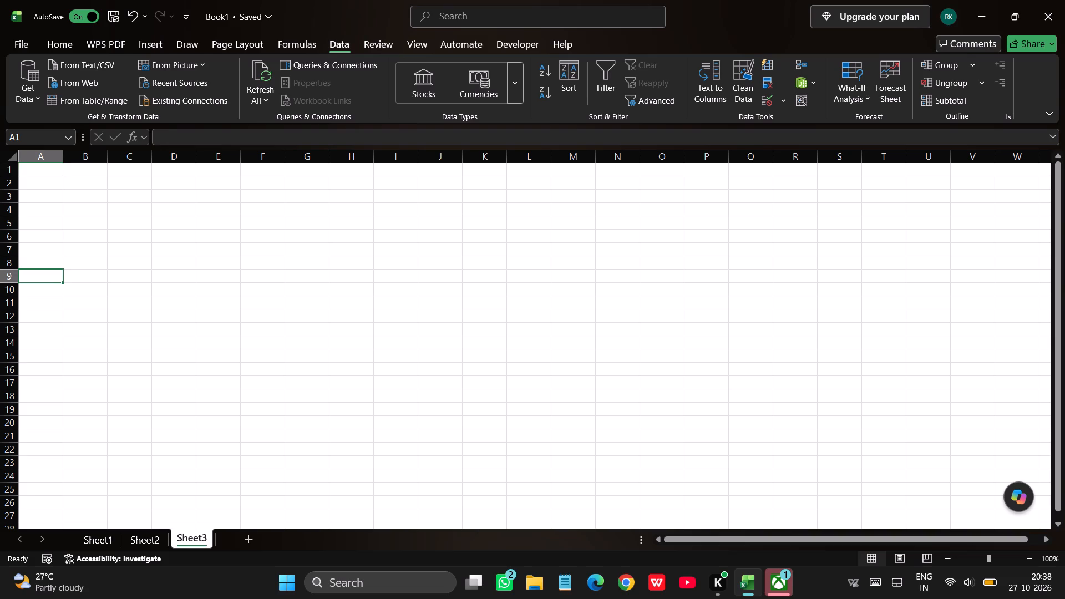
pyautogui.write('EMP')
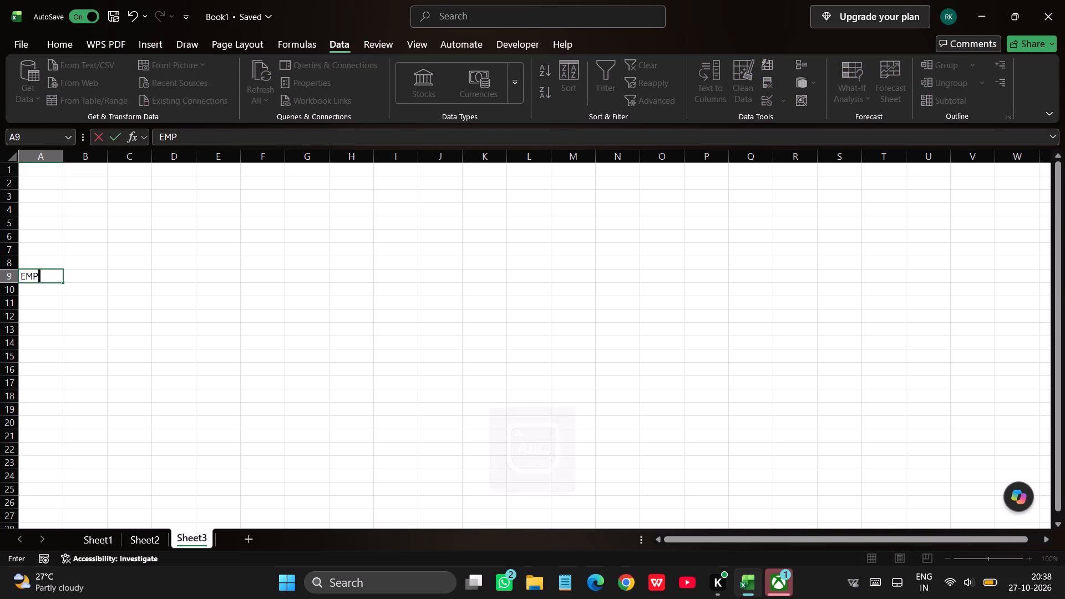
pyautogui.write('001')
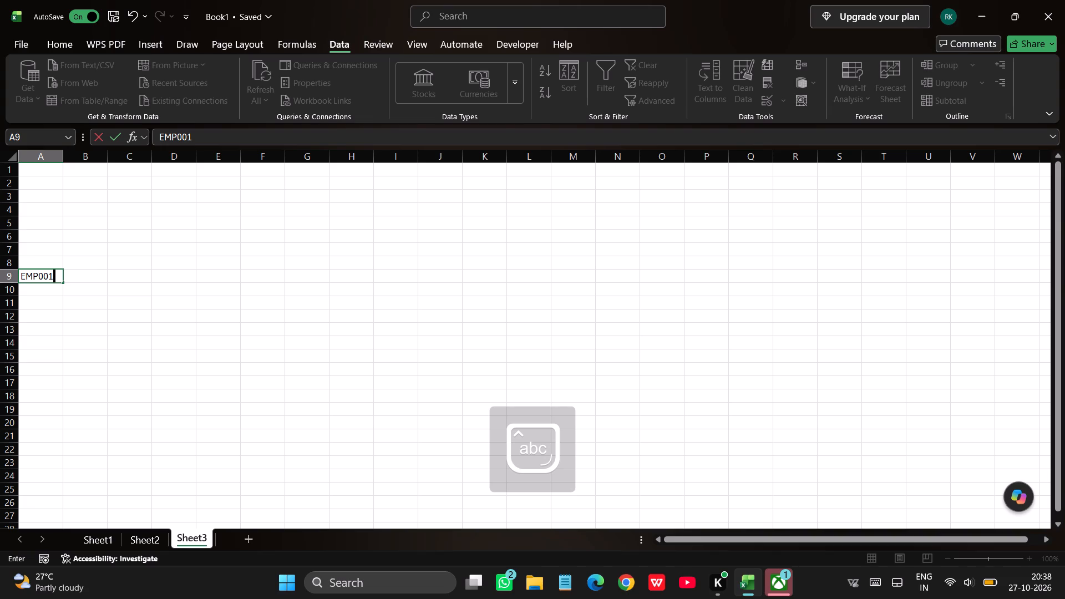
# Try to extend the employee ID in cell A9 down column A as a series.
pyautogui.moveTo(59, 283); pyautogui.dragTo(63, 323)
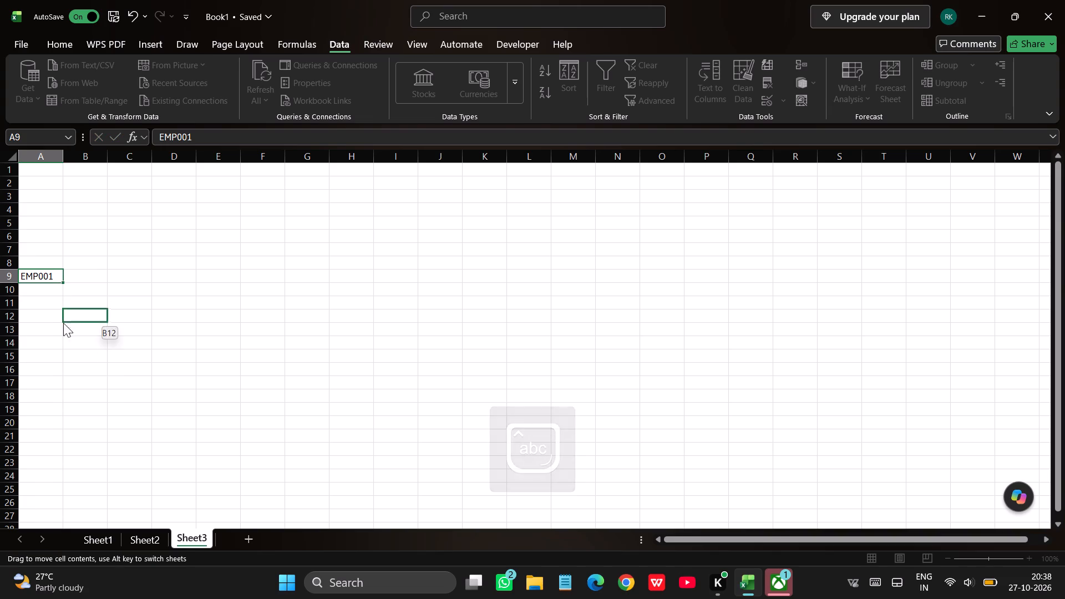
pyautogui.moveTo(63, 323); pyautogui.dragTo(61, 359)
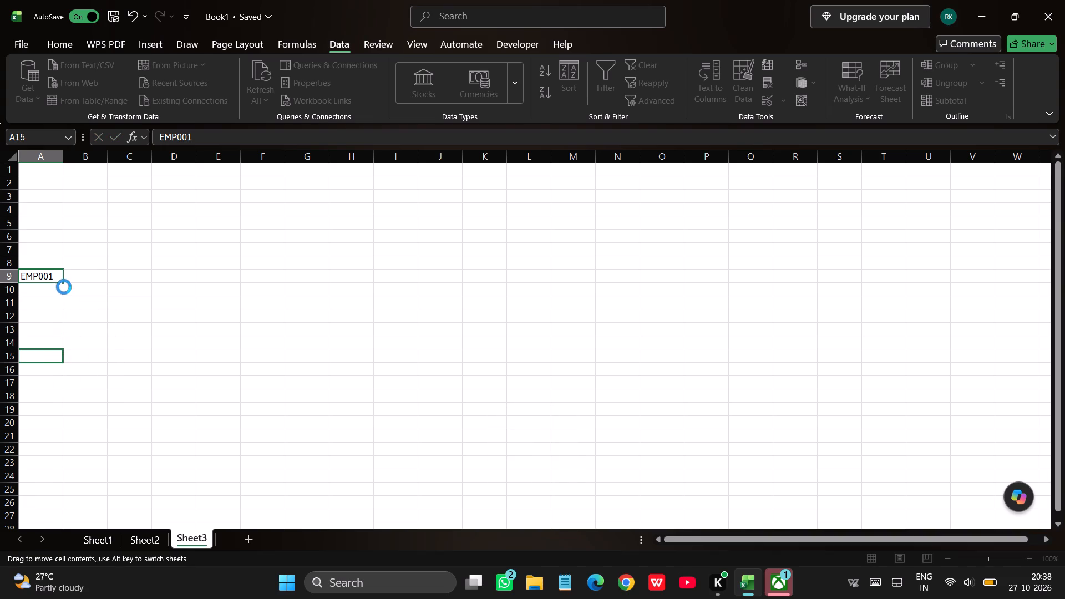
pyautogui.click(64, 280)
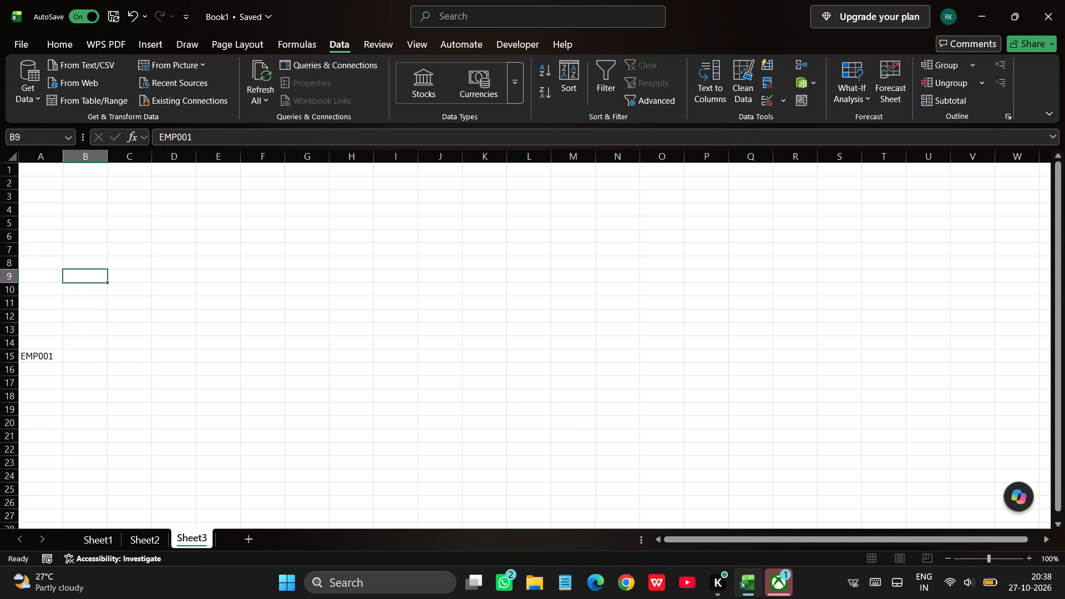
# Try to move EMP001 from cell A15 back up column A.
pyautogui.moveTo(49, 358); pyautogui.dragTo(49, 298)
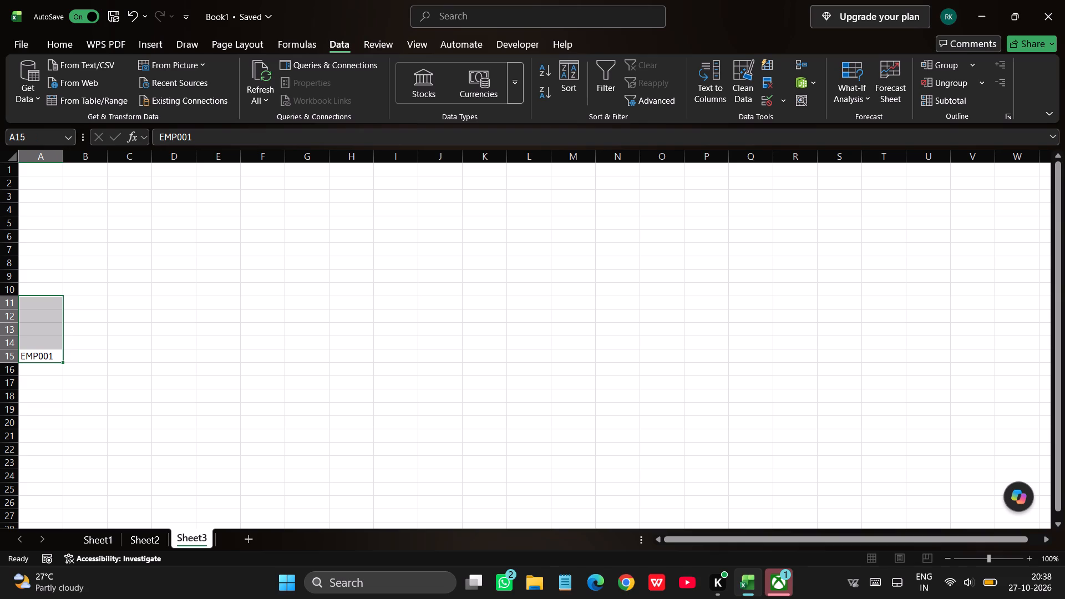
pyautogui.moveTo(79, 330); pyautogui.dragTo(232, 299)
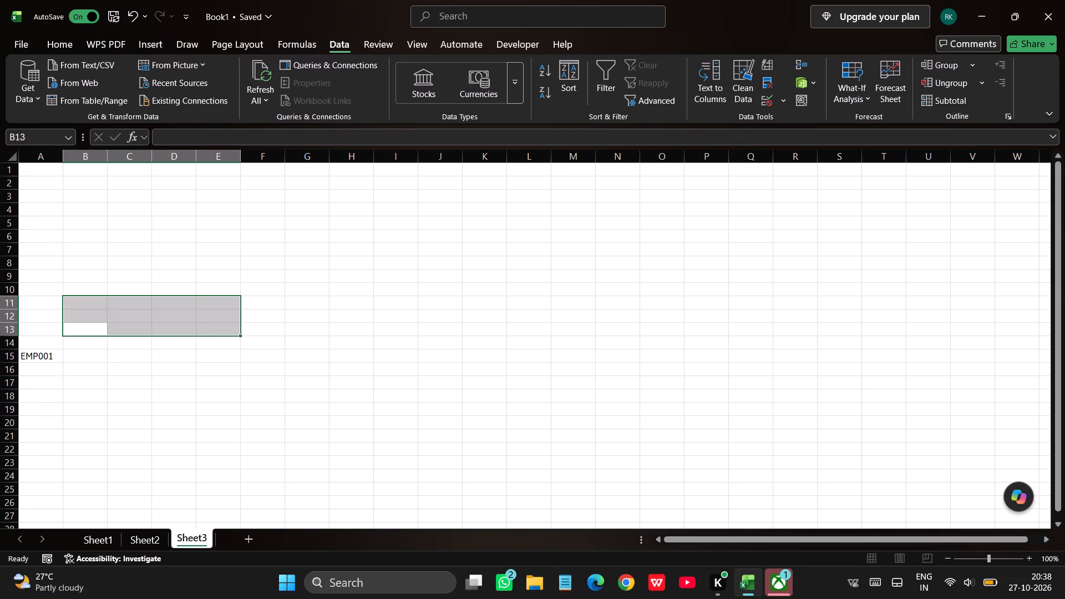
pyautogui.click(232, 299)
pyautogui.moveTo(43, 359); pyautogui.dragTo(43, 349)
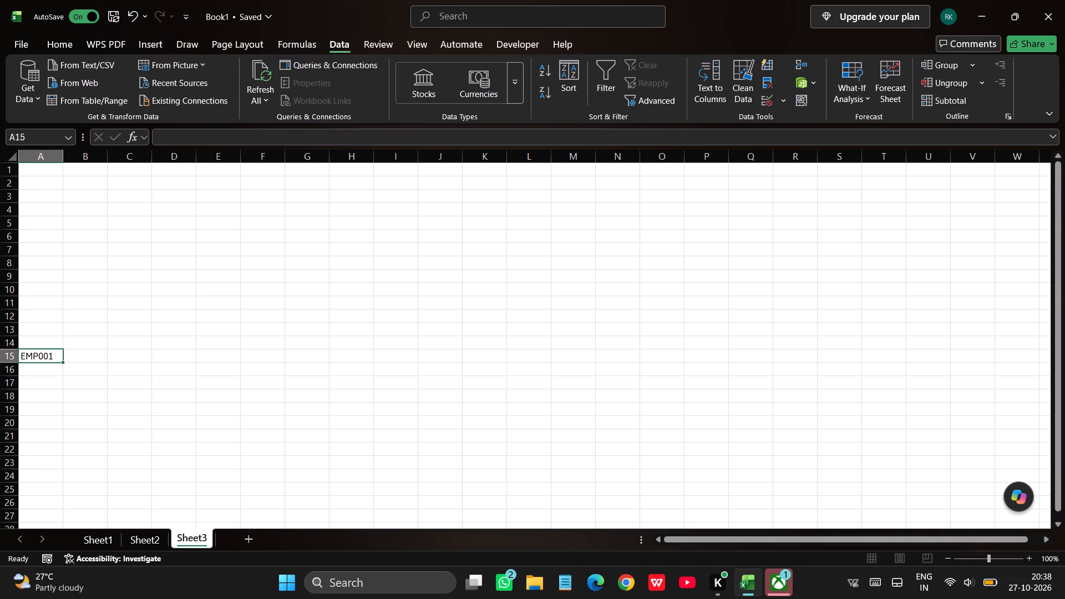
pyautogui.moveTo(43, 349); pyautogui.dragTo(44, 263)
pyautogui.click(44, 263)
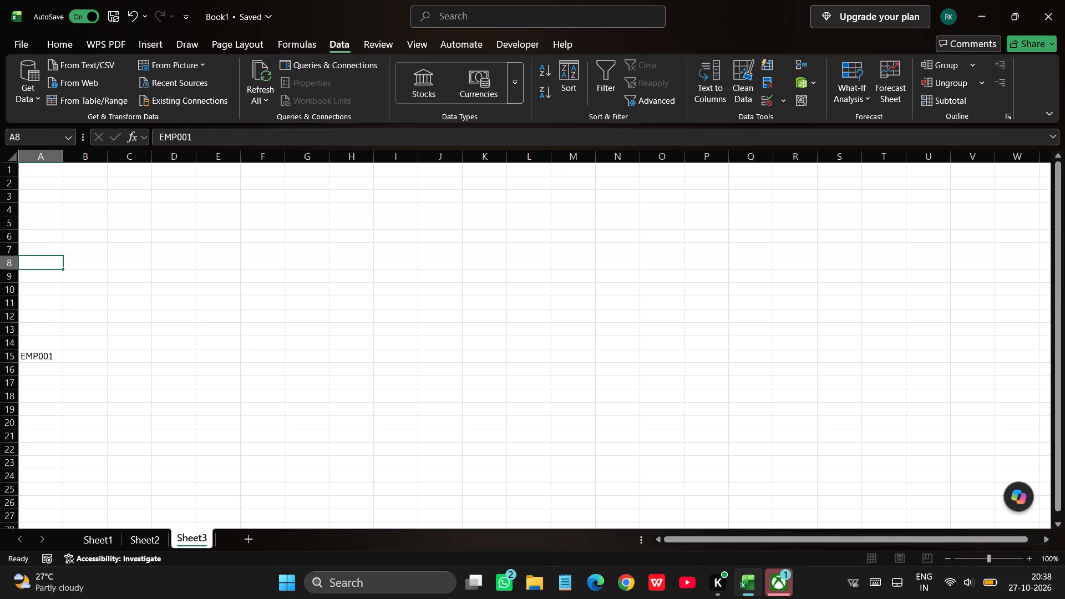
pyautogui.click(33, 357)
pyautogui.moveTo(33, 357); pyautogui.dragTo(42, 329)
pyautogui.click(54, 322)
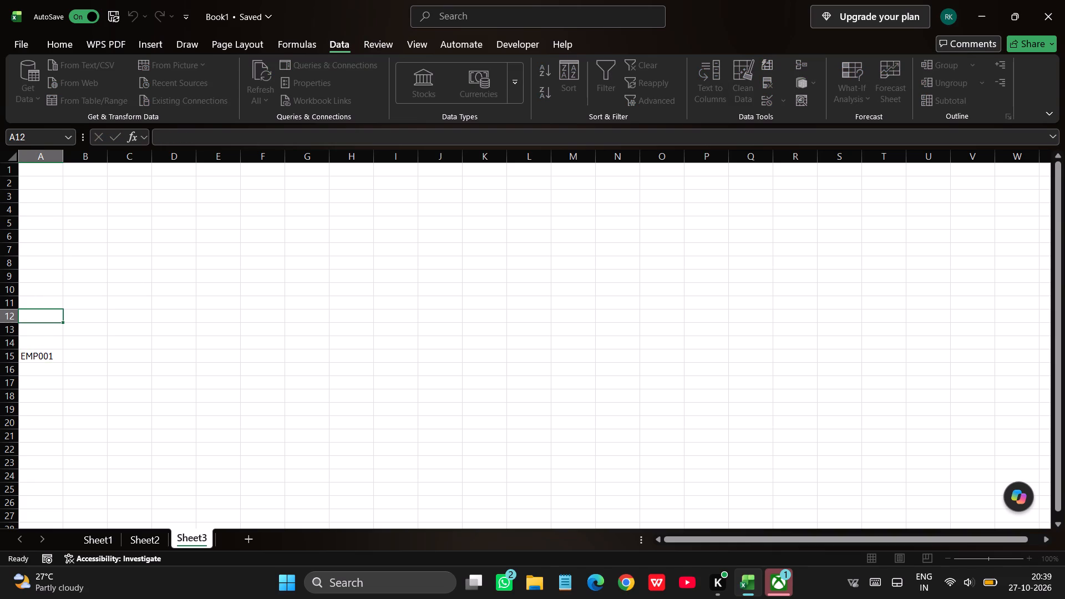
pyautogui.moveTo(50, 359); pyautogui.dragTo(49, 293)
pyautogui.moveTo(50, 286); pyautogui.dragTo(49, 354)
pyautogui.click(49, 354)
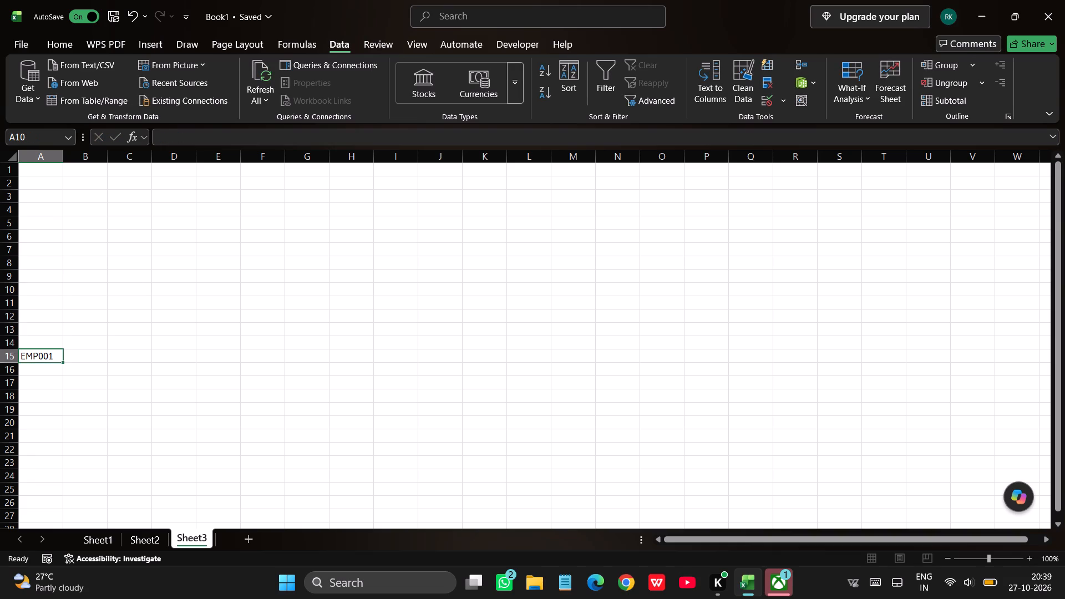
# Clear EMP001 from cell A15 and re-enter EMP001 in cell A9.
pyautogui.press('BackSpace')
pyautogui.click(41, 279)
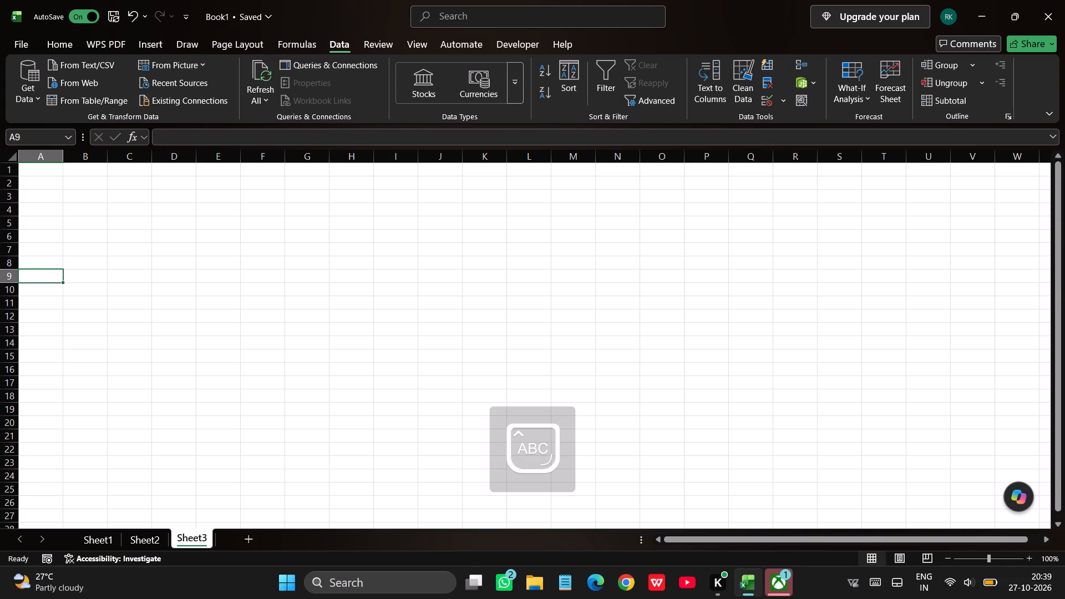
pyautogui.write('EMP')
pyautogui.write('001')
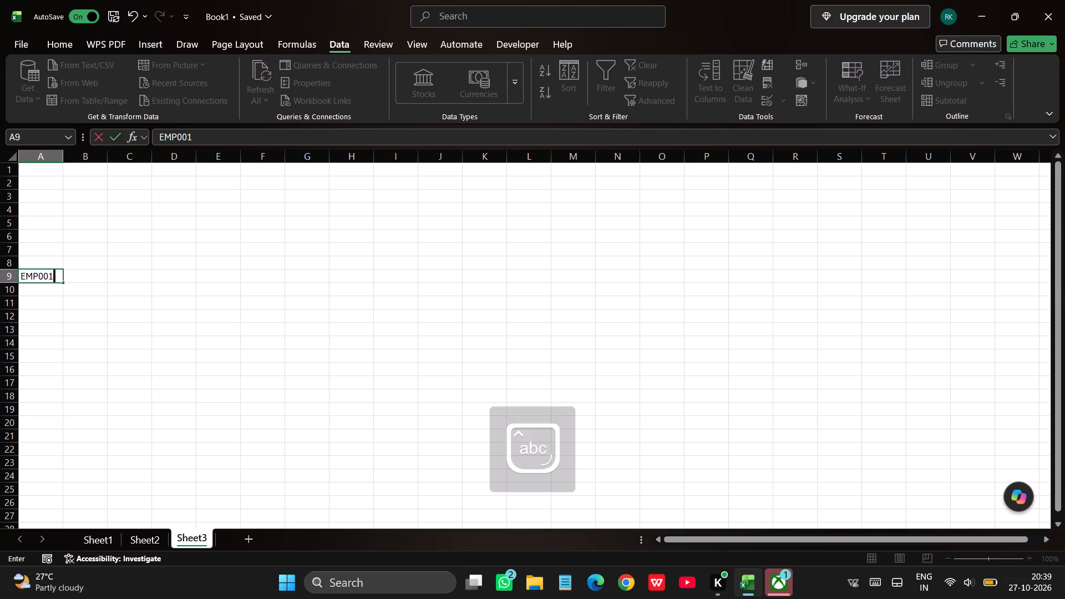
# Fill the employee ID series from A9 down to A21, ending at EMP013.
pyautogui.moveTo(62, 283); pyautogui.dragTo(63, 292)
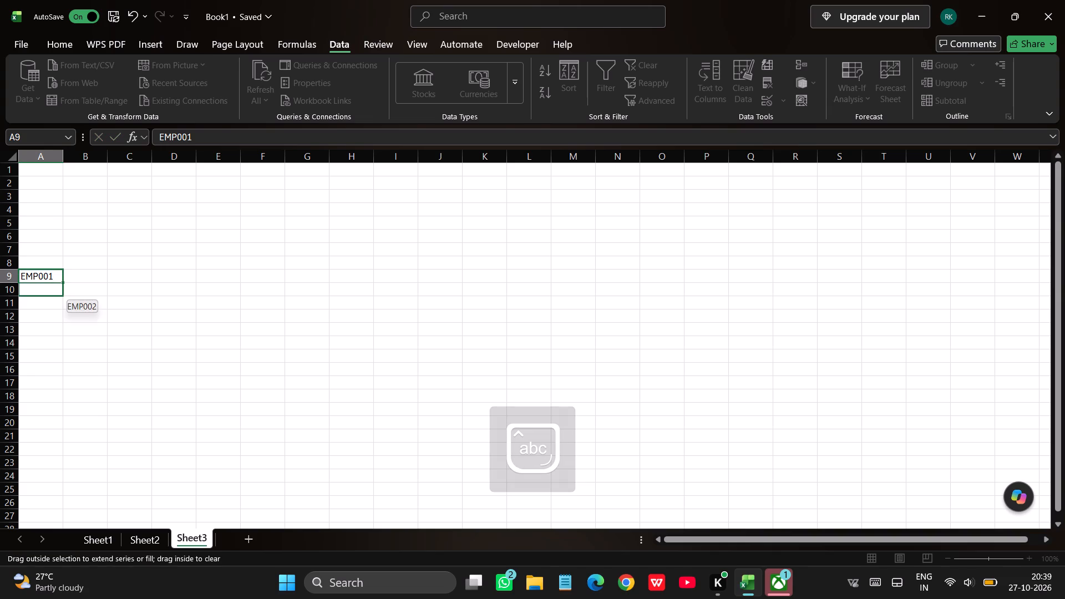
pyautogui.moveTo(63, 292); pyautogui.dragTo(64, 385)
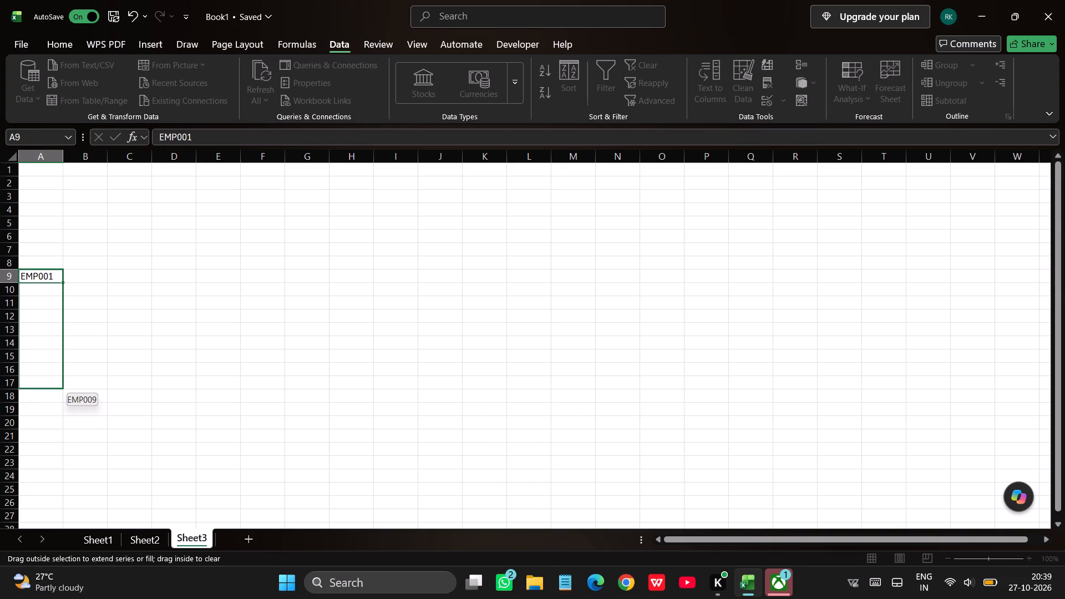
pyautogui.moveTo(64, 385); pyautogui.dragTo(67, 441)
pyautogui.moveTo(67, 441); pyautogui.dragTo(67, 442)
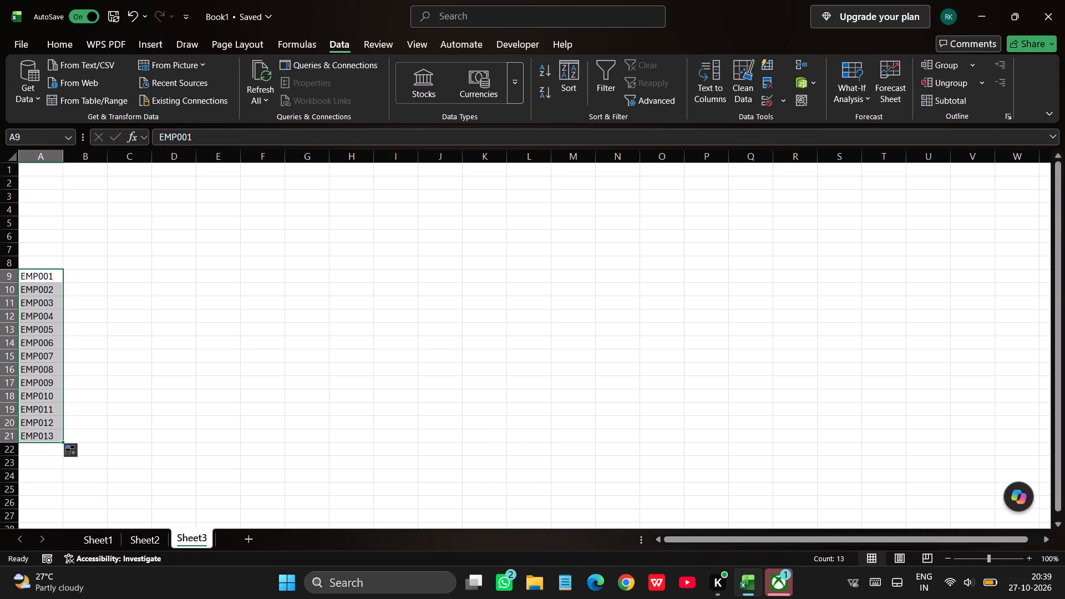
# Enter the employee's full name for EMP001 in cell B9, with both words capitalised.
pyautogui.click(98, 276)
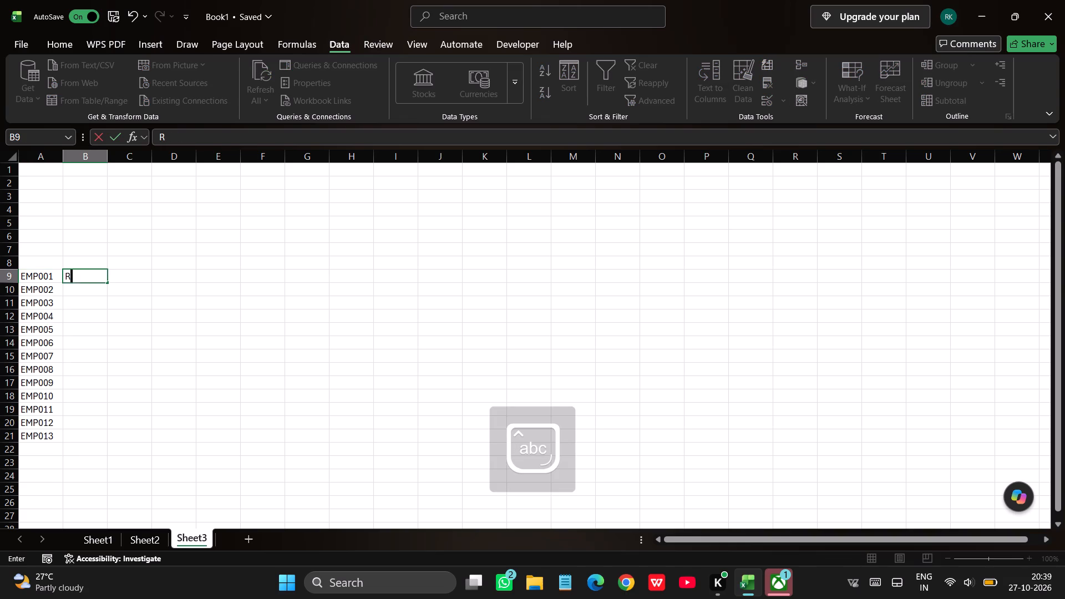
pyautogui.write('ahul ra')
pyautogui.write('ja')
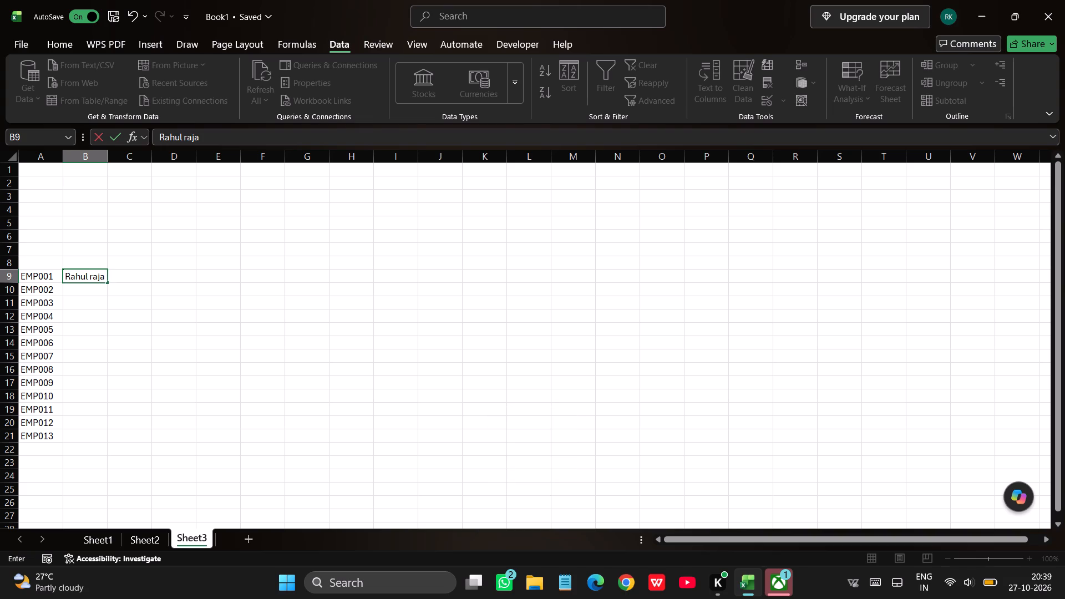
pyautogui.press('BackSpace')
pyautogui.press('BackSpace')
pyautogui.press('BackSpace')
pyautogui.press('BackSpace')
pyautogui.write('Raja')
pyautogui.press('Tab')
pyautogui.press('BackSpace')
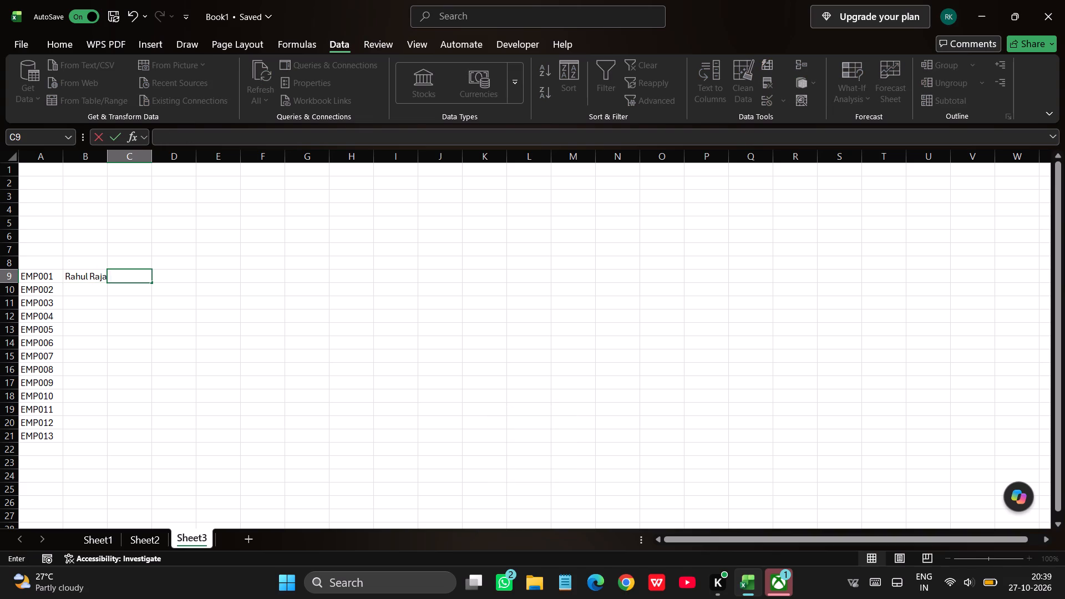
# Enter the employees' full names for EMP002 and EMP003 in cells B10 and B11.
pyautogui.click(71, 287)
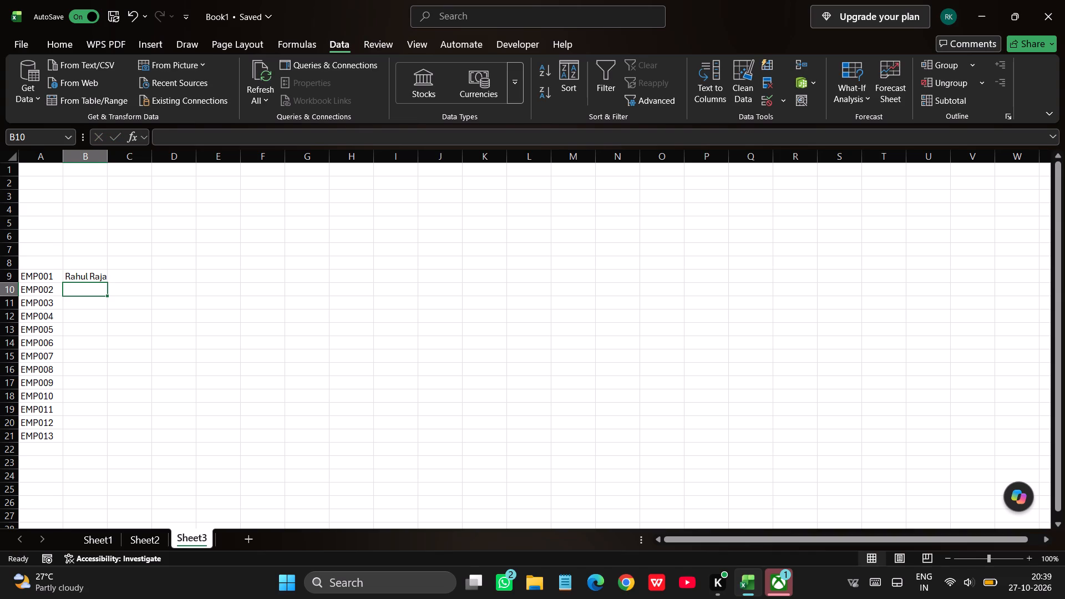
pyautogui.hotkey('shift', 'r')
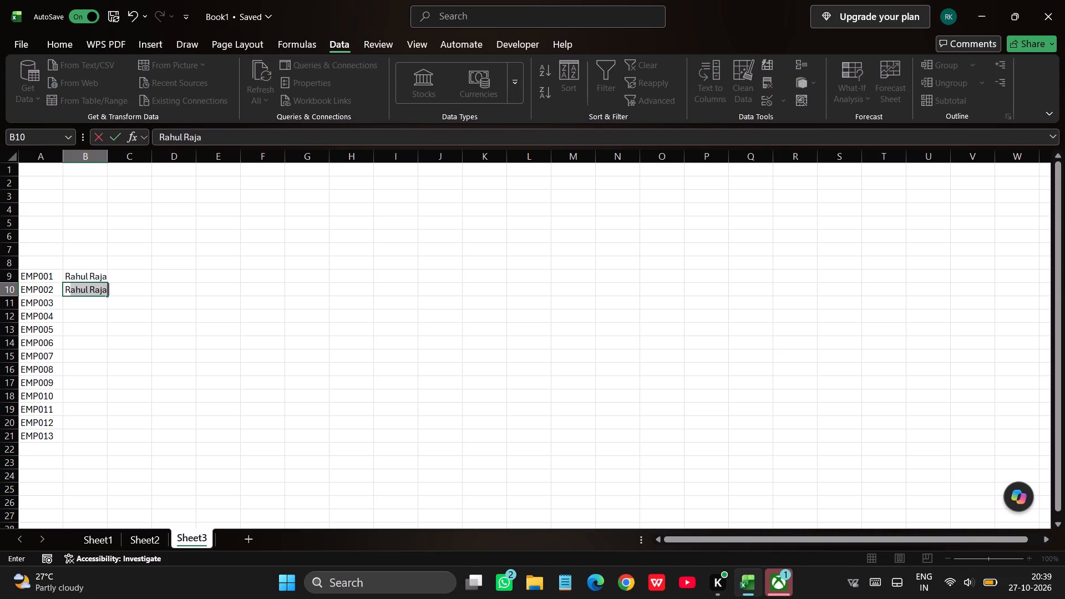
pyautogui.press('BackSpace')
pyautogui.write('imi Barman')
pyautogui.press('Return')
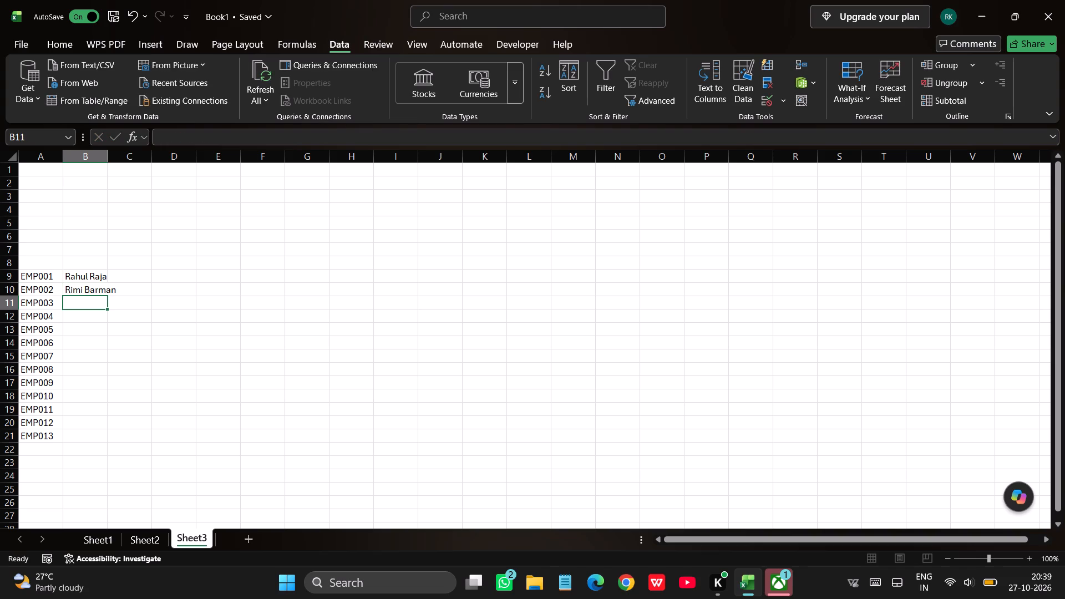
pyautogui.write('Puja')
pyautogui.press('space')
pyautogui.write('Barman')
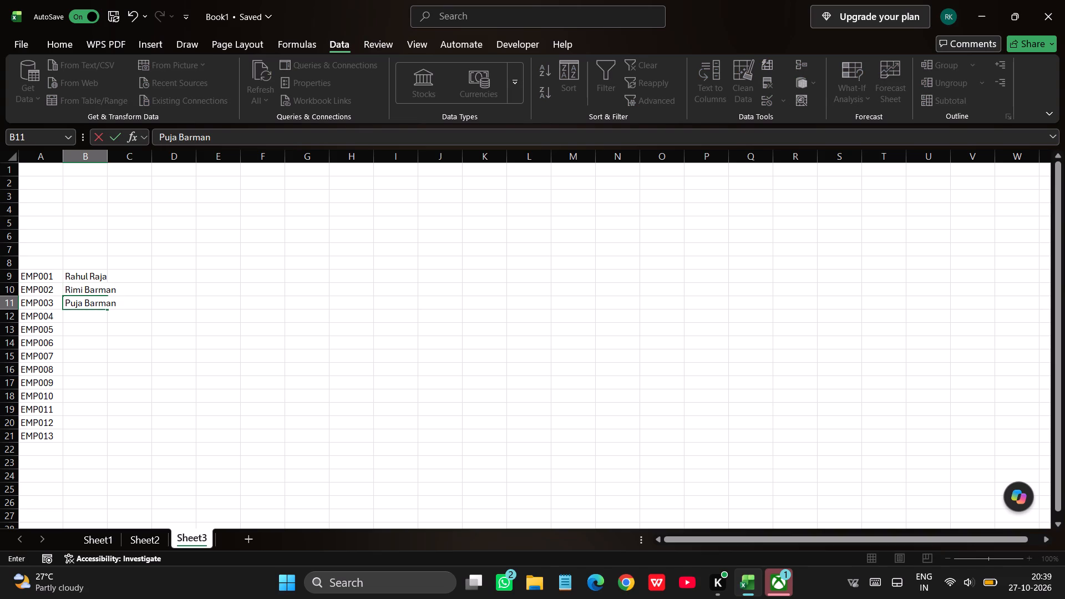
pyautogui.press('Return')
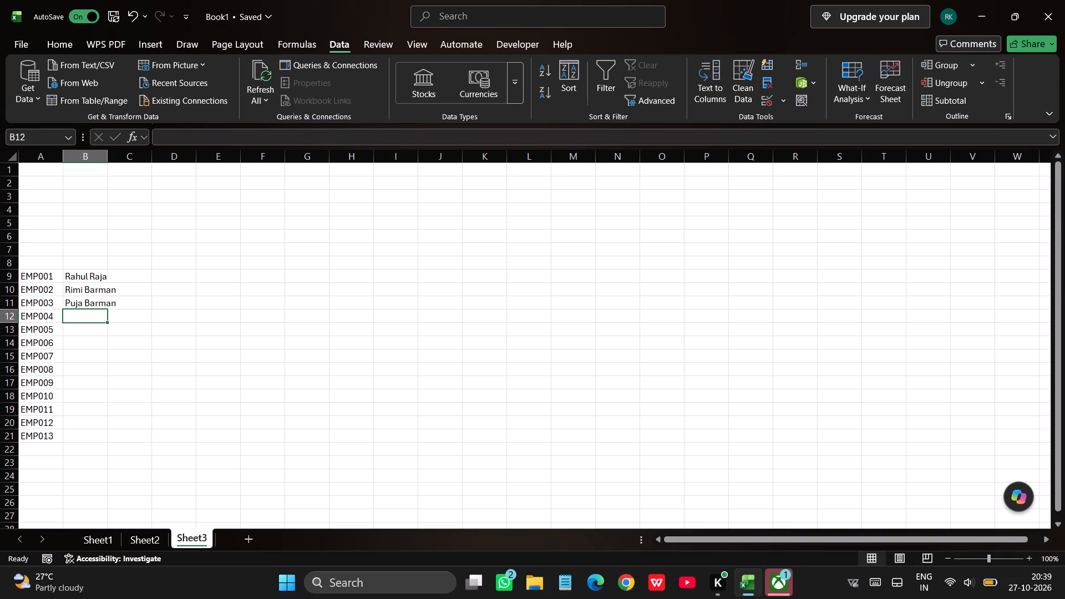
# Enter the employee's full name for EMP004 in cell B12.
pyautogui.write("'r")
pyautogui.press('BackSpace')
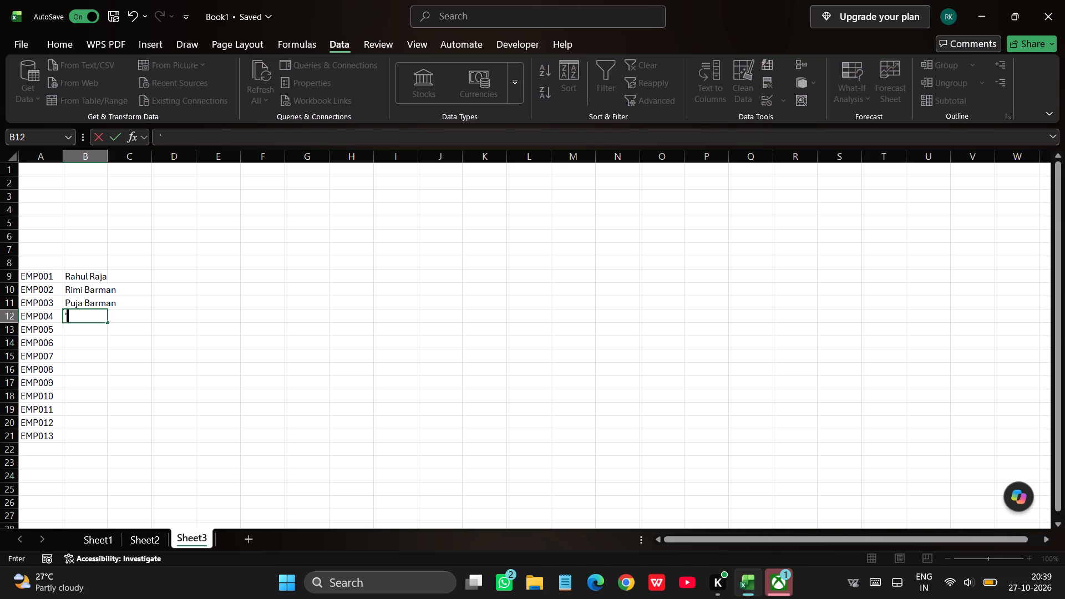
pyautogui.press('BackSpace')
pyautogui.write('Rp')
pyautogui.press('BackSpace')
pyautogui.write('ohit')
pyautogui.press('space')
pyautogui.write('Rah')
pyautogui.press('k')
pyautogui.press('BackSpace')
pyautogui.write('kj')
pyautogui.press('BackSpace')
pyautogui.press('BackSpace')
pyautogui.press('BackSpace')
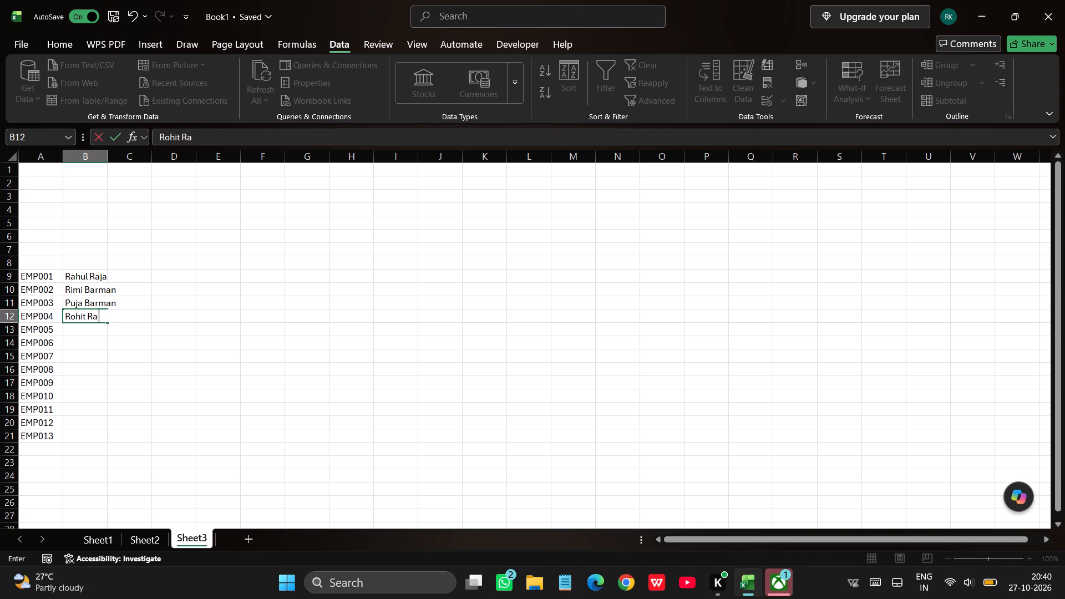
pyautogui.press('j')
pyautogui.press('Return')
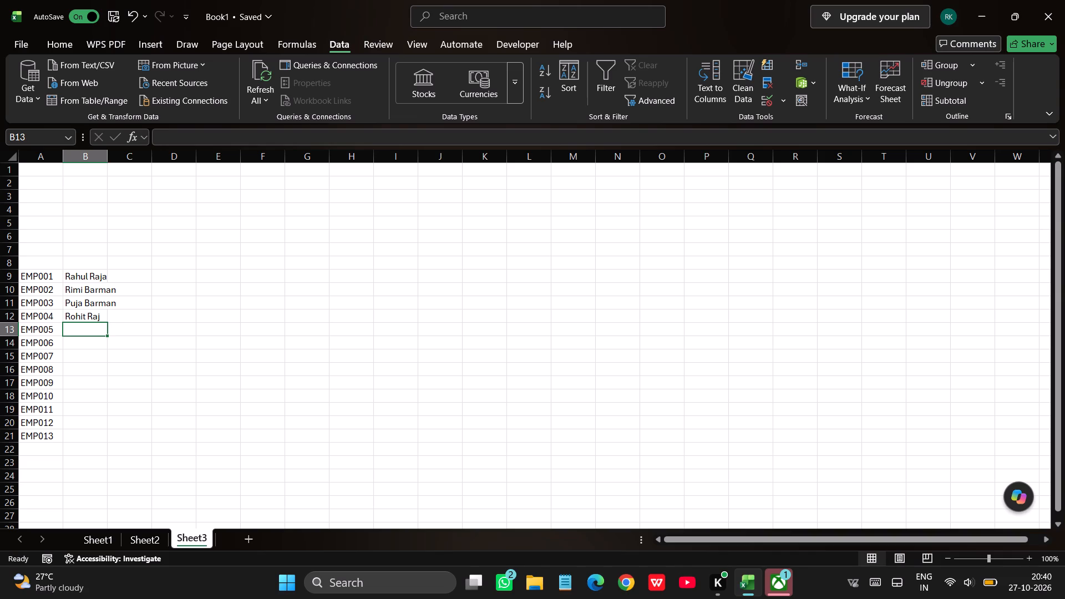
# Enter Raushan as the employee name for EMP005 in cell B13.
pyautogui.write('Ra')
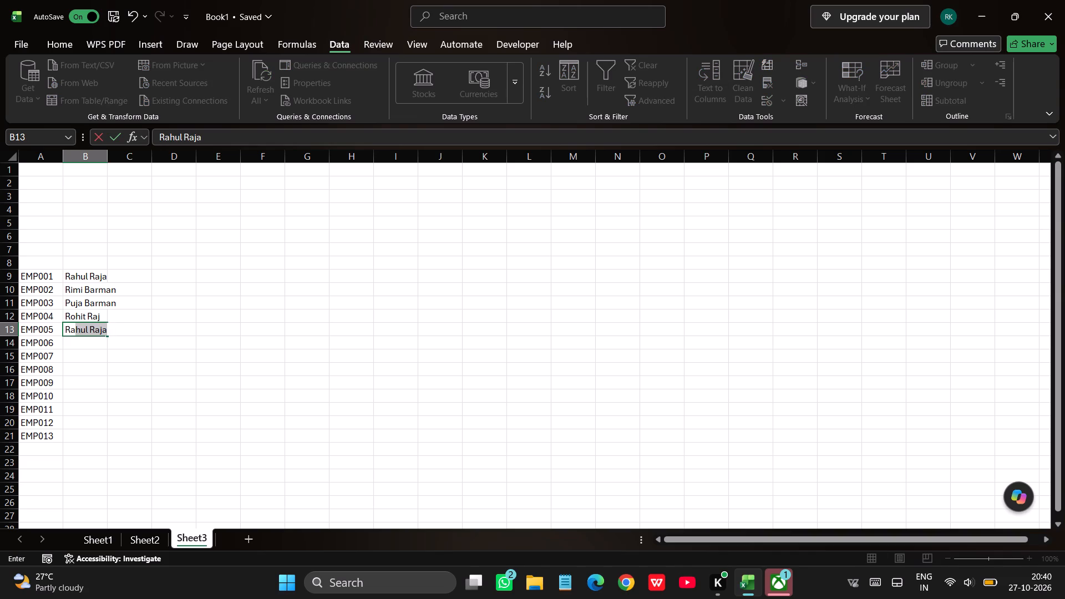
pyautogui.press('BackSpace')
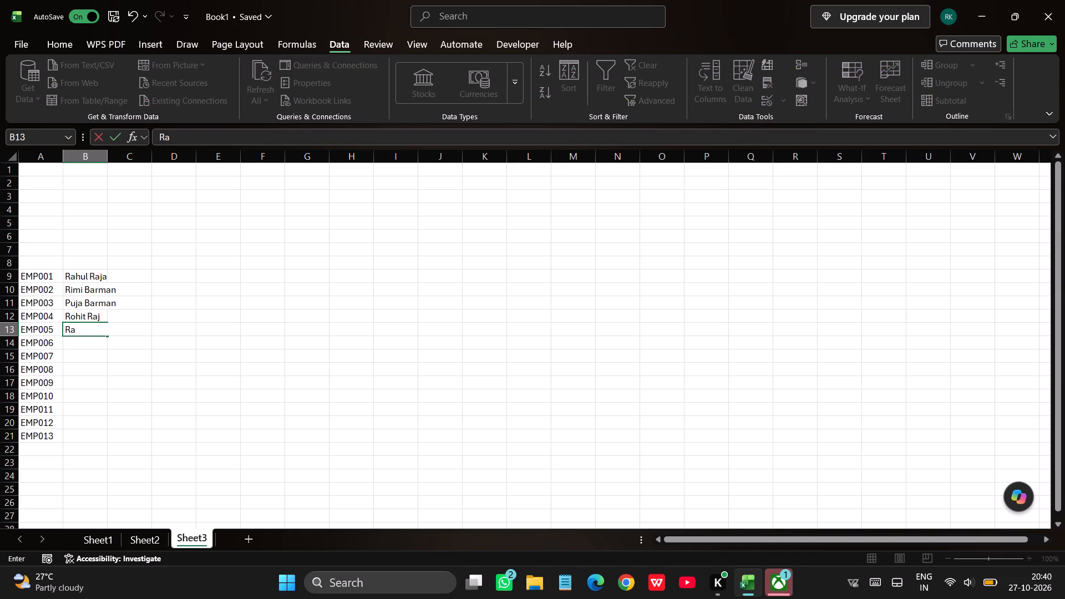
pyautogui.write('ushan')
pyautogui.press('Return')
# Enter Shashi as the employee name for EMP006 in cell B14.
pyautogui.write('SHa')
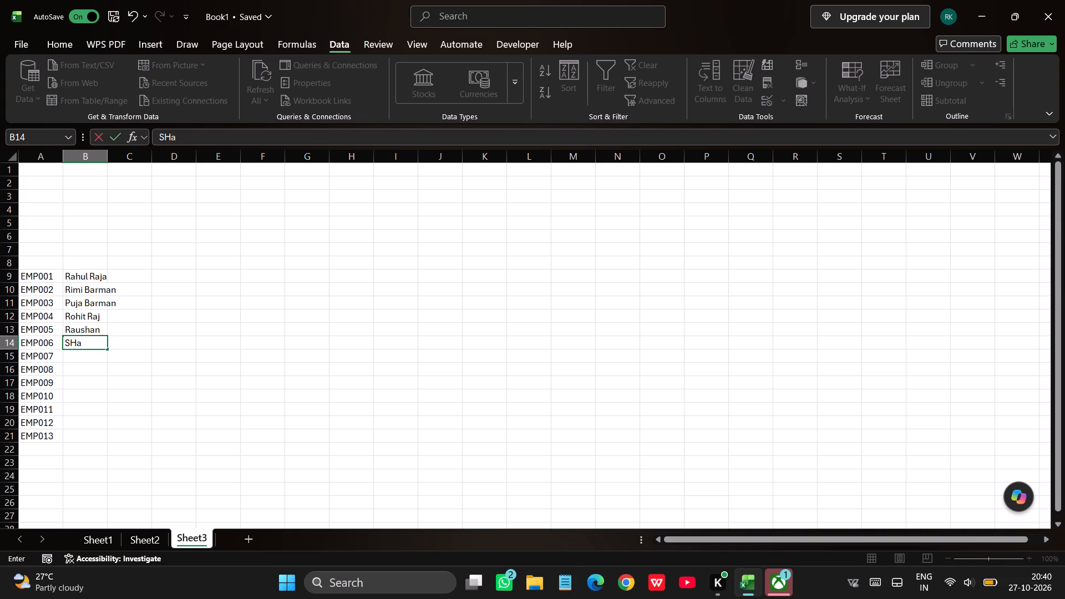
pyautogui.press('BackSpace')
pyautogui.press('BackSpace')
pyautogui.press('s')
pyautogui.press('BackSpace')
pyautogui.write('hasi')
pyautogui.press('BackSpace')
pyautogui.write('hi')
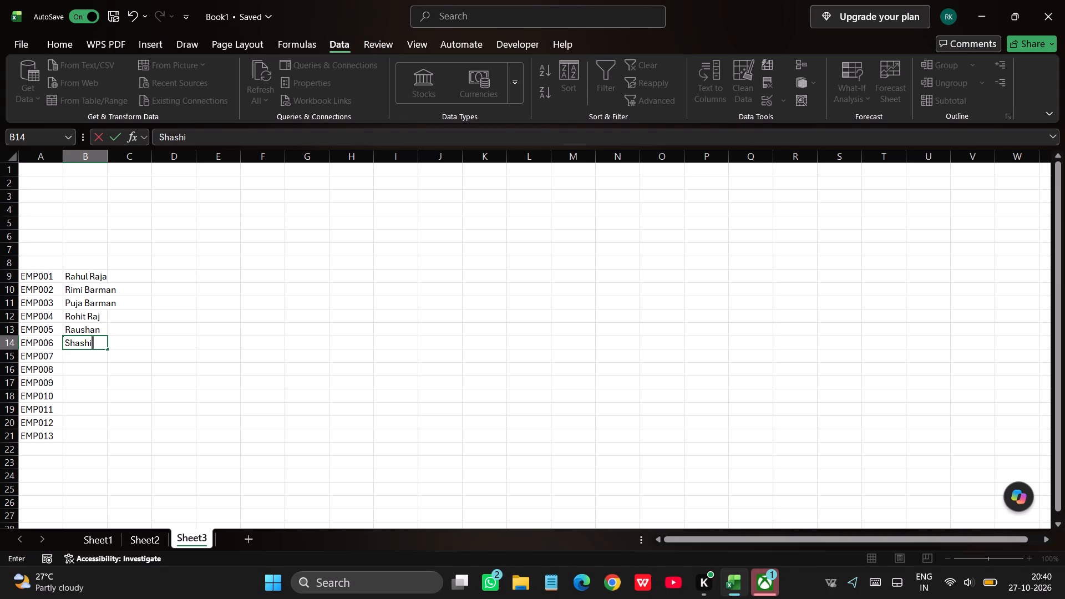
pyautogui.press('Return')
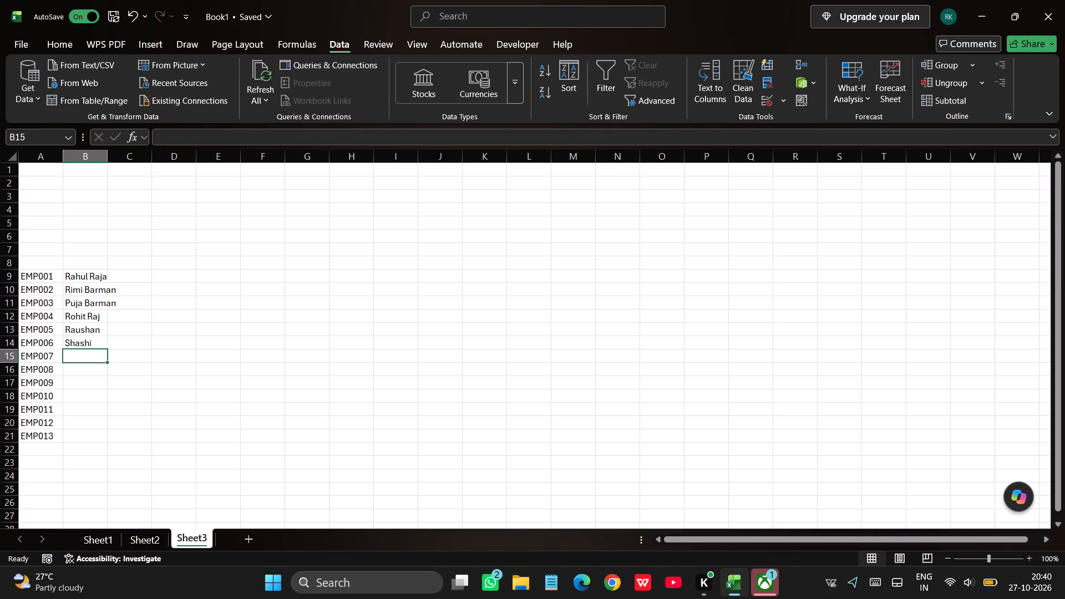
# Enter Rimiya as the employee name for EMP007 in cell B15.
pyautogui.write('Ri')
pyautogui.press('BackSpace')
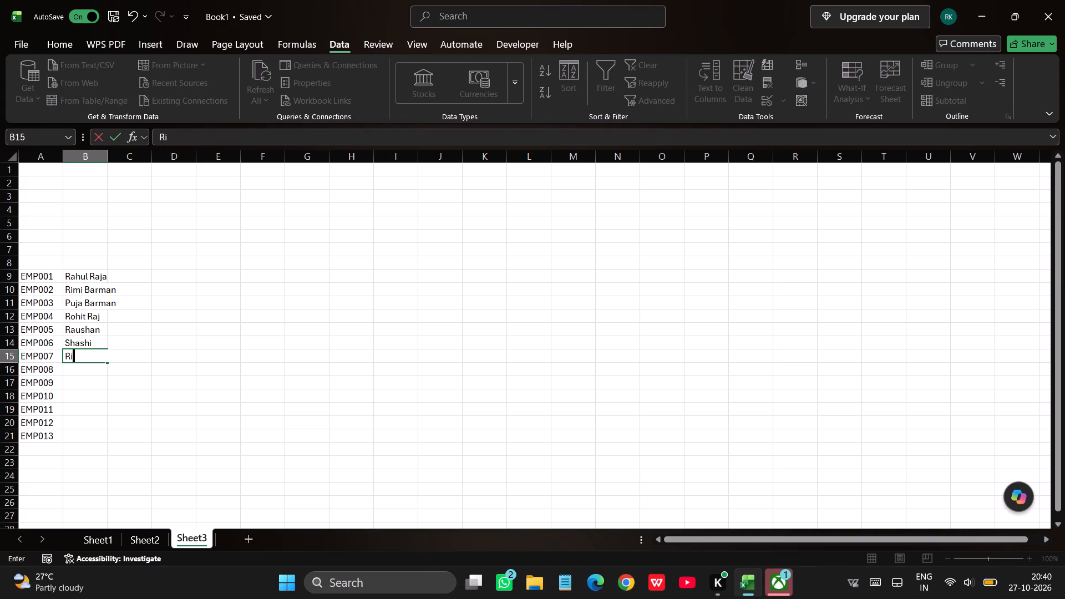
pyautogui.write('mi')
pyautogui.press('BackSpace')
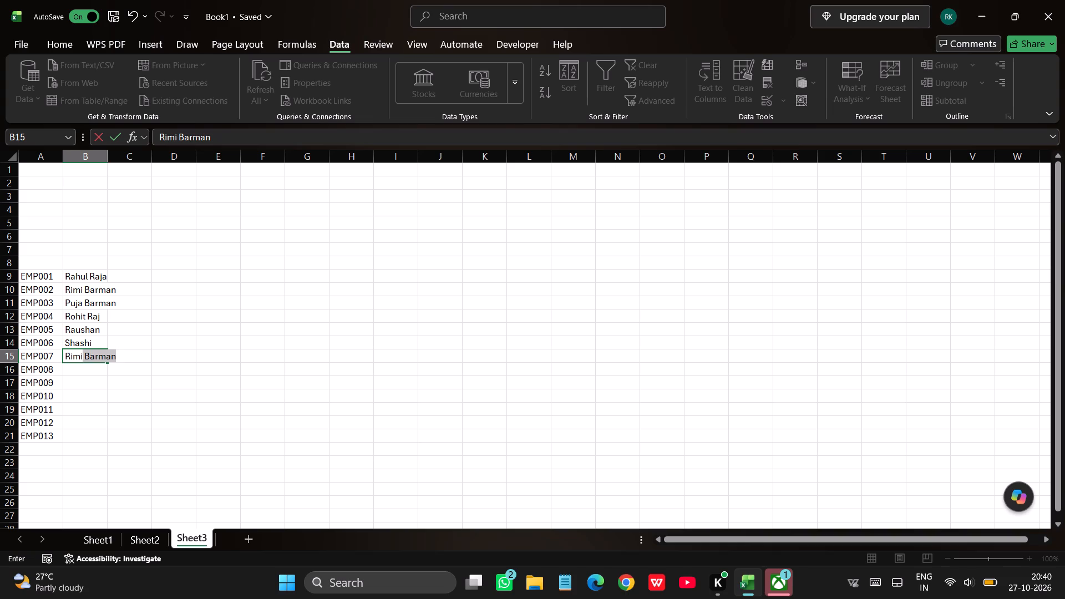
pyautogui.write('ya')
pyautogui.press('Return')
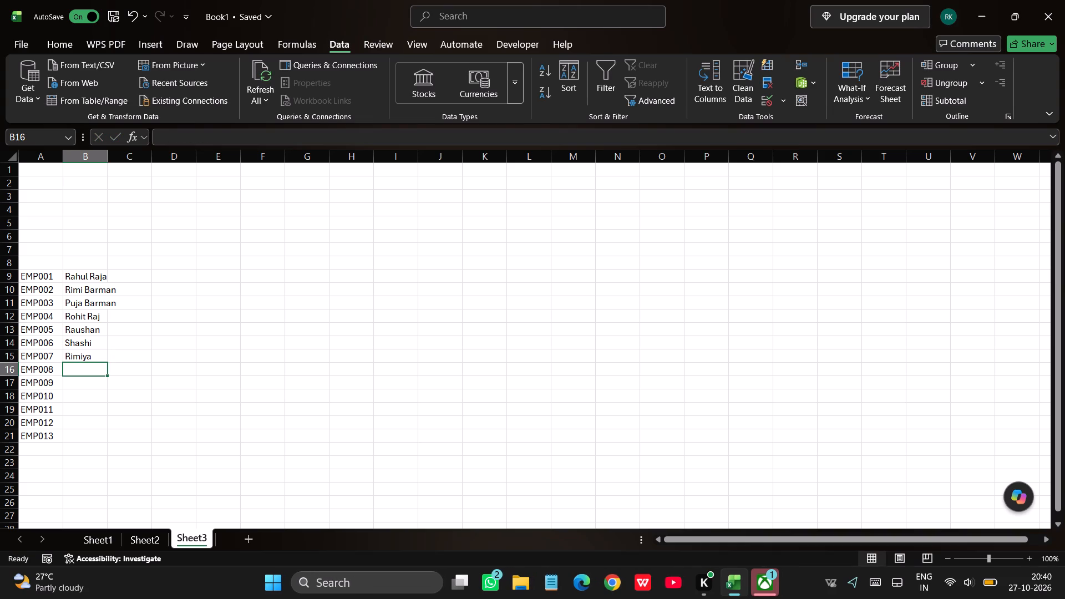
# Enter the employee's full name for EMP008 in cell B16, with both words capitalised.
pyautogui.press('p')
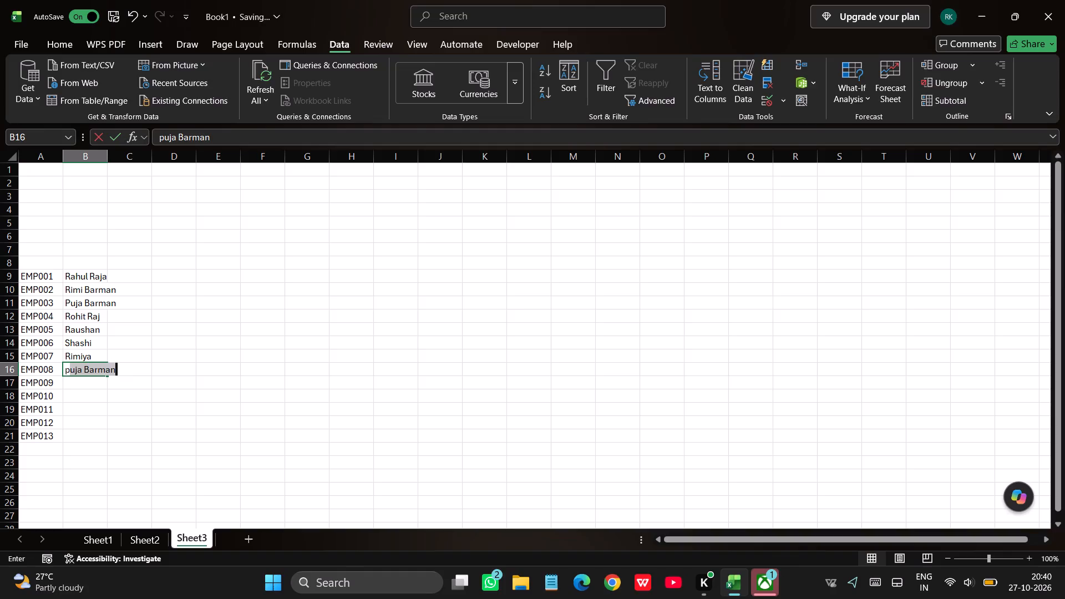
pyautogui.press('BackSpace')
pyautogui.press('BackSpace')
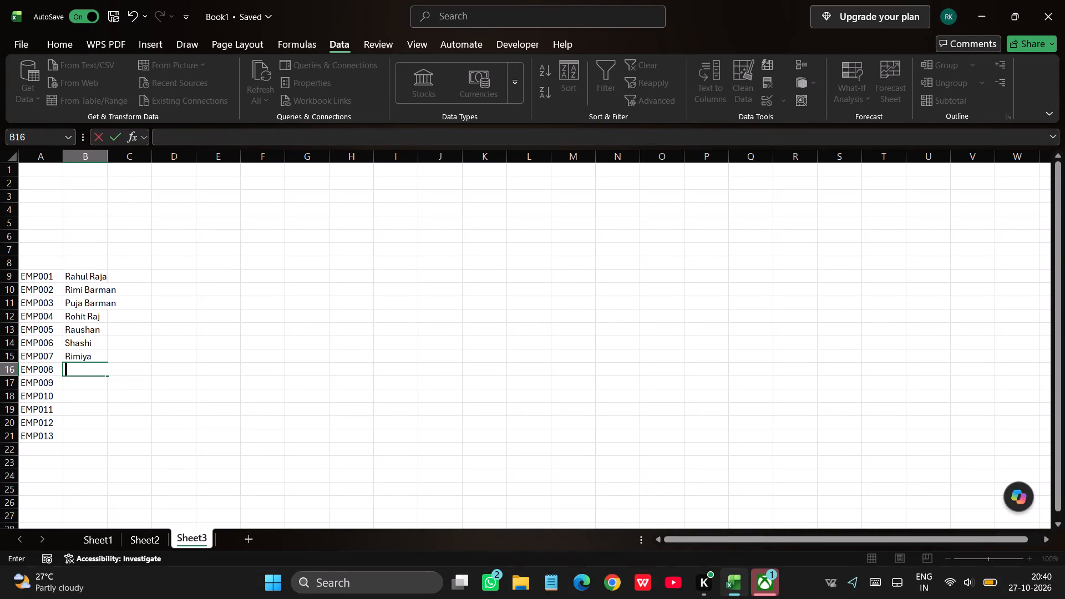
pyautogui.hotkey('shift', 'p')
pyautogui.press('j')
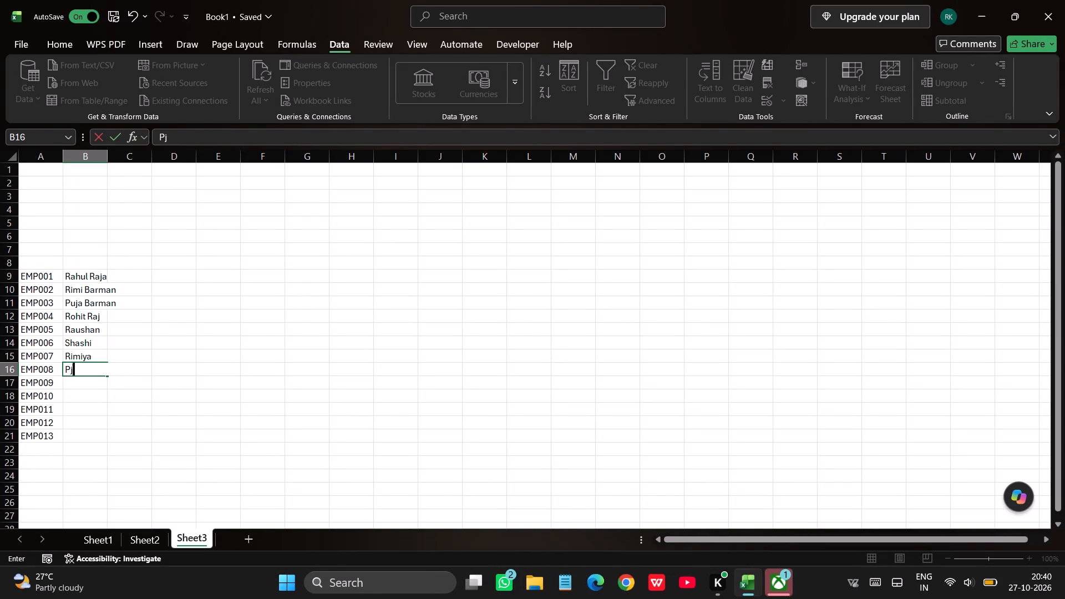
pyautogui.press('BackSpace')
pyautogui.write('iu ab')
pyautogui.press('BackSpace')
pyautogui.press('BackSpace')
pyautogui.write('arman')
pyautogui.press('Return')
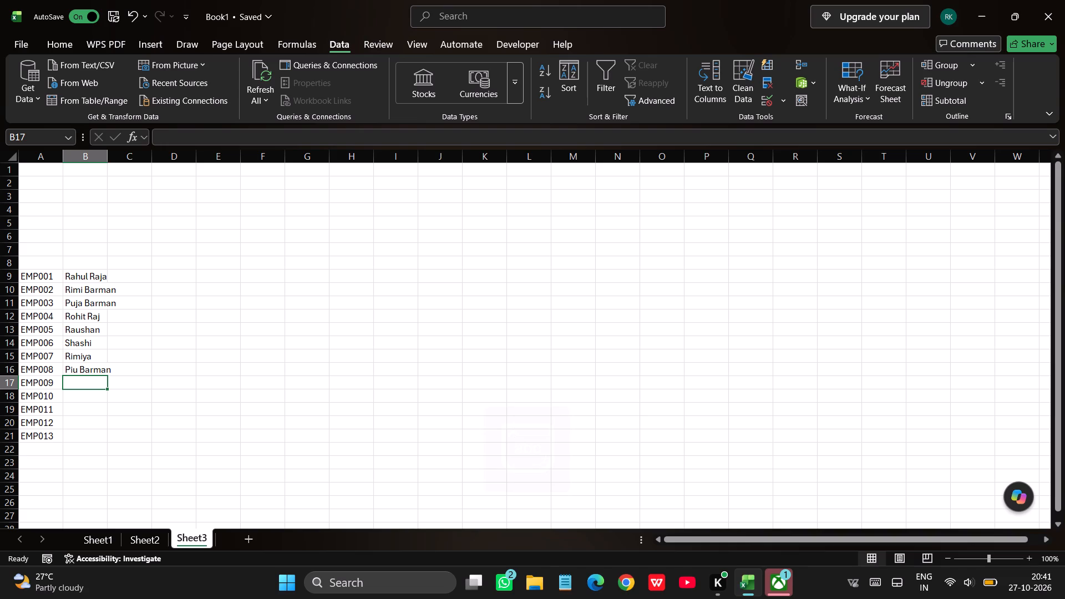
# Enter Raja as the name for EMP009 in cell B17, and the EMP010 employee's first name followed by "kr" in B18.
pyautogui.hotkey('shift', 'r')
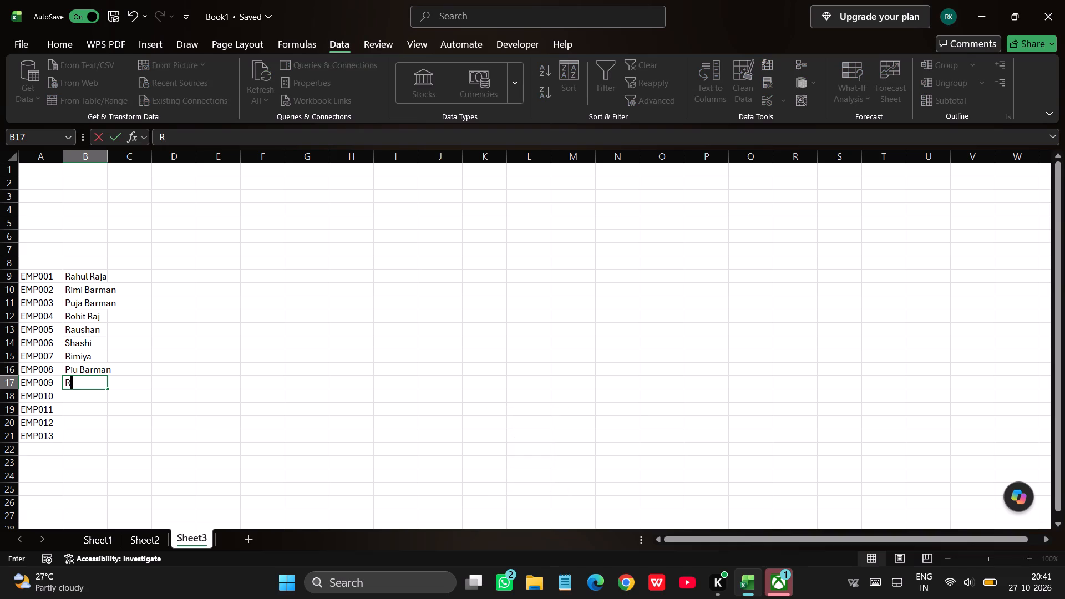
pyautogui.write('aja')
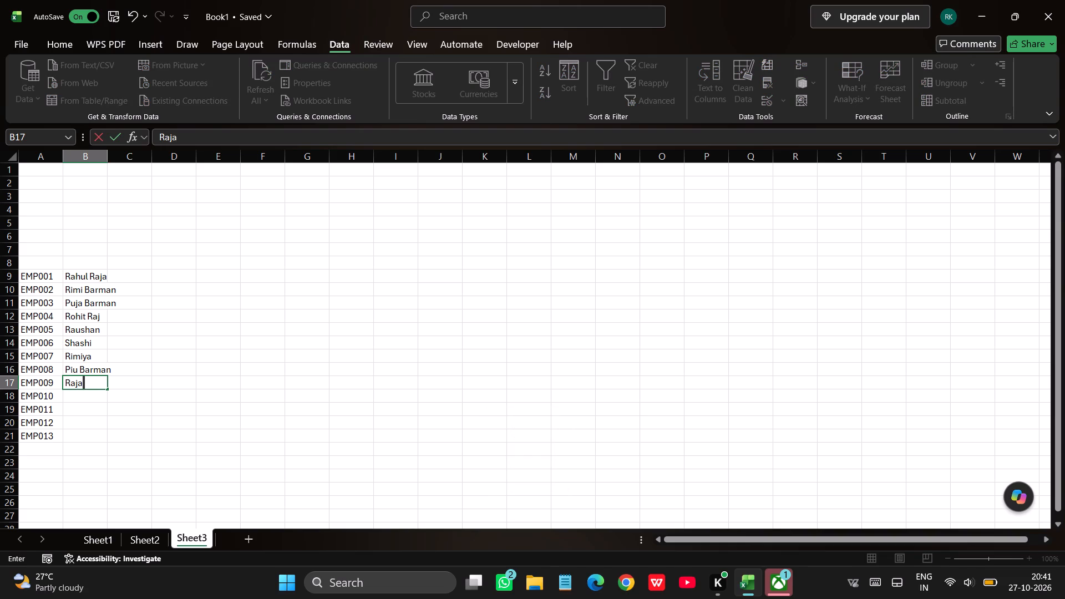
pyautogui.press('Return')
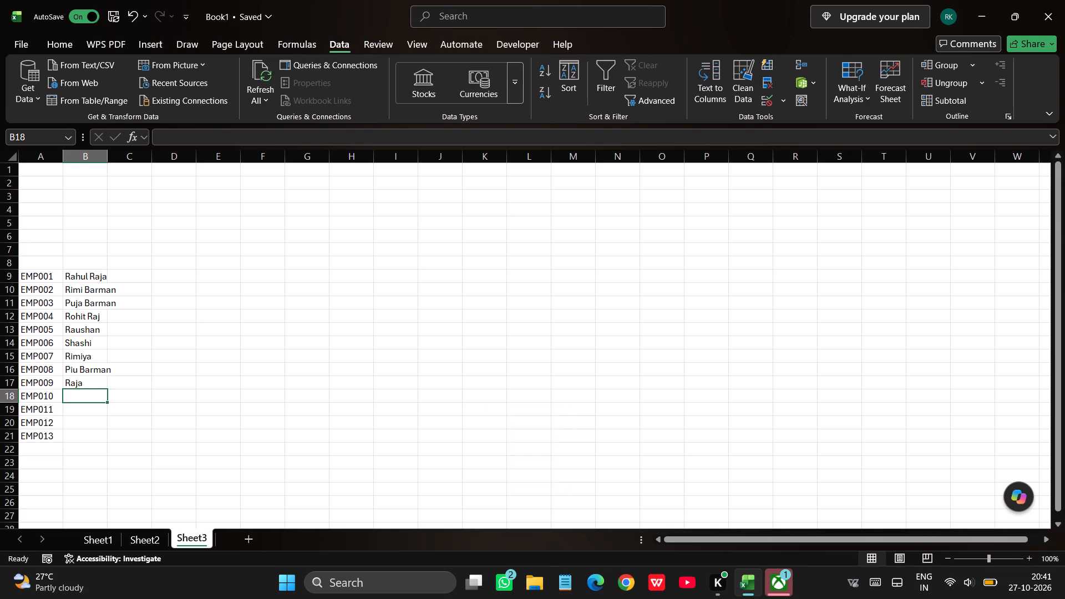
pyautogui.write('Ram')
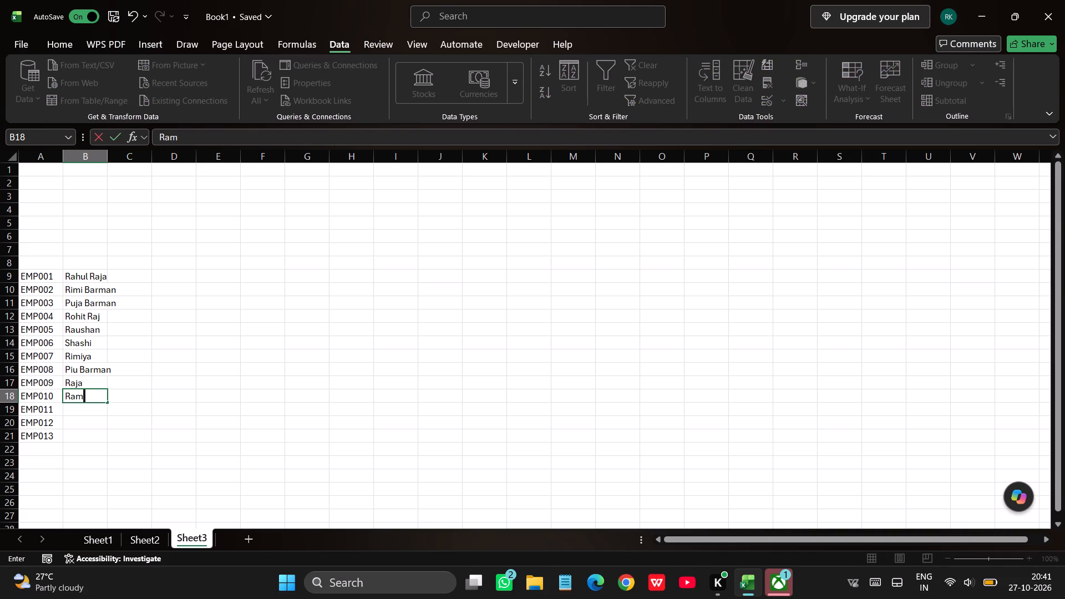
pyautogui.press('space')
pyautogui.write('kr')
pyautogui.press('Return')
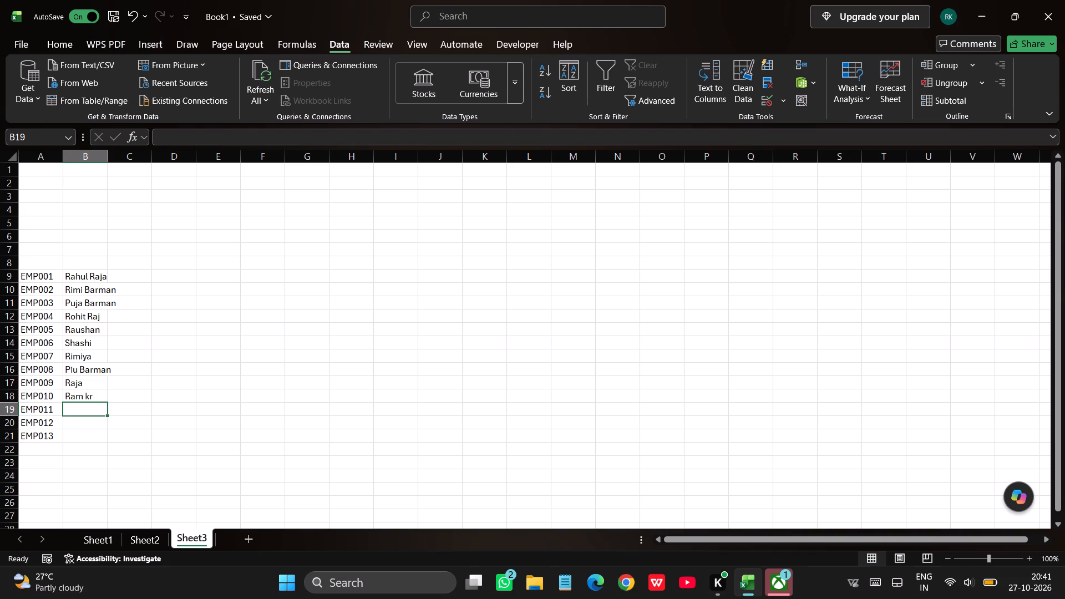
# Enter the employee's full name for EMP011 in cell B19, with both words capitalised.
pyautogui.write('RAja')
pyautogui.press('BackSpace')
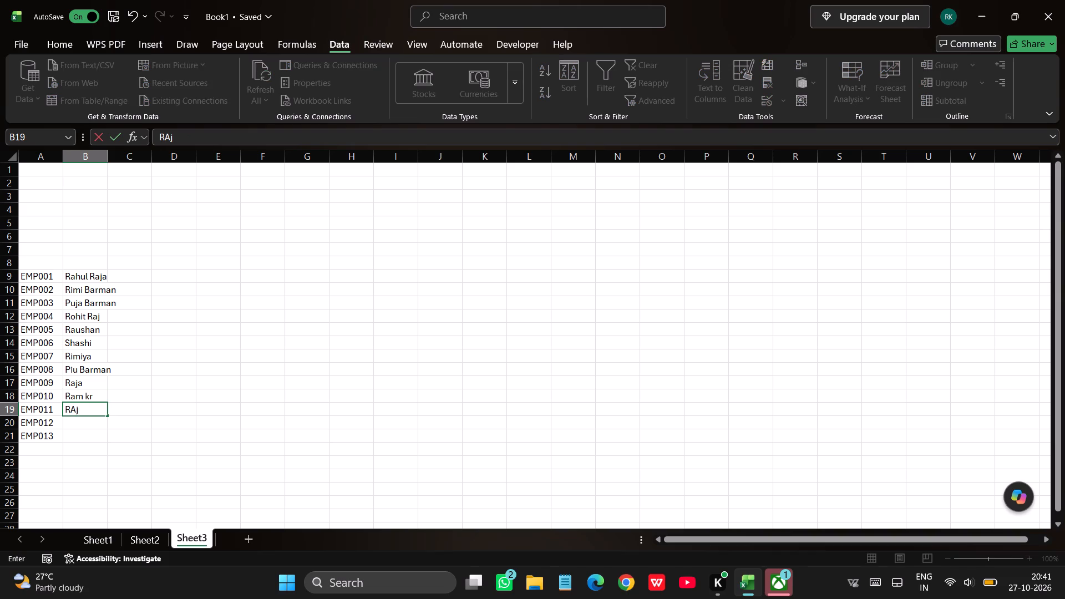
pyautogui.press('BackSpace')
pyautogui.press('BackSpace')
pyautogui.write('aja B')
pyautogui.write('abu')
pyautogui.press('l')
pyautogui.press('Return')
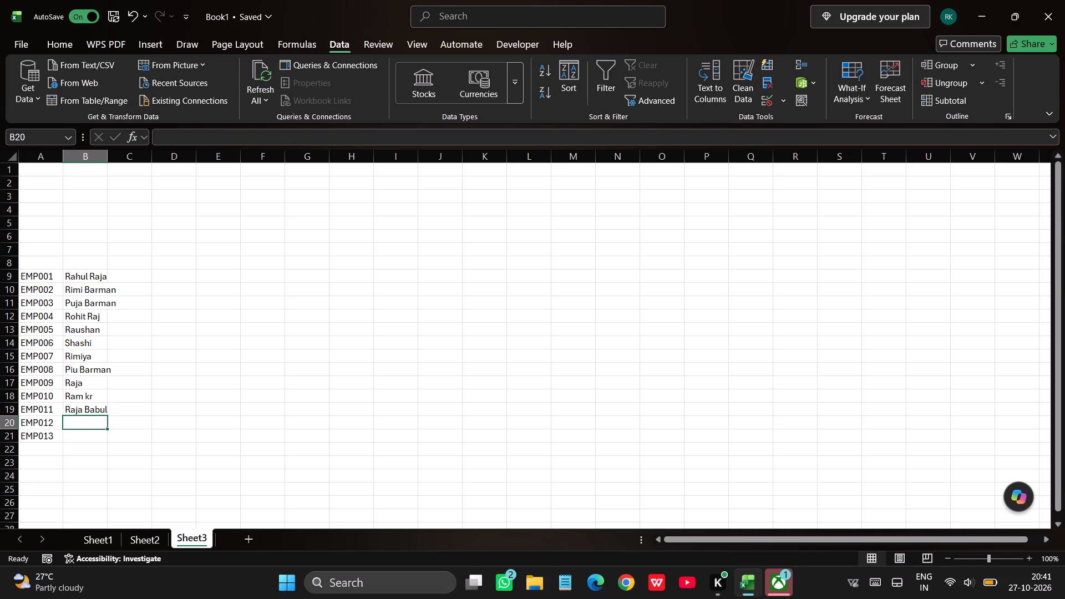
# Enter the employee's full name for EMP012 in cell B20, with the surname capitalised.
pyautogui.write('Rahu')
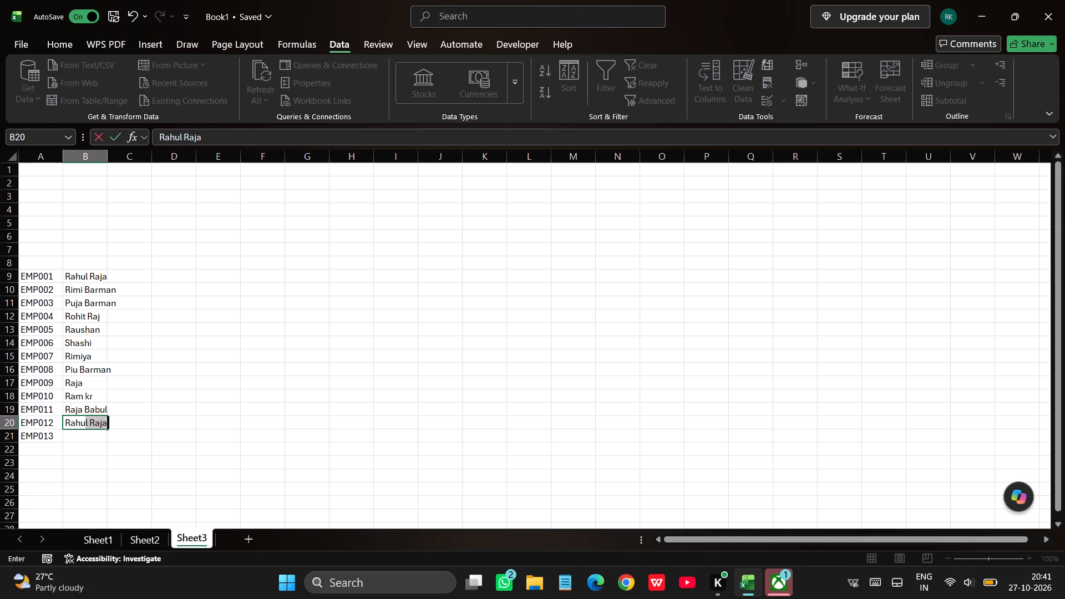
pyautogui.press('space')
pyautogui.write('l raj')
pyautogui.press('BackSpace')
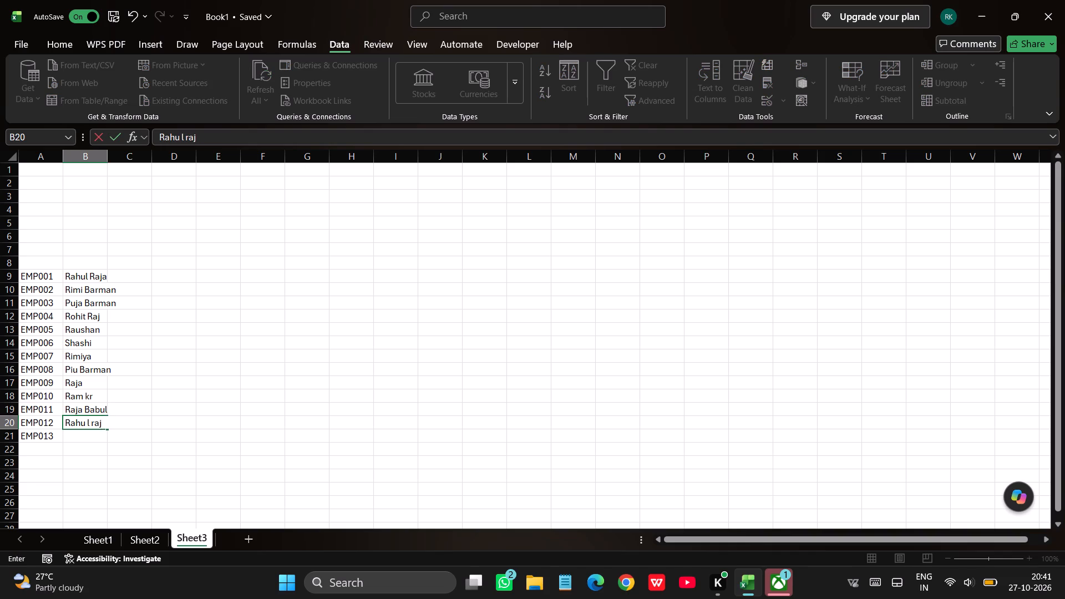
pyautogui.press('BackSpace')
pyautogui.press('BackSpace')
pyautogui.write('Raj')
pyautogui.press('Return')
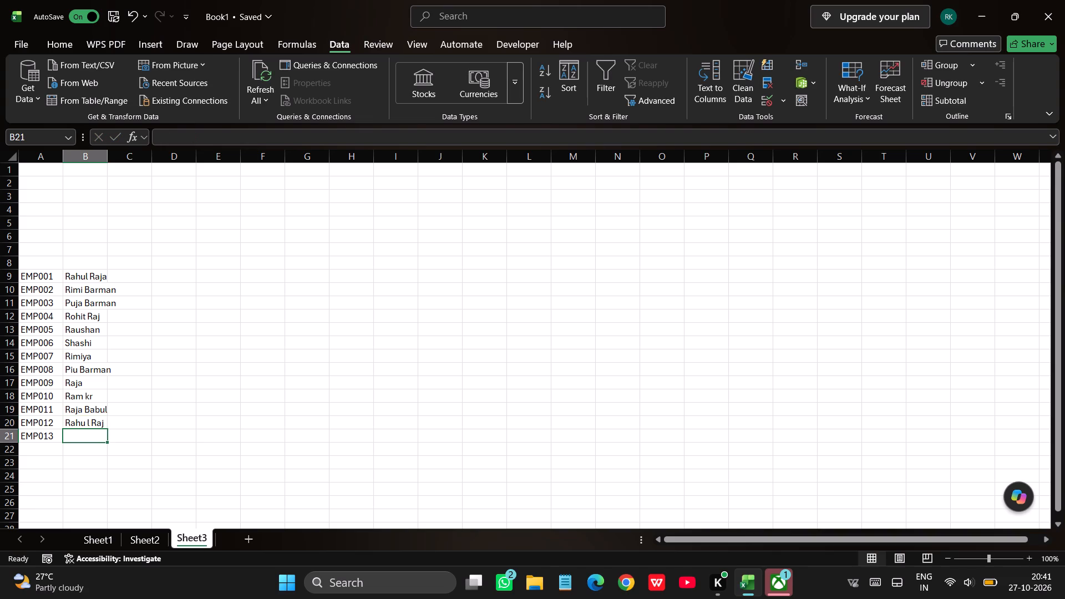
# Enter the employee's first name followed by "kr" for EMP013 in cell B21, and select cell A1.
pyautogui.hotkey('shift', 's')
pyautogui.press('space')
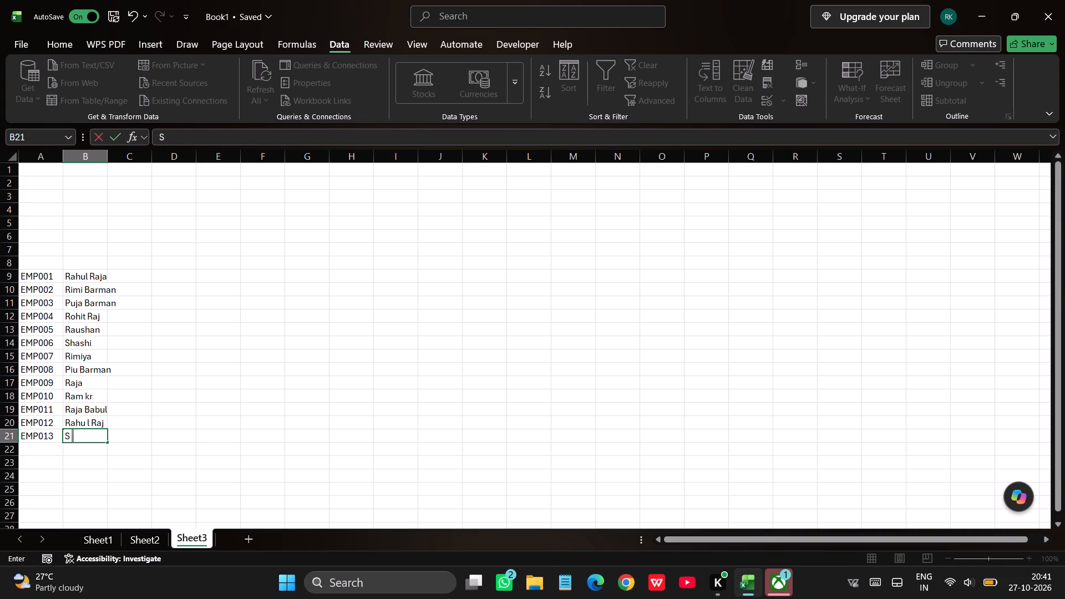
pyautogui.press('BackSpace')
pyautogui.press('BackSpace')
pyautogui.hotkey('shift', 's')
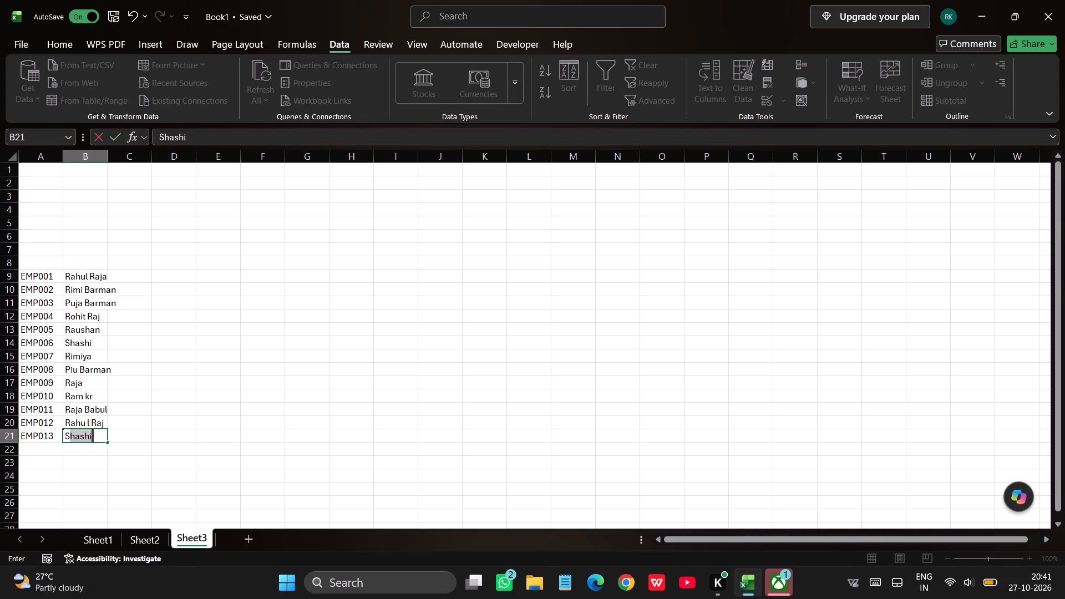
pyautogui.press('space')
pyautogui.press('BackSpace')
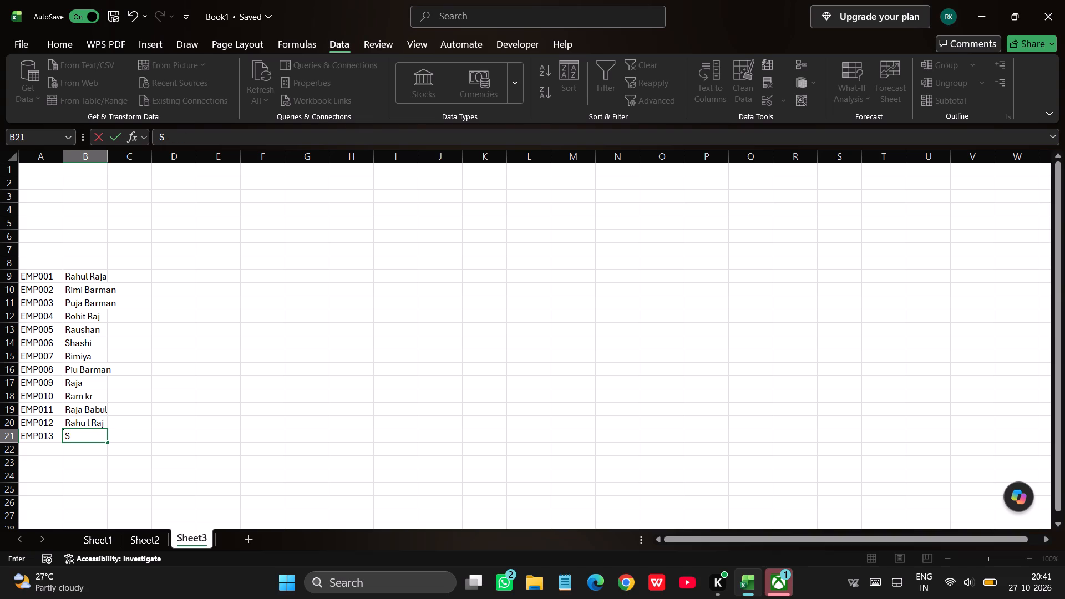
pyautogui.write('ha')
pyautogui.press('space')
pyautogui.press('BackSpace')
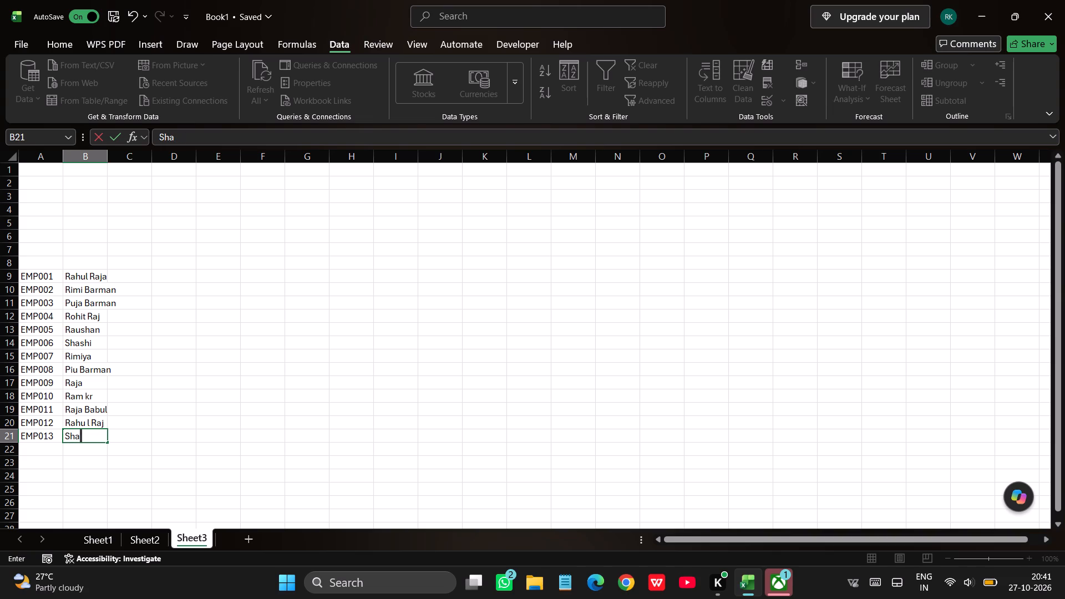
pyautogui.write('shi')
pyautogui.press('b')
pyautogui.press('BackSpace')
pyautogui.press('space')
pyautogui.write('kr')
pyautogui.click(50, 174)
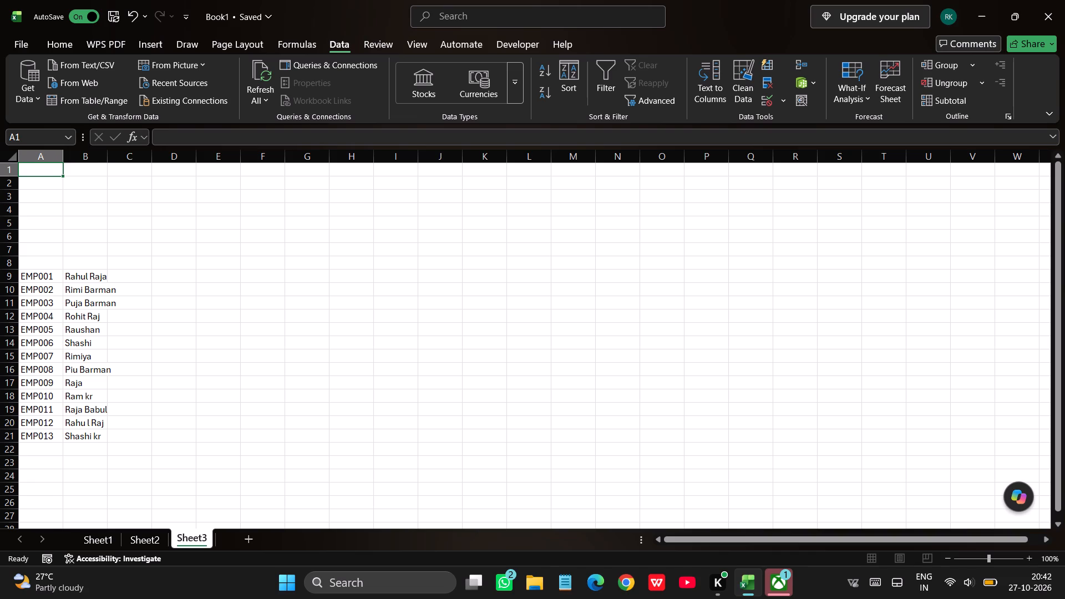
# Enter January in cell D25 and fill the month series down to December in D36.
pyautogui.click(50, 174)
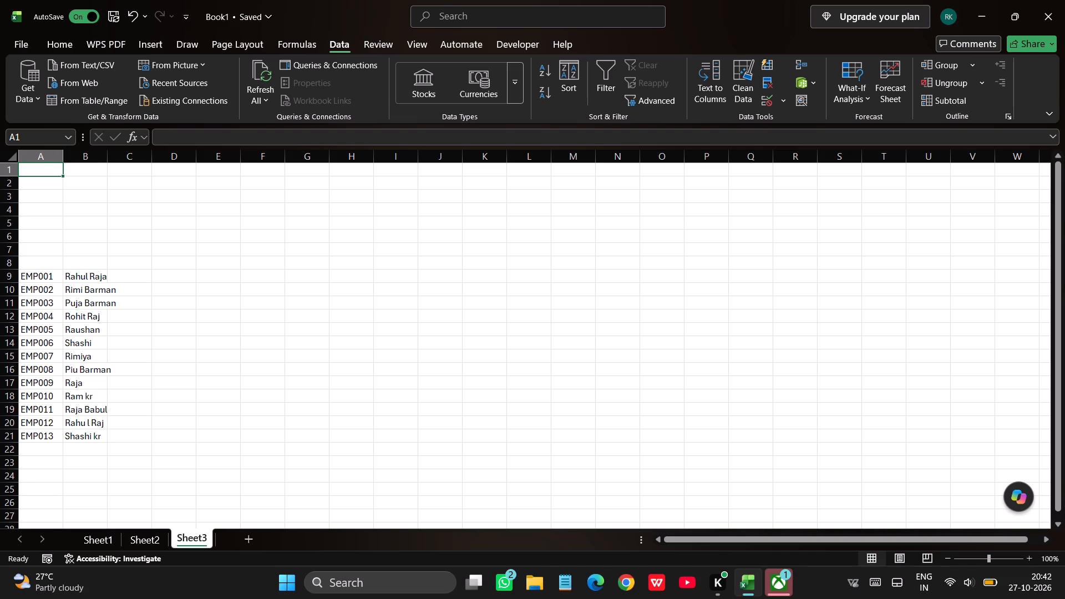
pyautogui.click(50, 174)
pyautogui.scroll(-2, 154, 311)
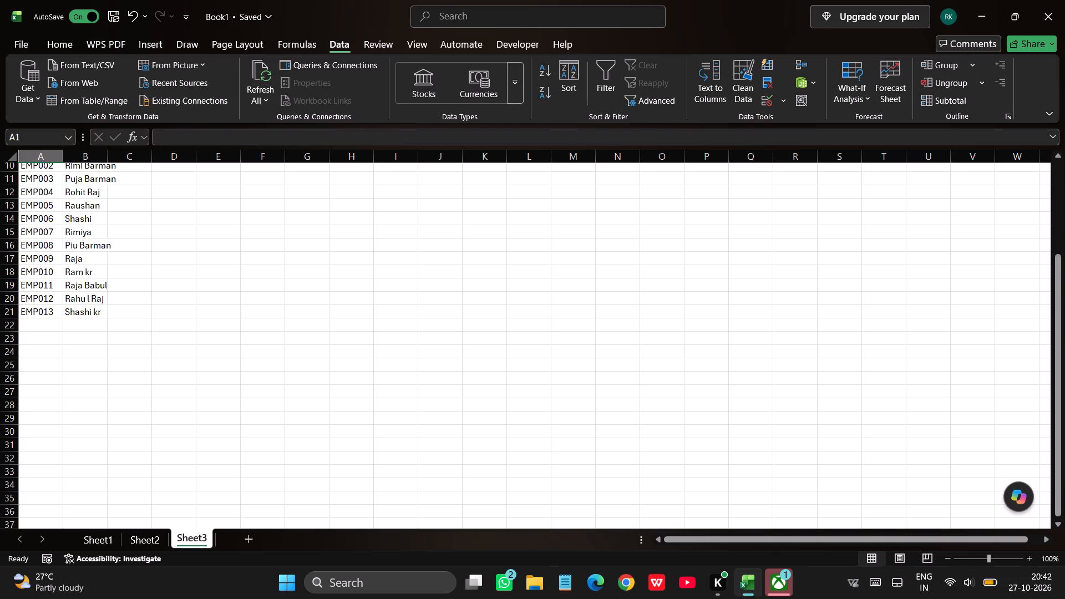
pyautogui.click(164, 369)
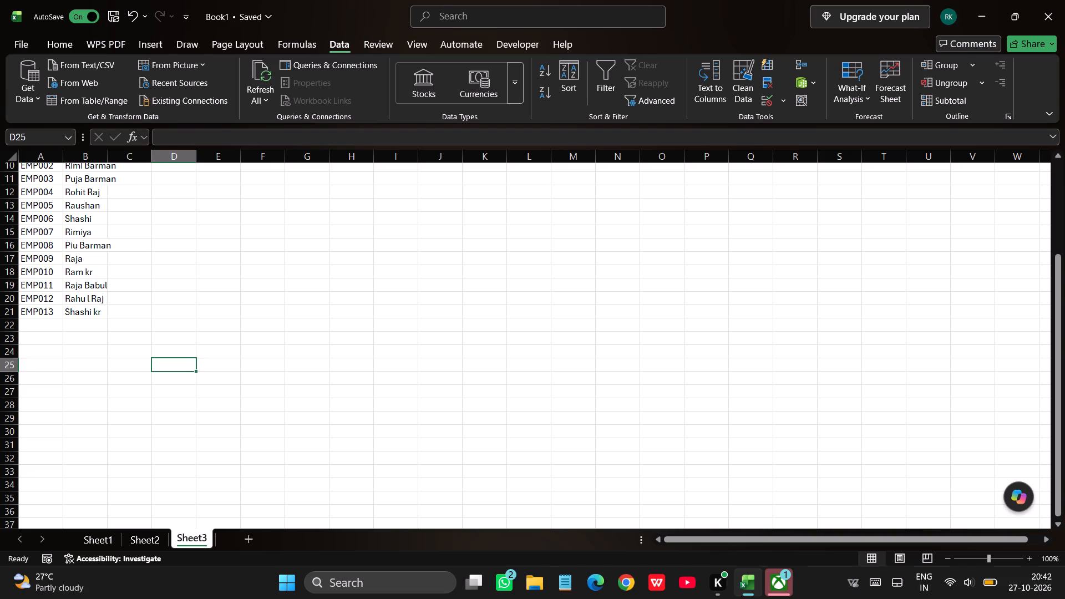
pyautogui.write('January')
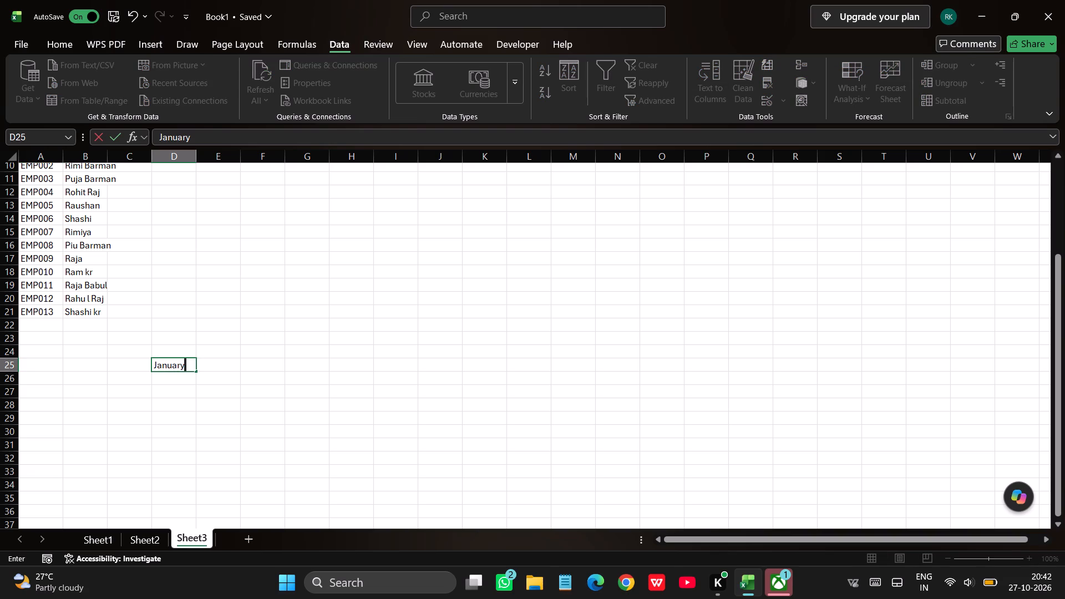
pyautogui.moveTo(194, 371); pyautogui.dragTo(203, 501)
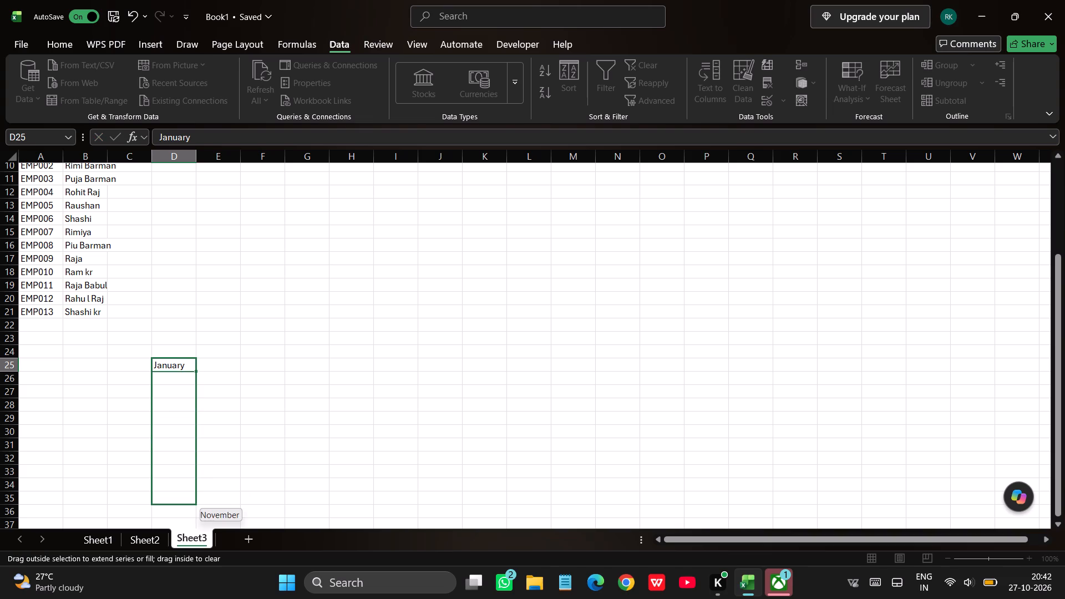
pyautogui.moveTo(203, 501); pyautogui.dragTo(203, 512)
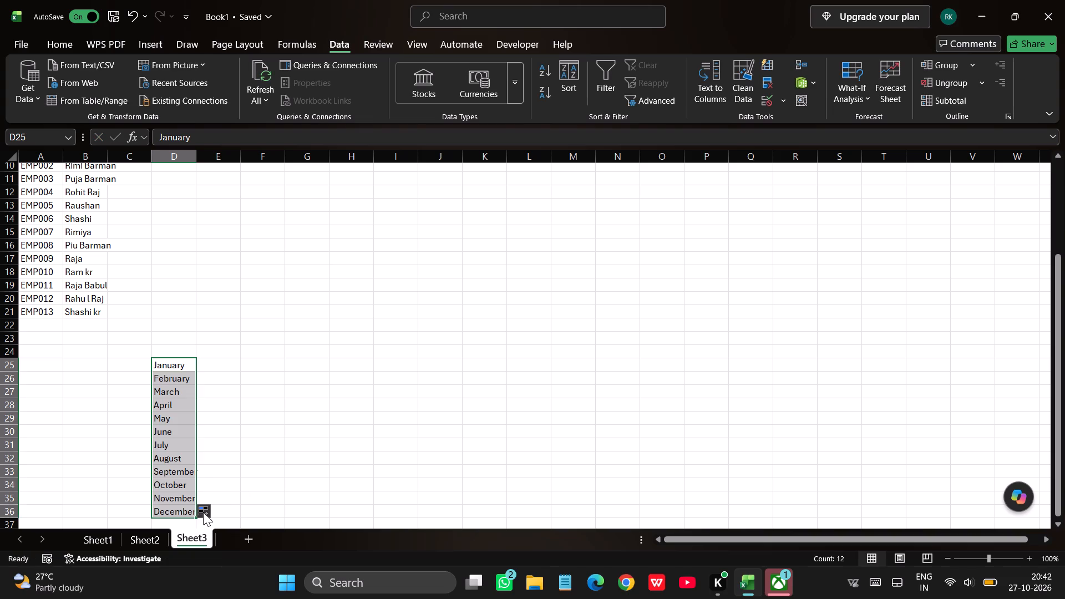
# Add the headers Month in cell A1 and Year in cell B1.
pyautogui.scroll(4, 264, 302)
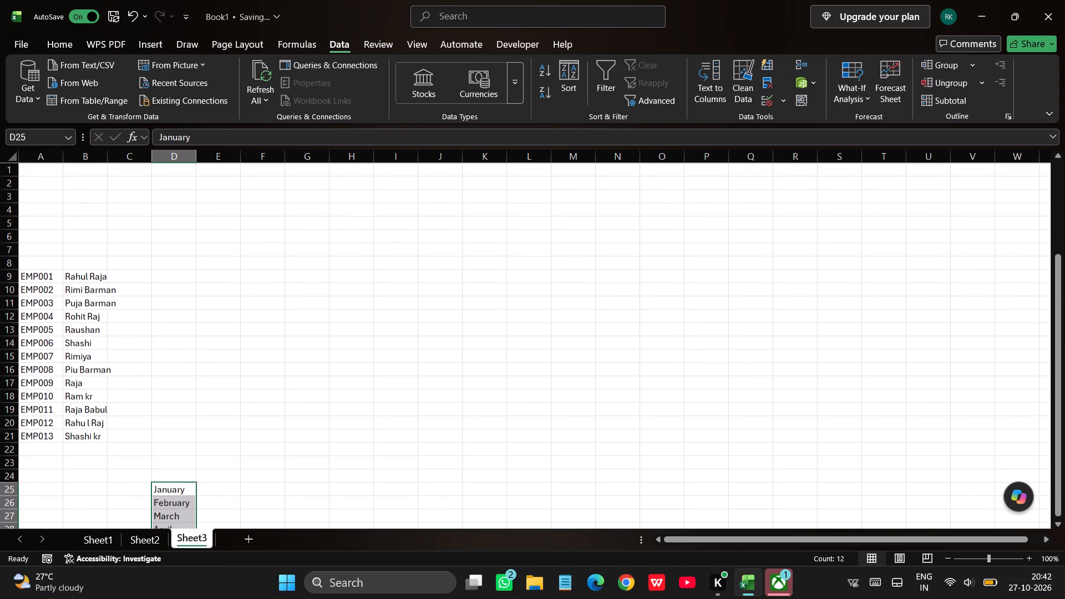
pyautogui.click(35, 171)
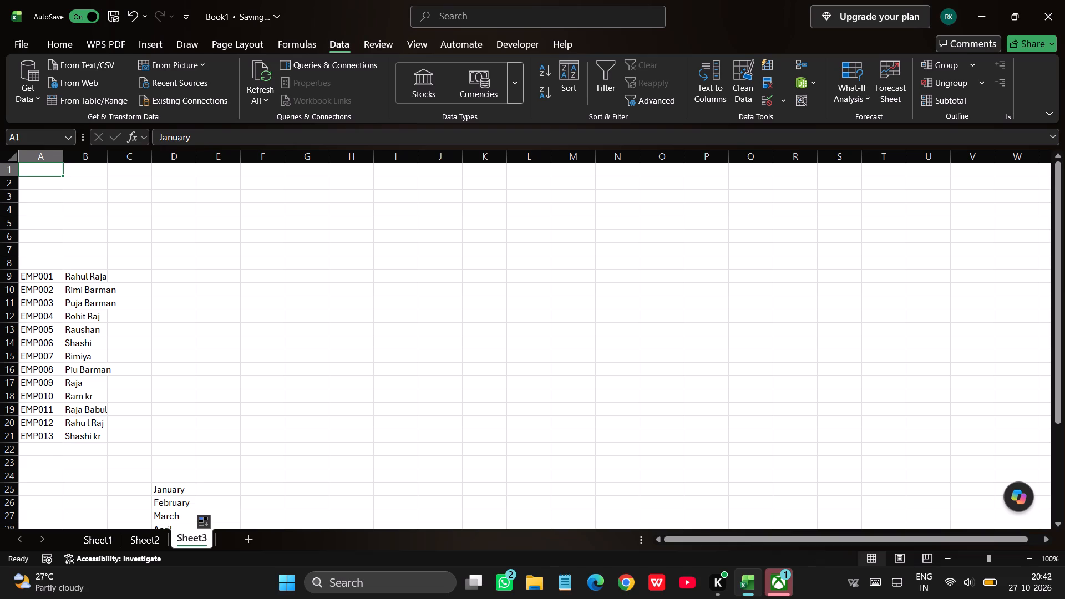
pyautogui.press('a')
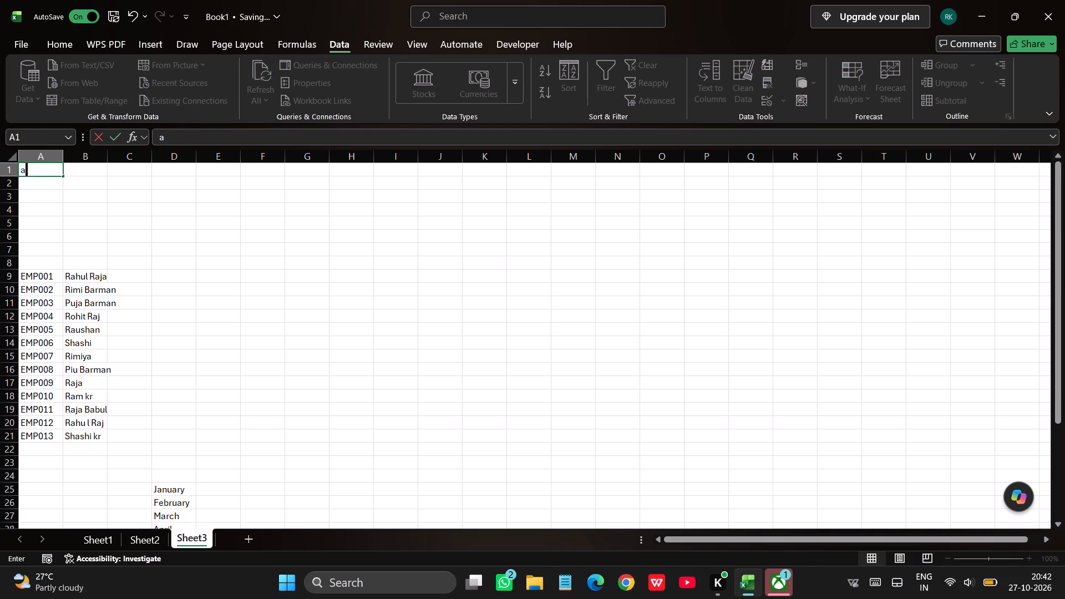
pyautogui.press('BackSpace')
pyautogui.write('Month')
pyautogui.press('BackSpace')
pyautogui.press('BackSpace')
pyautogui.press('BackSpace')
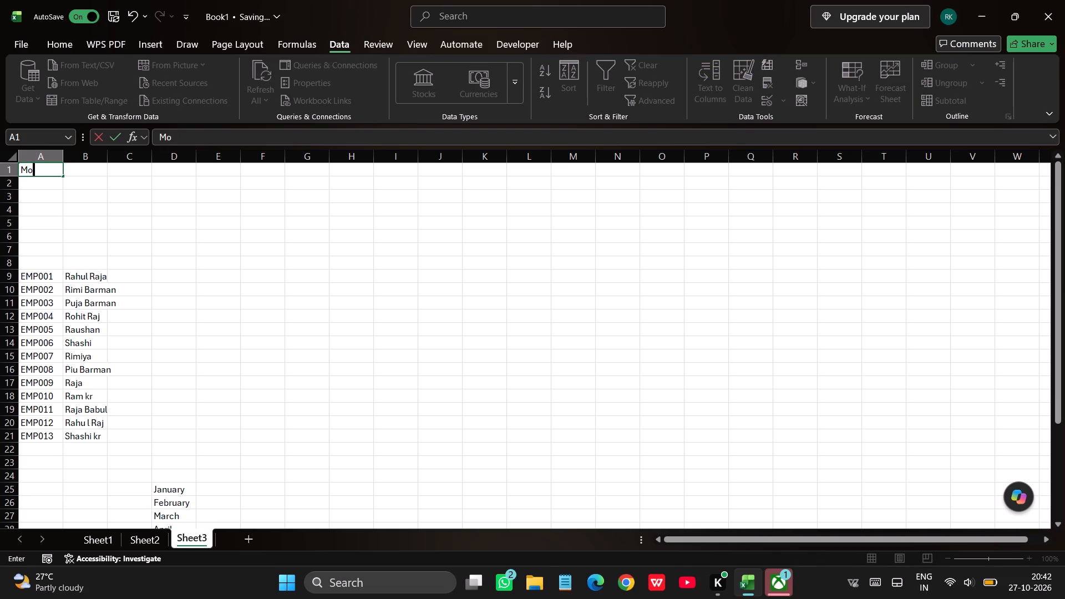
pyautogui.press('n')
pyautogui.write('th')
pyautogui.press('Tab')
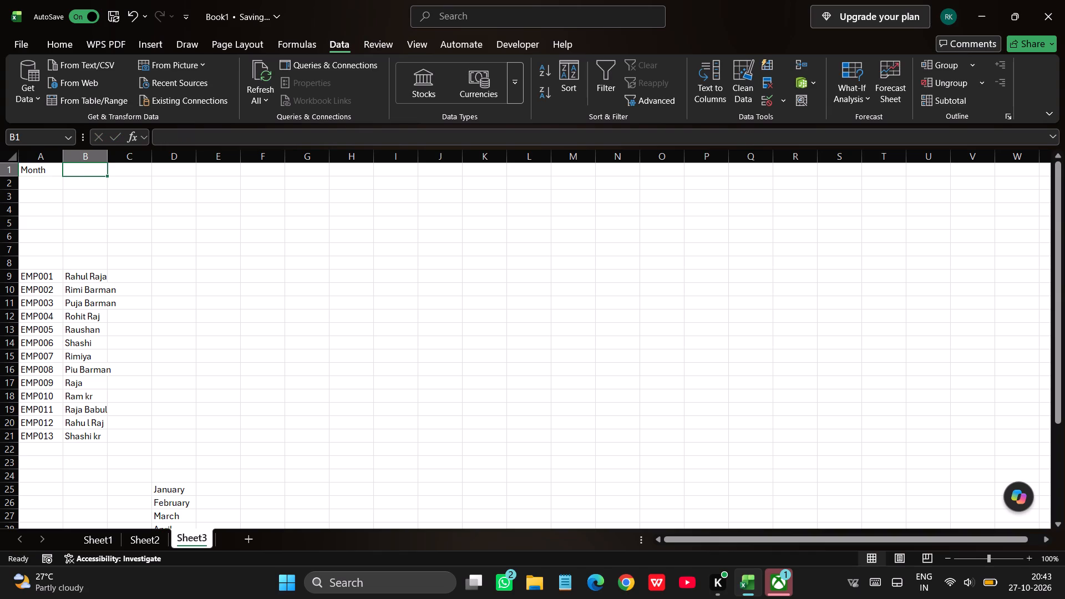
pyautogui.write('Yera')
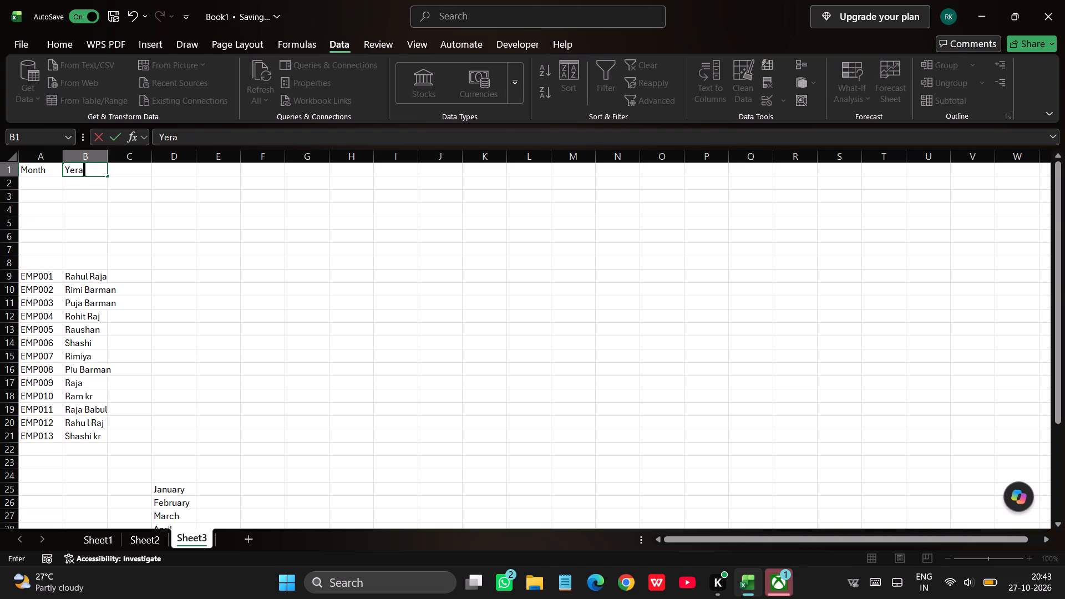
pyautogui.press('BackSpace')
pyautogui.press('BackSpace')
pyautogui.write('ar')
pyautogui.click(45, 181)
pyautogui.click(45, 181)
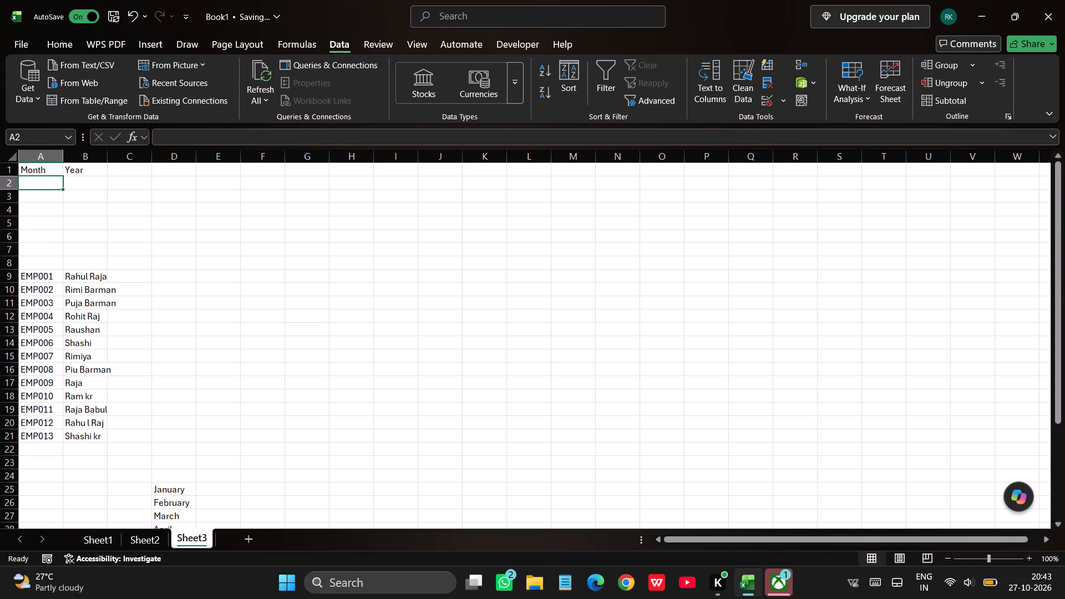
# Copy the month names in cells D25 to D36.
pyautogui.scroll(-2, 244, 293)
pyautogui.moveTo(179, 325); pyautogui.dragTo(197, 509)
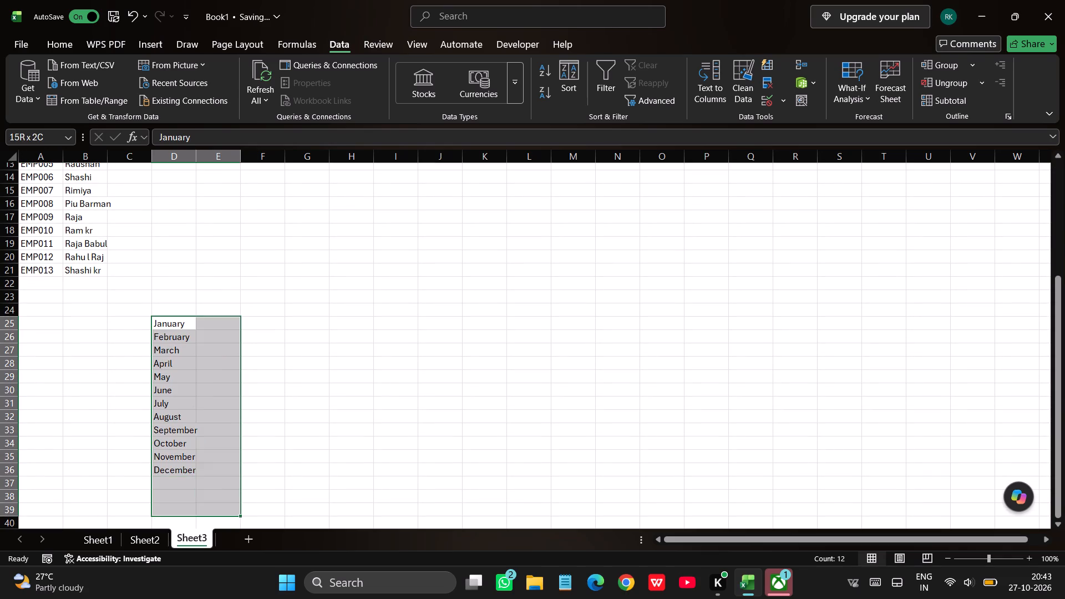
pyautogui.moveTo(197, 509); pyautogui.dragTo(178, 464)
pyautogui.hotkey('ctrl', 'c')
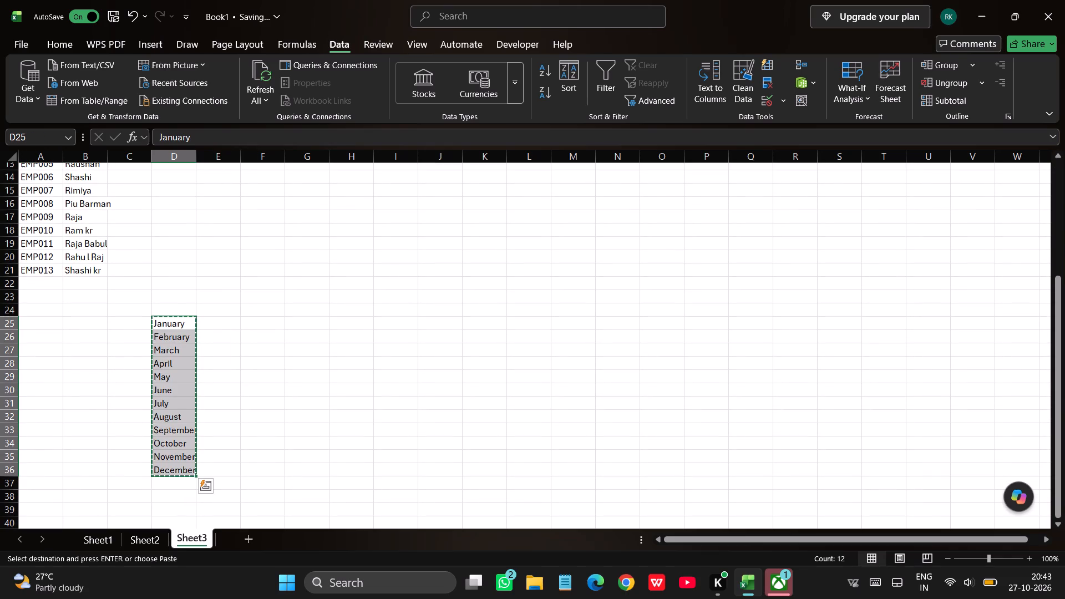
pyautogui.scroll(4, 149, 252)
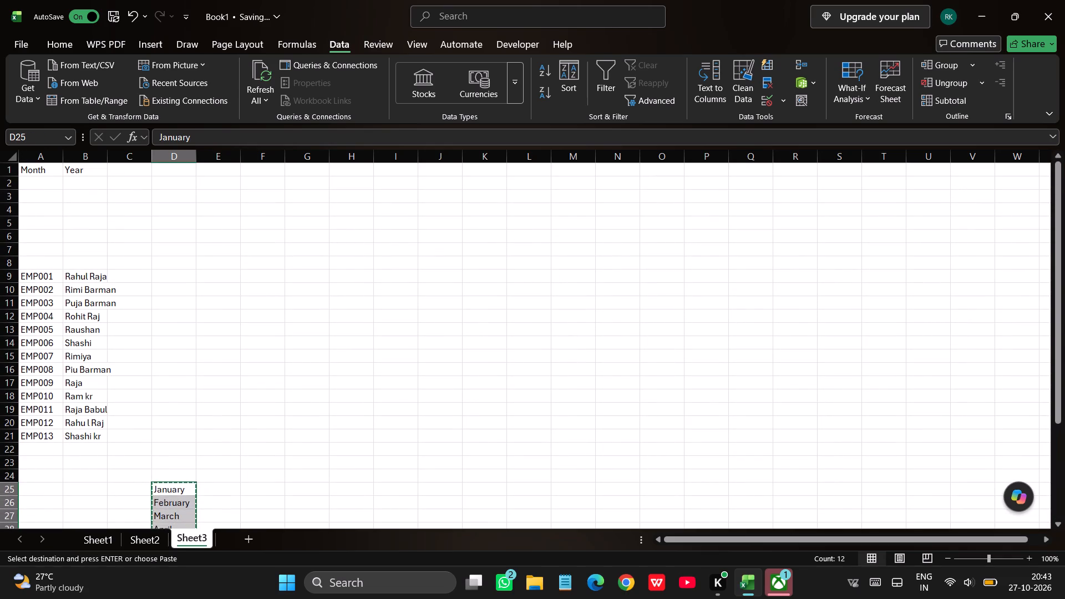
# Apply List data validation to cell A2, using the month names in =$D$25:$D$36 as the source.
pyautogui.click(40, 182)
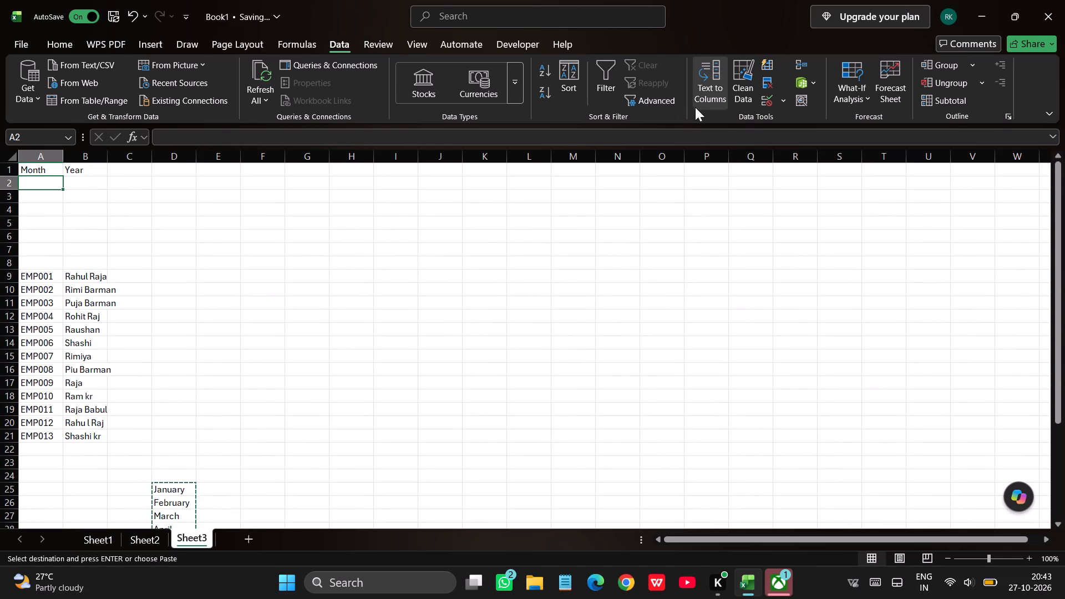
pyautogui.click(769, 104)
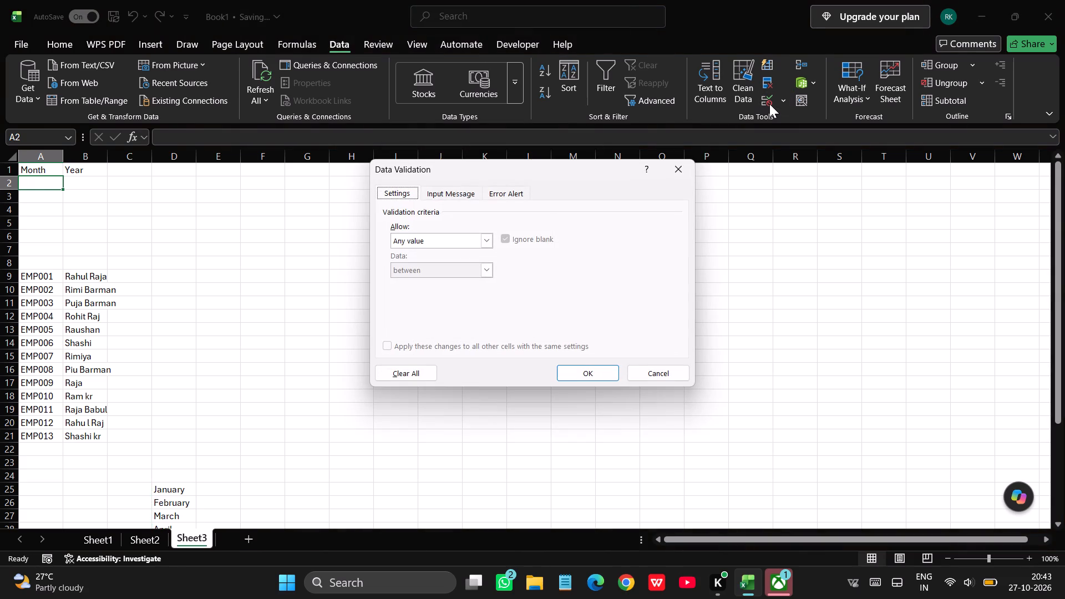
pyautogui.click(485, 238)
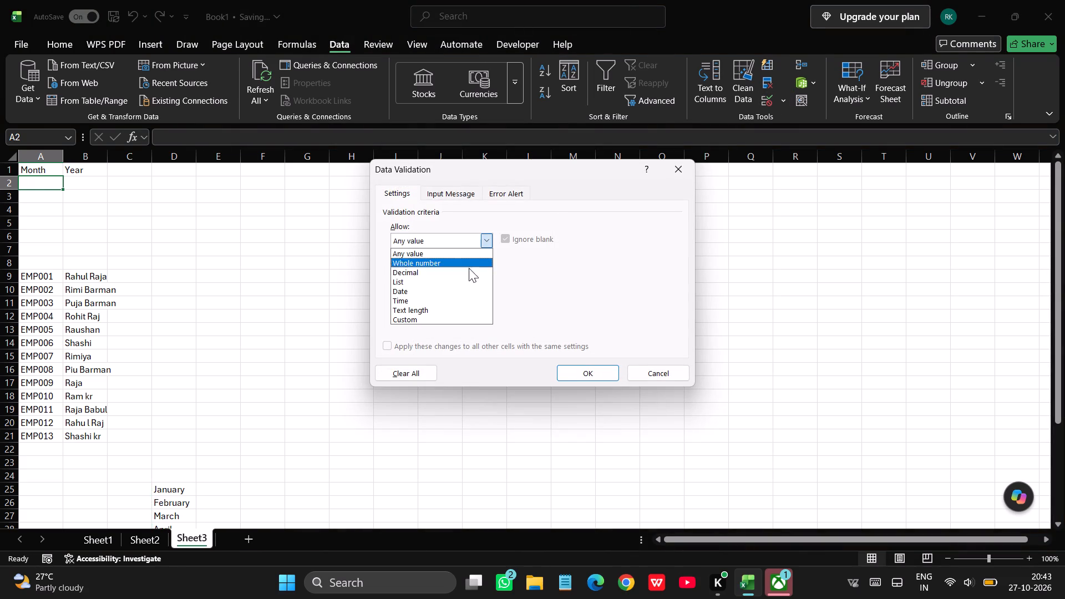
pyautogui.click(467, 278)
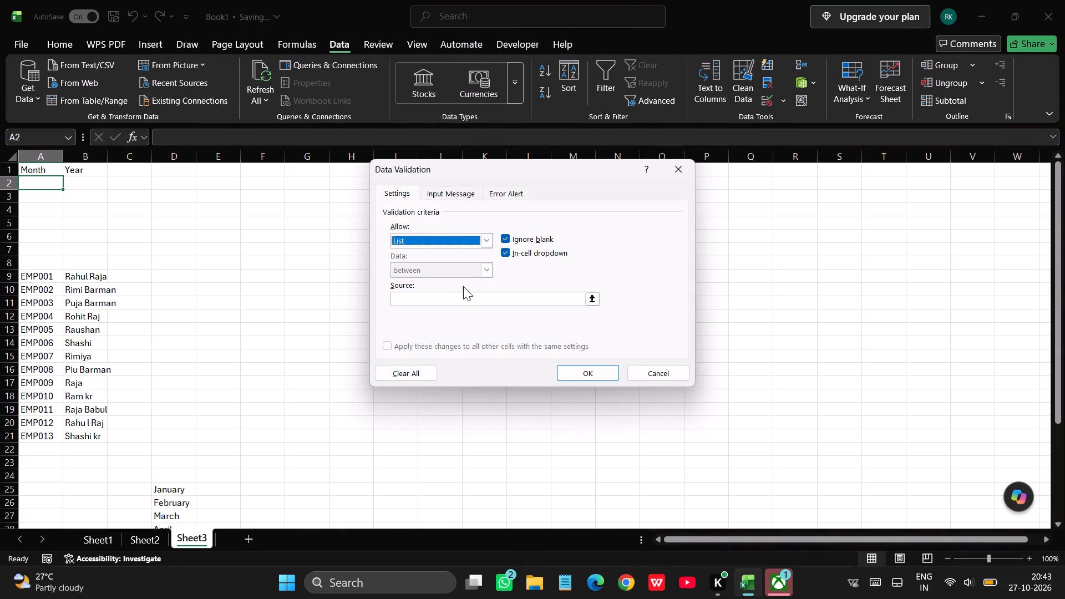
pyautogui.click(450, 299)
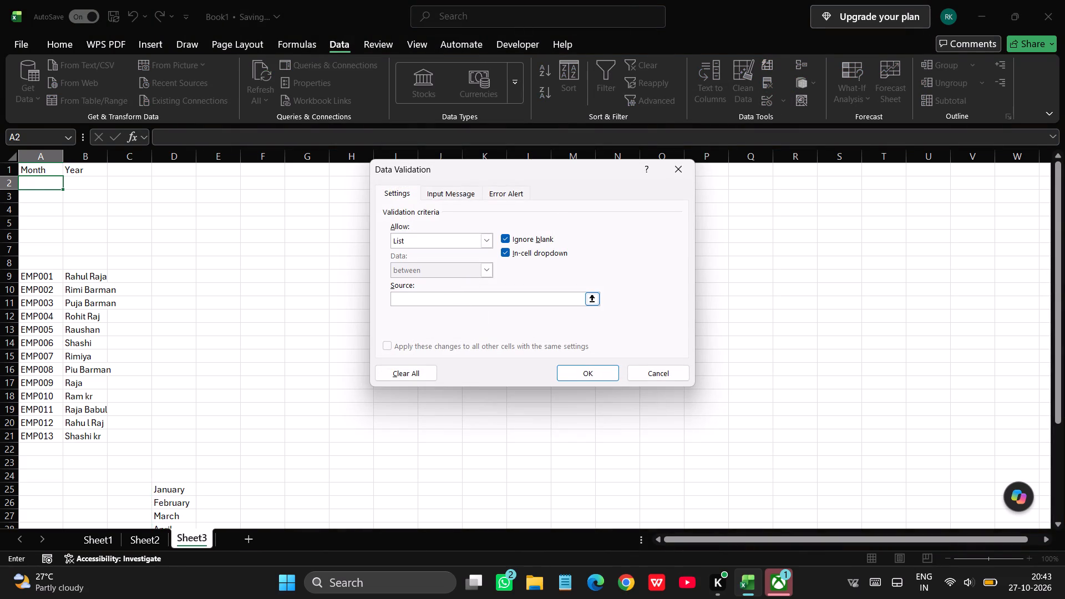
pyautogui.hotkey('ctrl', 'v')
pyautogui.scroll(-1, 187, 486)
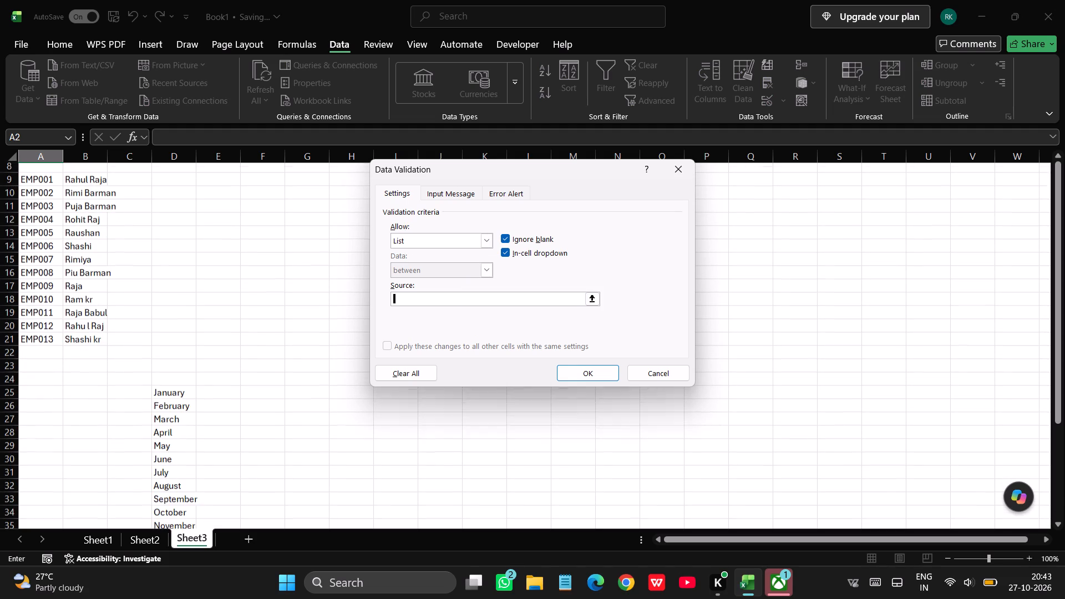
pyautogui.scroll(-1, 187, 486)
pyautogui.moveTo(177, 389); pyautogui.dragTo(180, 501)
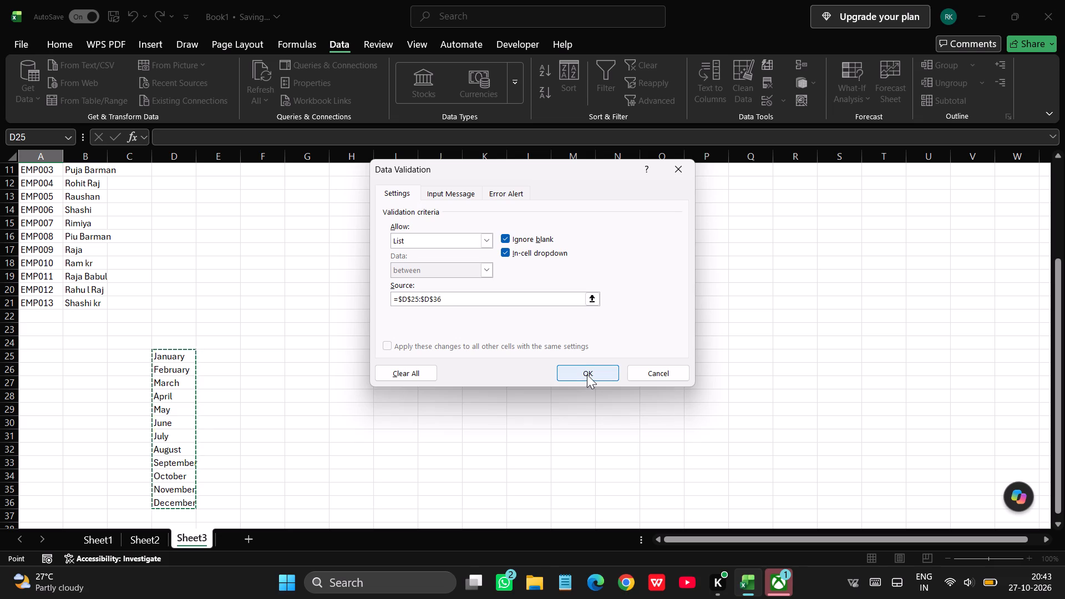
pyautogui.click(587, 374)
# Choose January from the month dropdown in cell A2.
pyautogui.scroll(4, 256, 337)
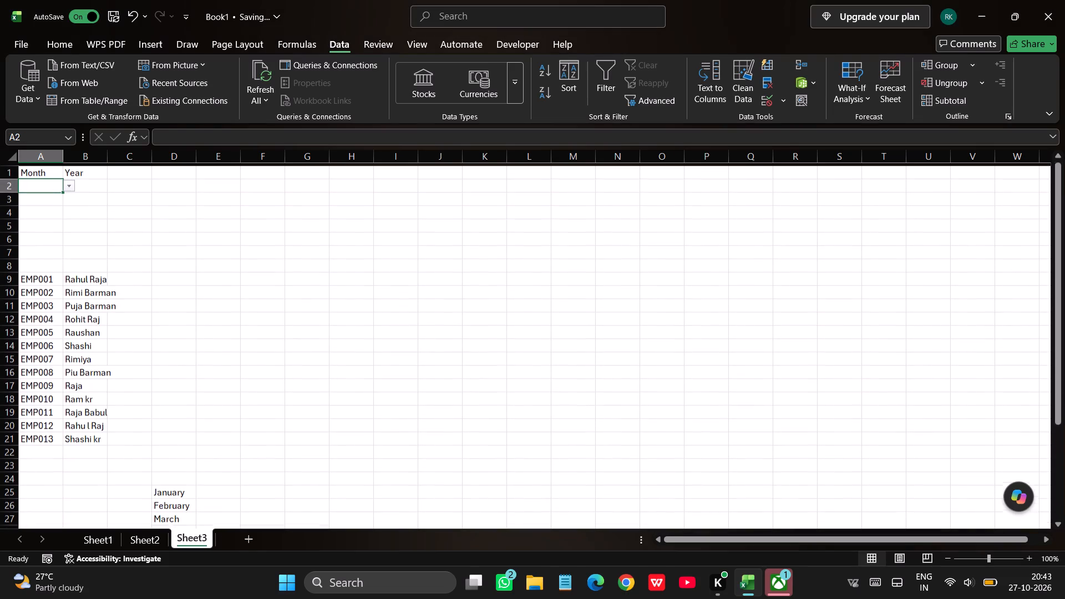
pyautogui.click(66, 189)
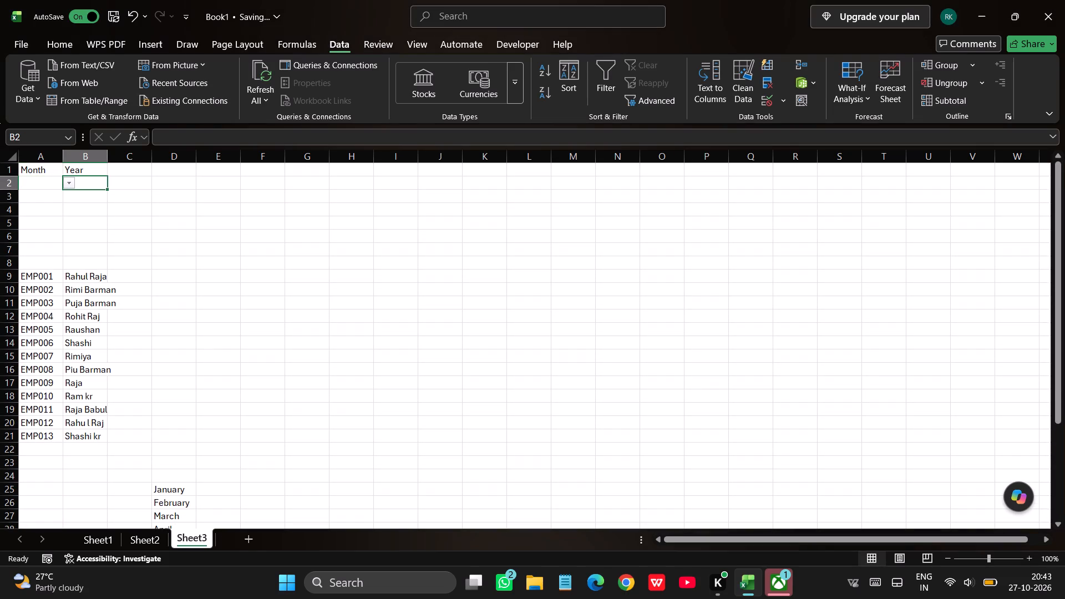
pyautogui.moveTo(65, 185); pyautogui.dragTo(53, 182)
pyautogui.click(53, 182)
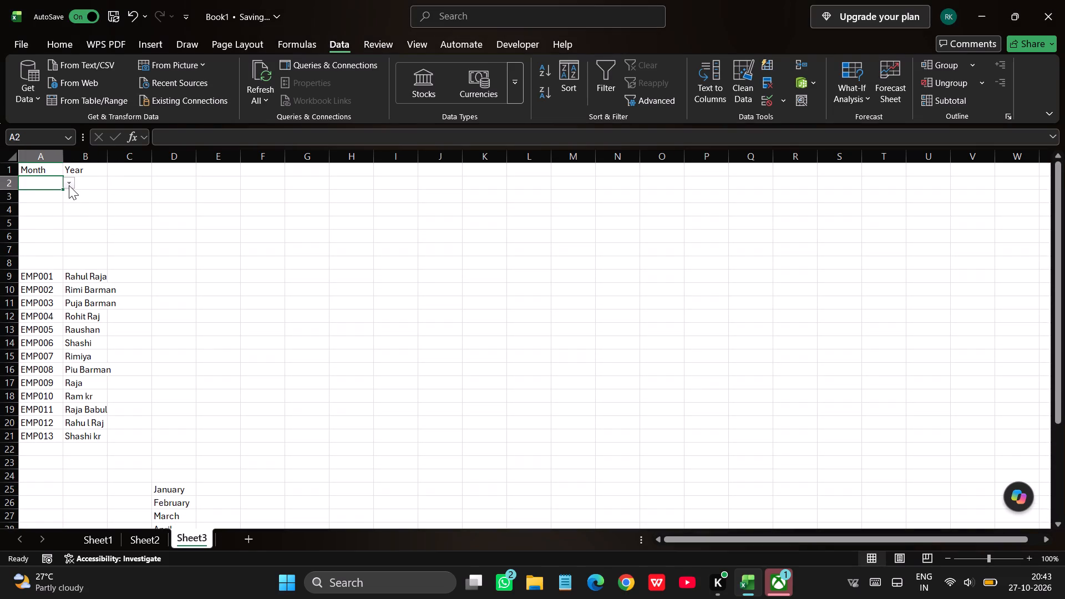
pyautogui.click(69, 185)
pyautogui.click(64, 190)
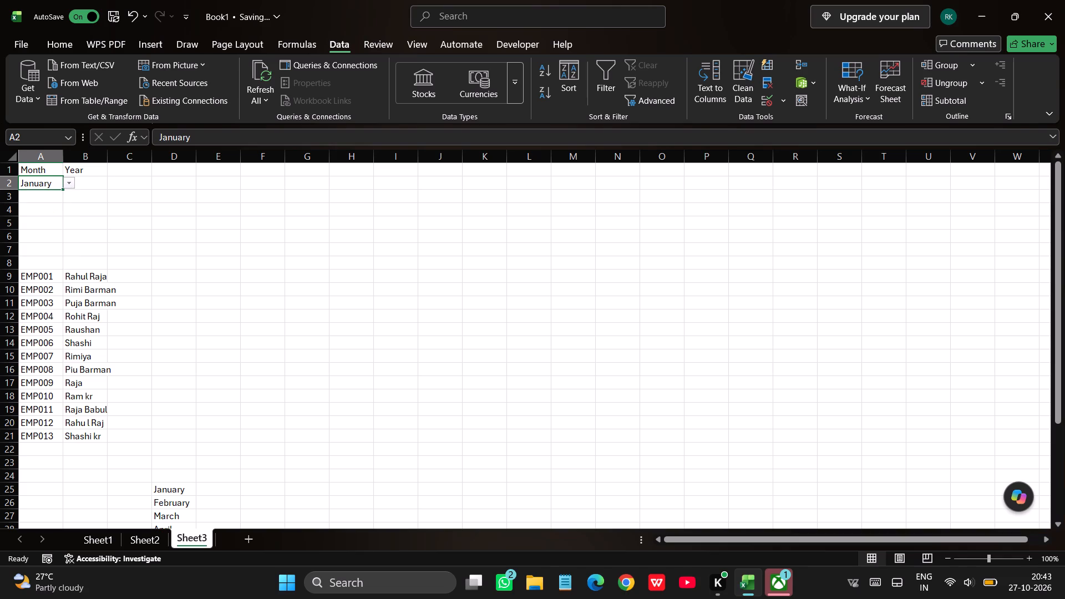
# Apply List data validation to cell B2, with 2026,2027,2028 as the source.
pyautogui.click(95, 182)
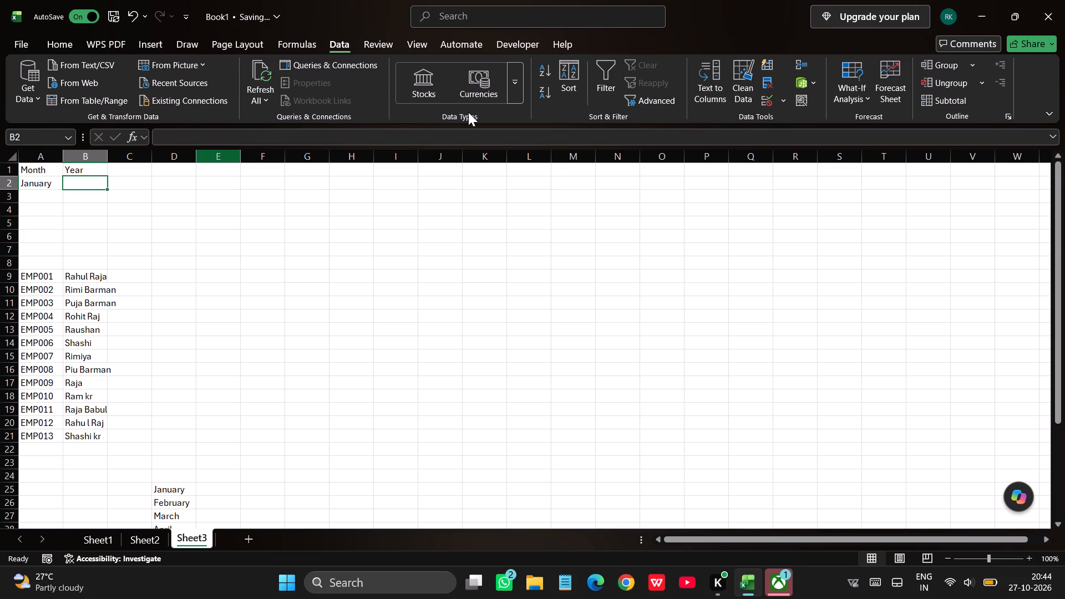
pyautogui.click(777, 106)
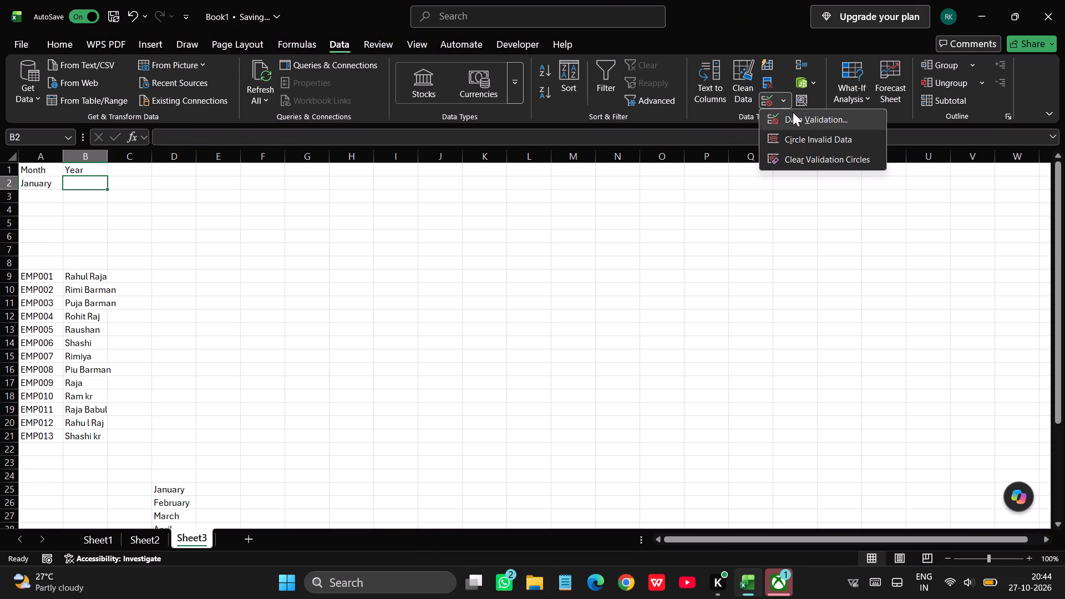
pyautogui.click(793, 115)
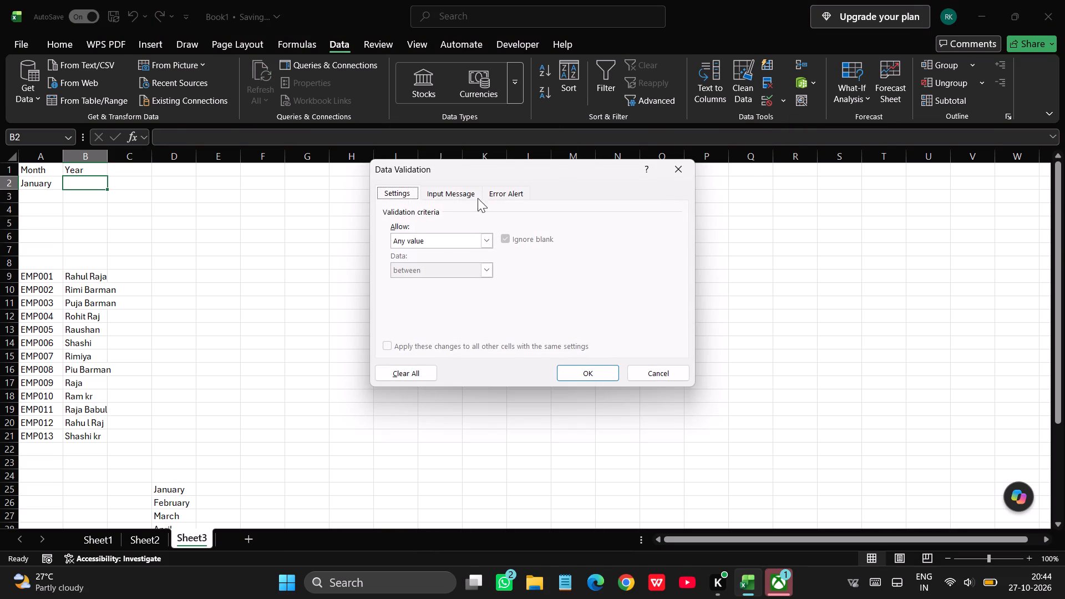
pyautogui.click(483, 240)
pyautogui.click(465, 279)
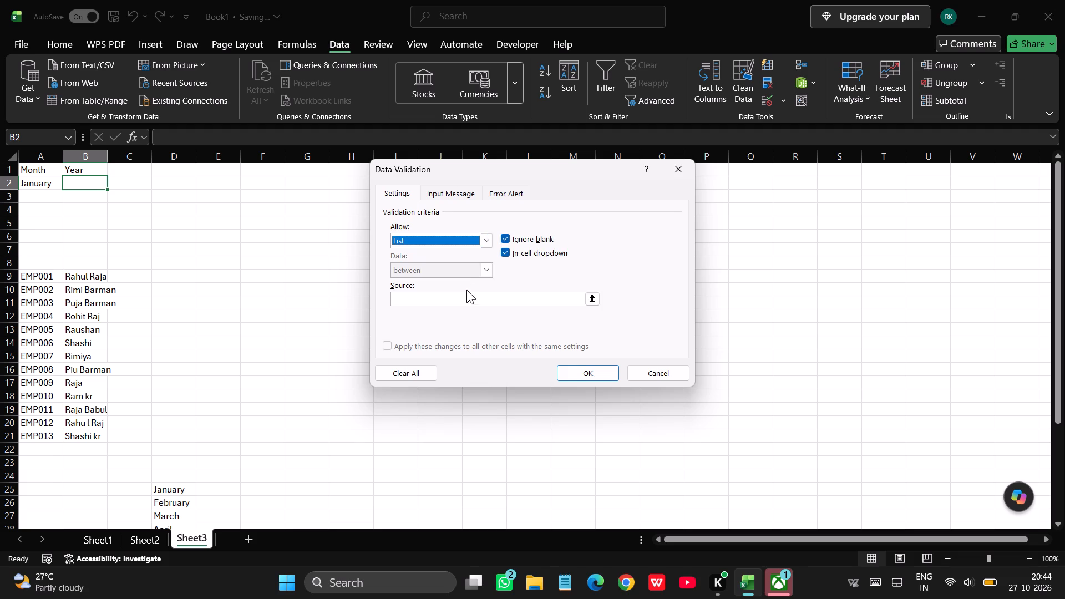
pyautogui.click(459, 302)
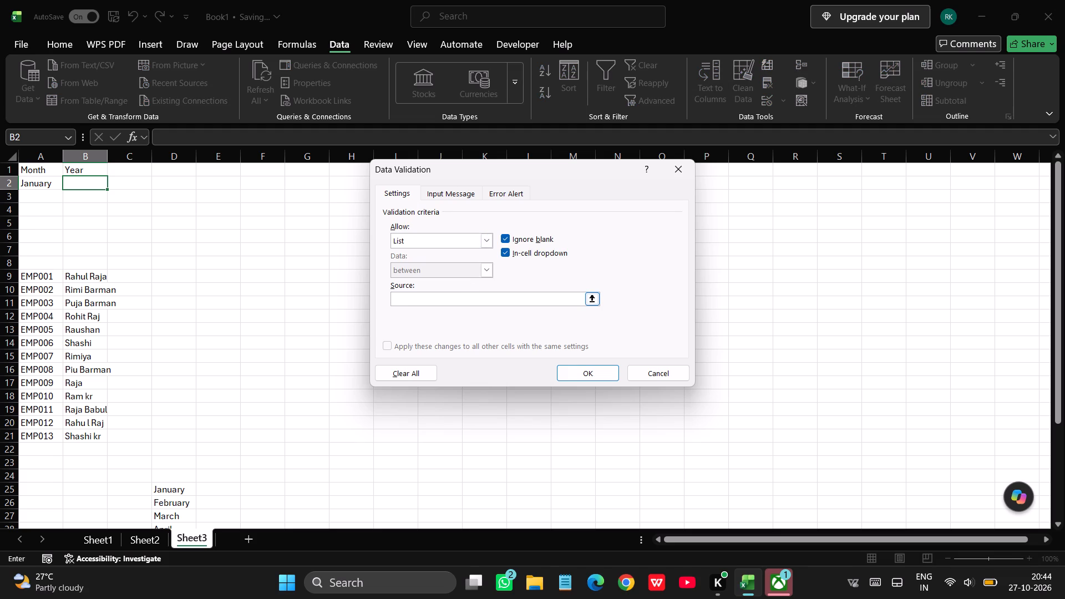
pyautogui.write('20')
pyautogui.write('26')
pyautogui.press(',')
pyautogui.write('2027,2028')
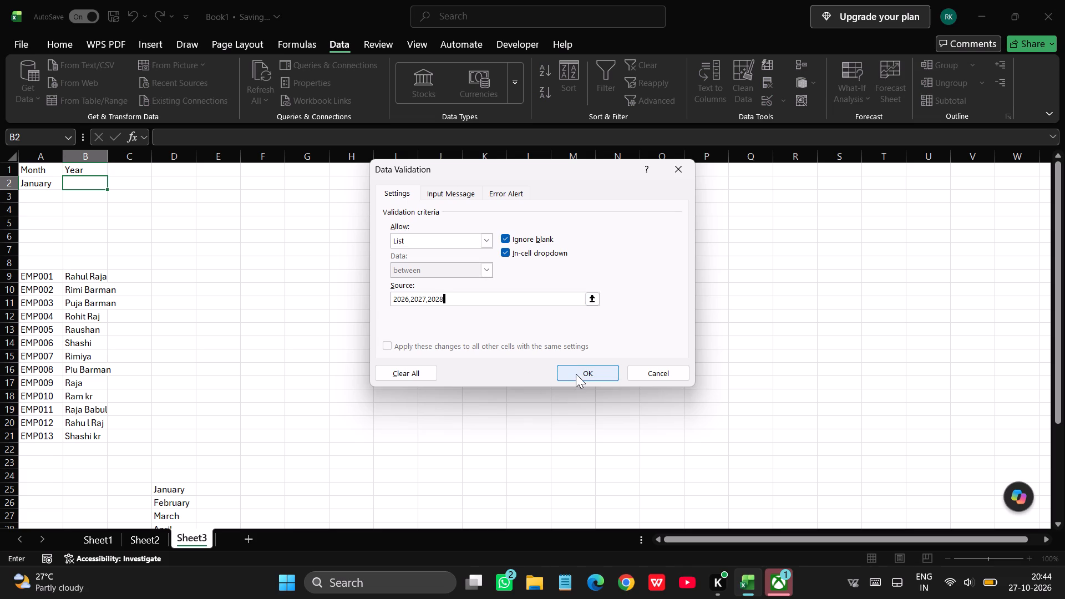
pyautogui.click(575, 373)
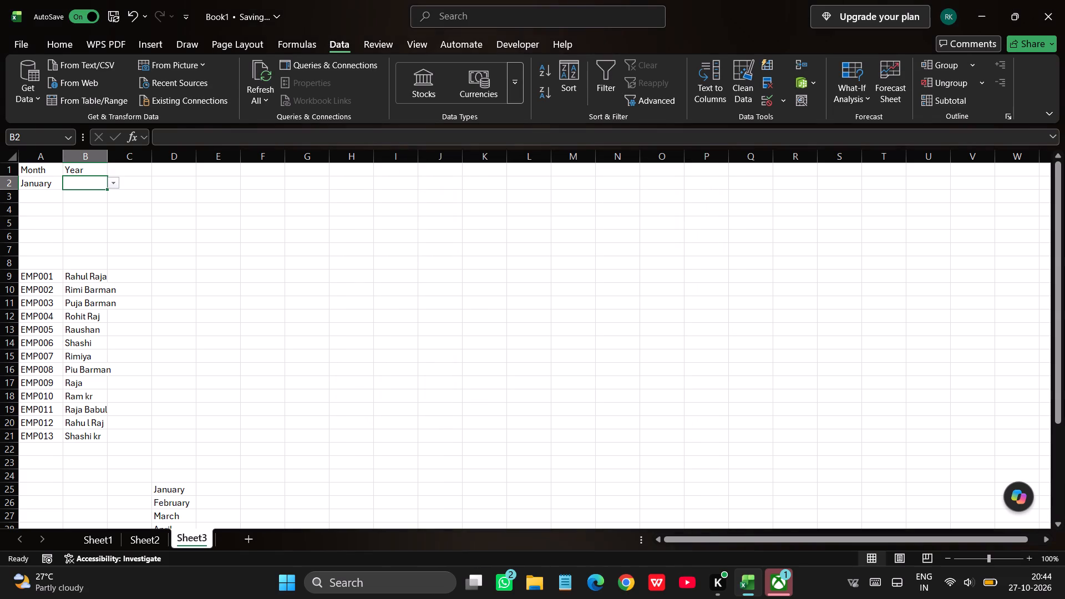
# Choose 2026 from the year dropdown in cell B2.
pyautogui.click(114, 186)
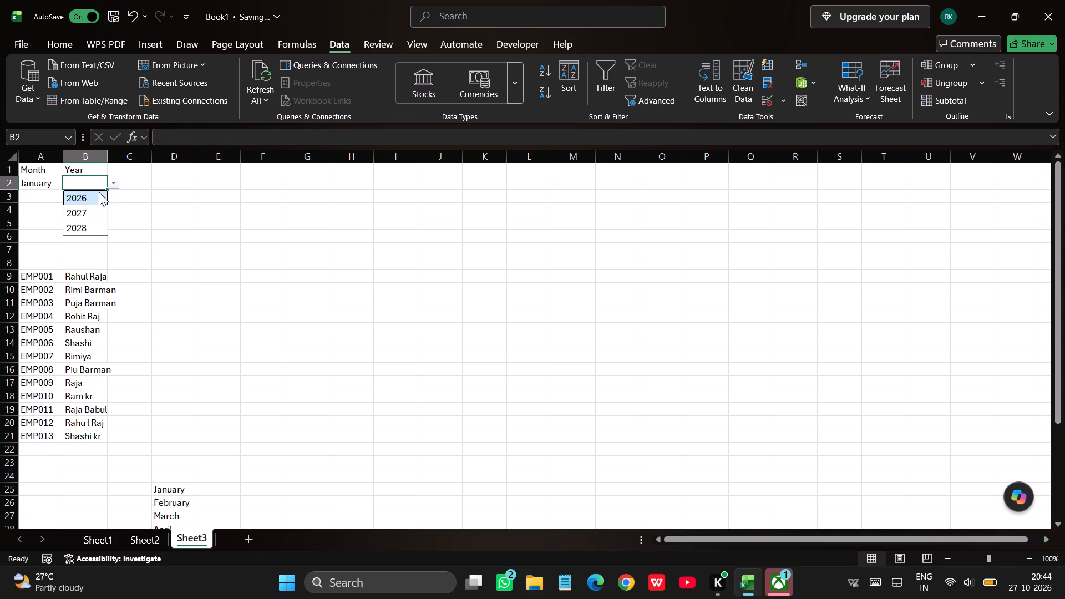
pyautogui.click(96, 193)
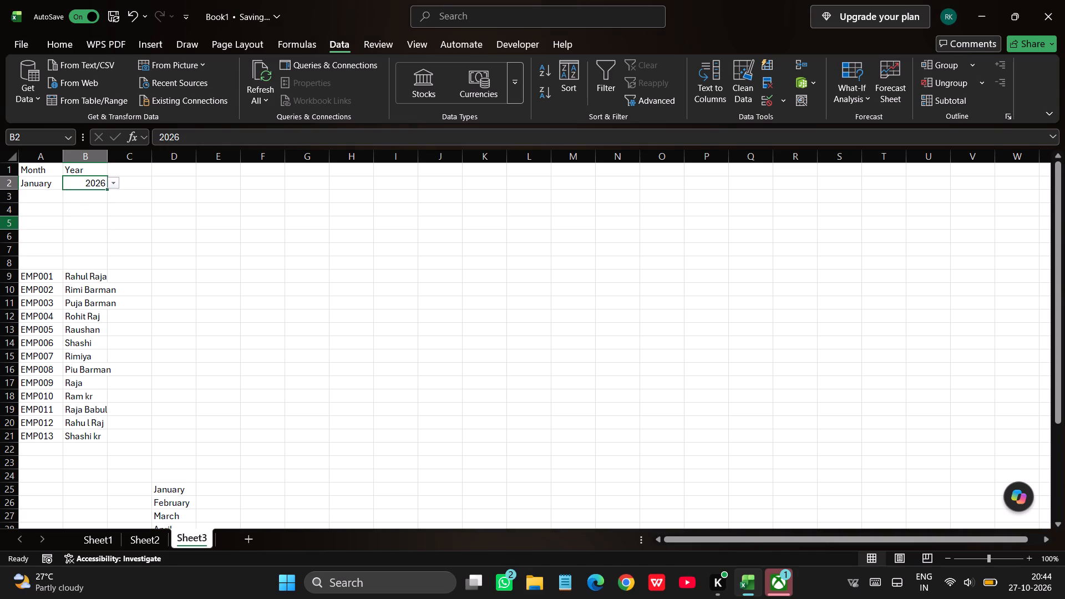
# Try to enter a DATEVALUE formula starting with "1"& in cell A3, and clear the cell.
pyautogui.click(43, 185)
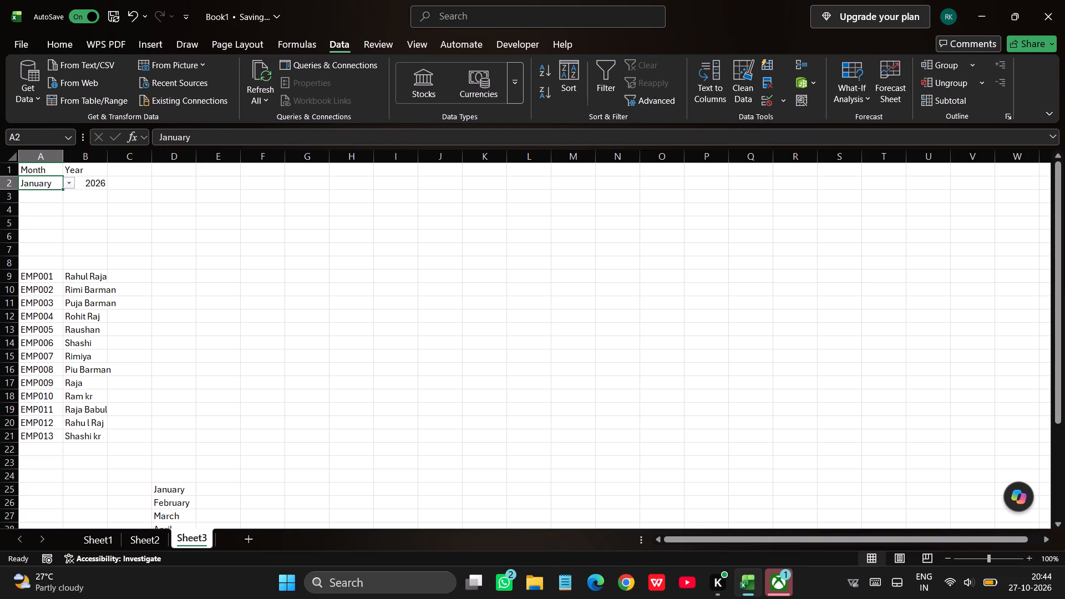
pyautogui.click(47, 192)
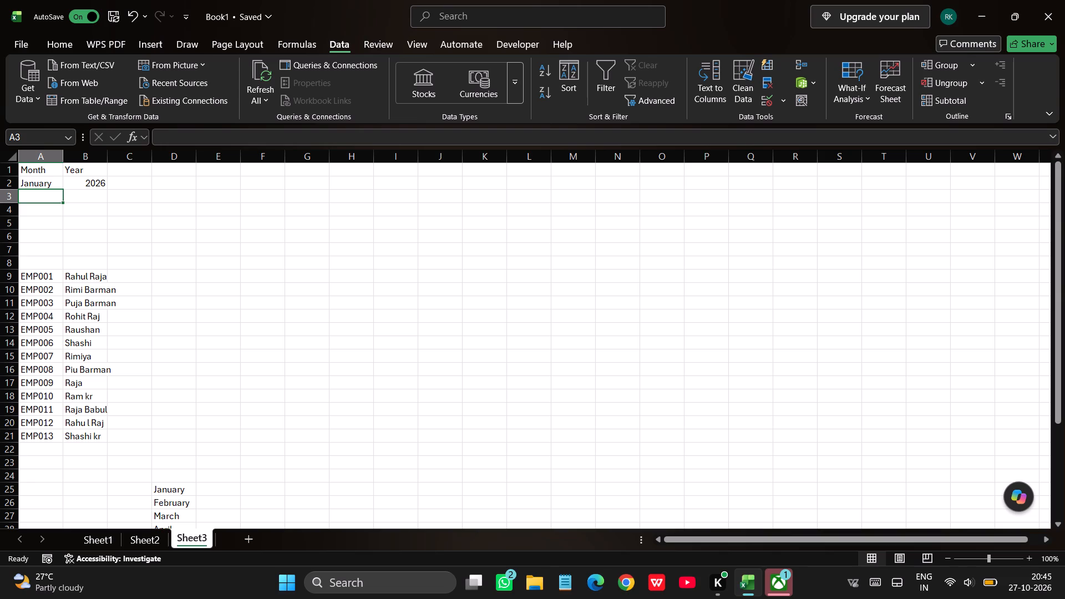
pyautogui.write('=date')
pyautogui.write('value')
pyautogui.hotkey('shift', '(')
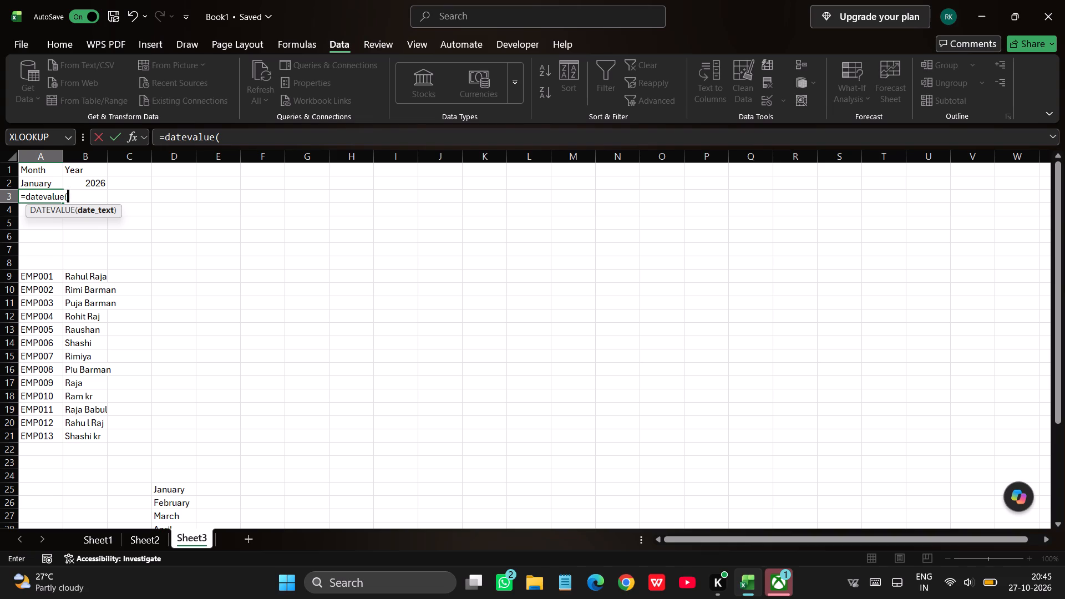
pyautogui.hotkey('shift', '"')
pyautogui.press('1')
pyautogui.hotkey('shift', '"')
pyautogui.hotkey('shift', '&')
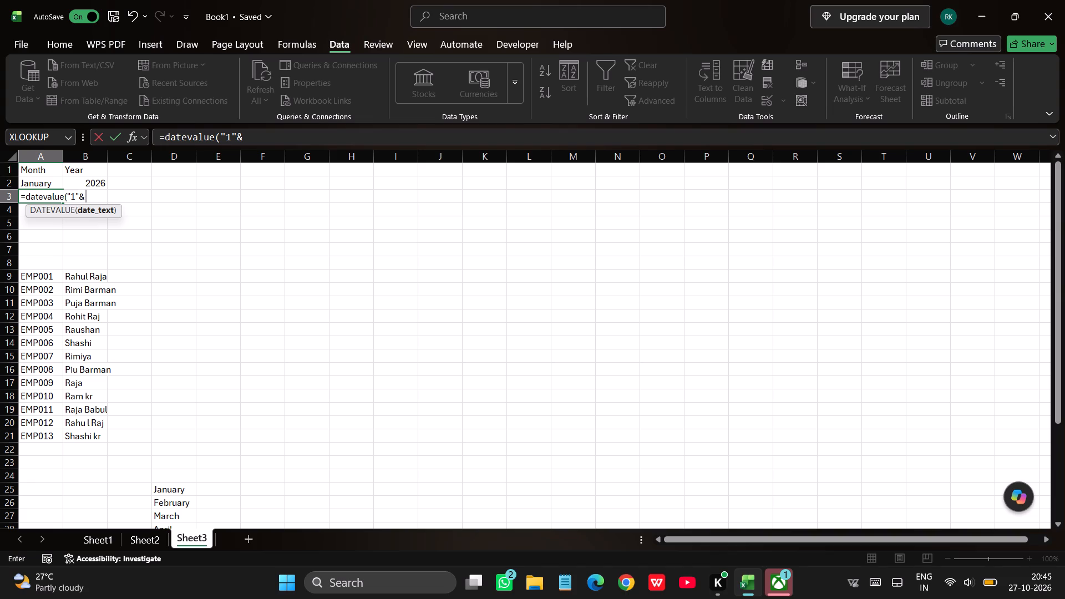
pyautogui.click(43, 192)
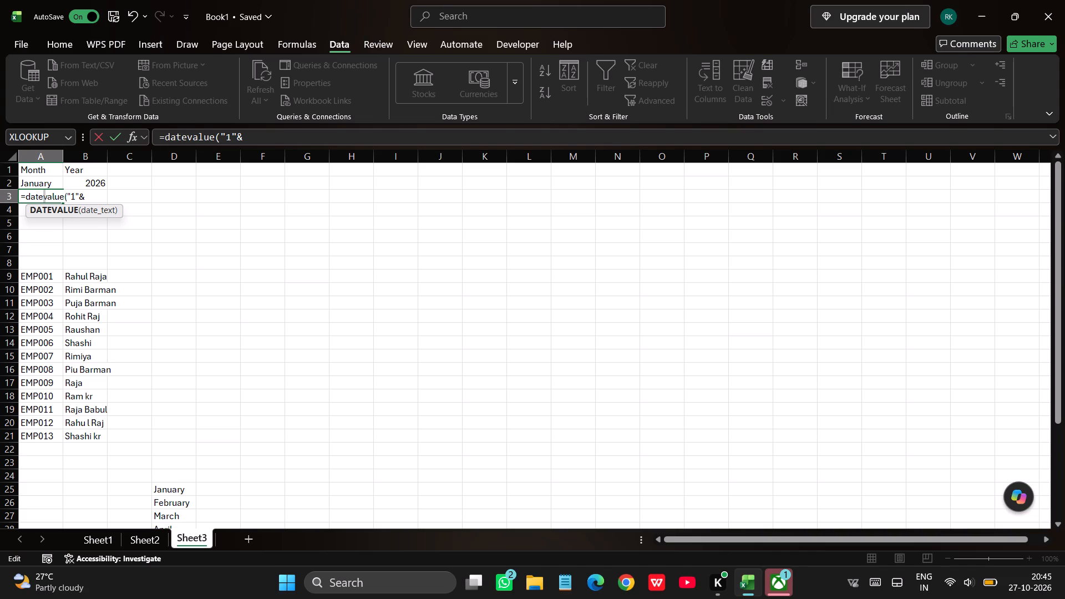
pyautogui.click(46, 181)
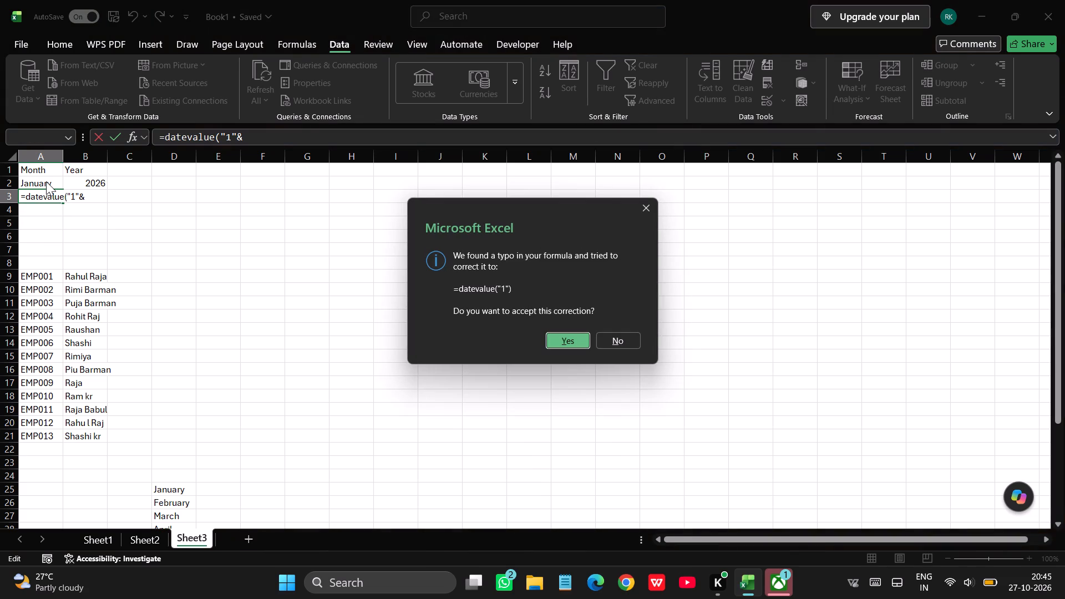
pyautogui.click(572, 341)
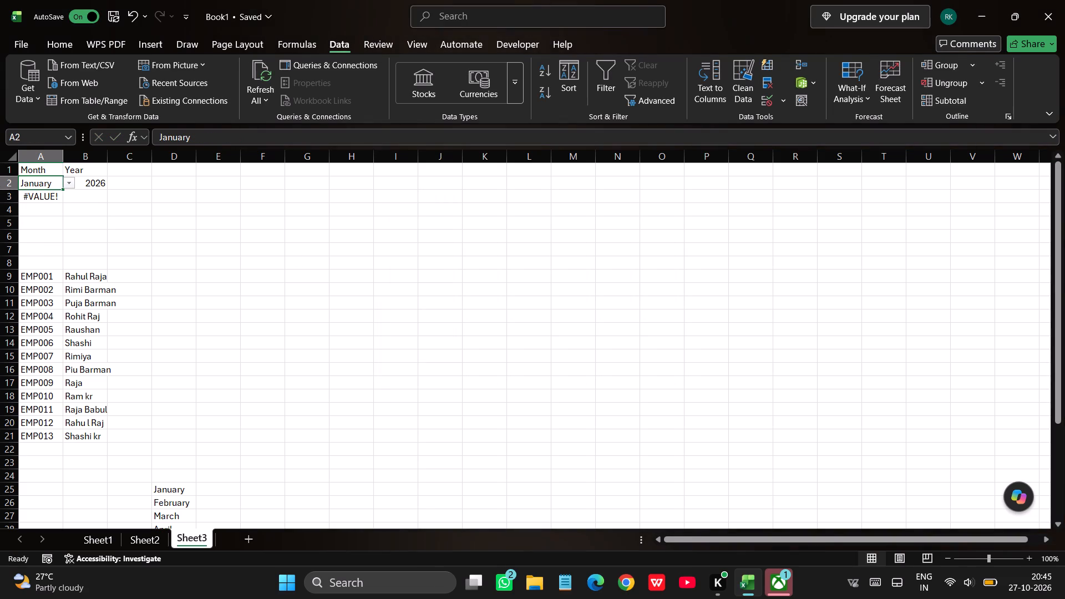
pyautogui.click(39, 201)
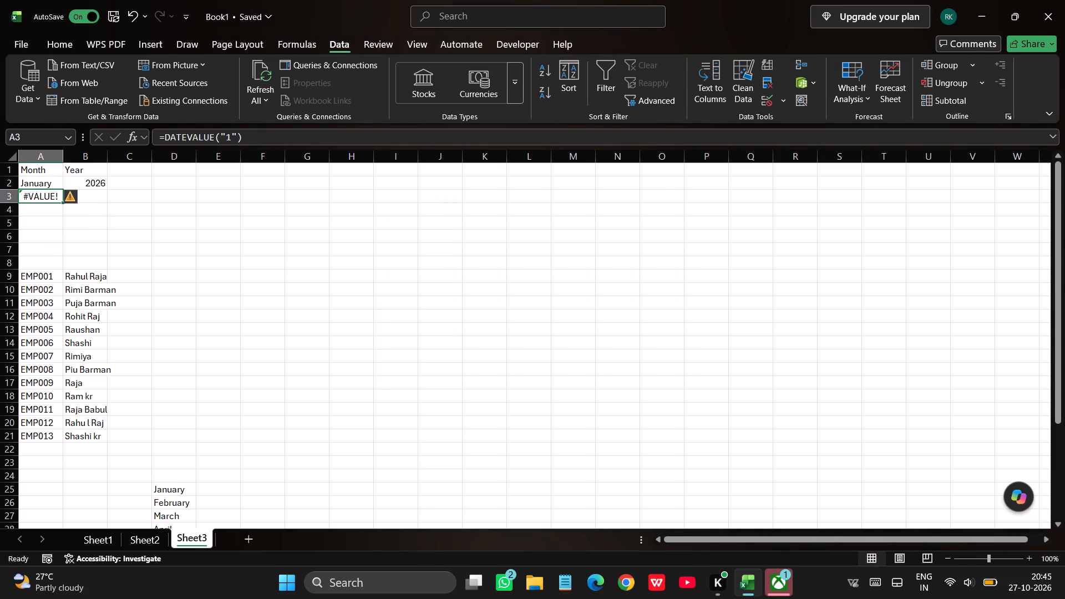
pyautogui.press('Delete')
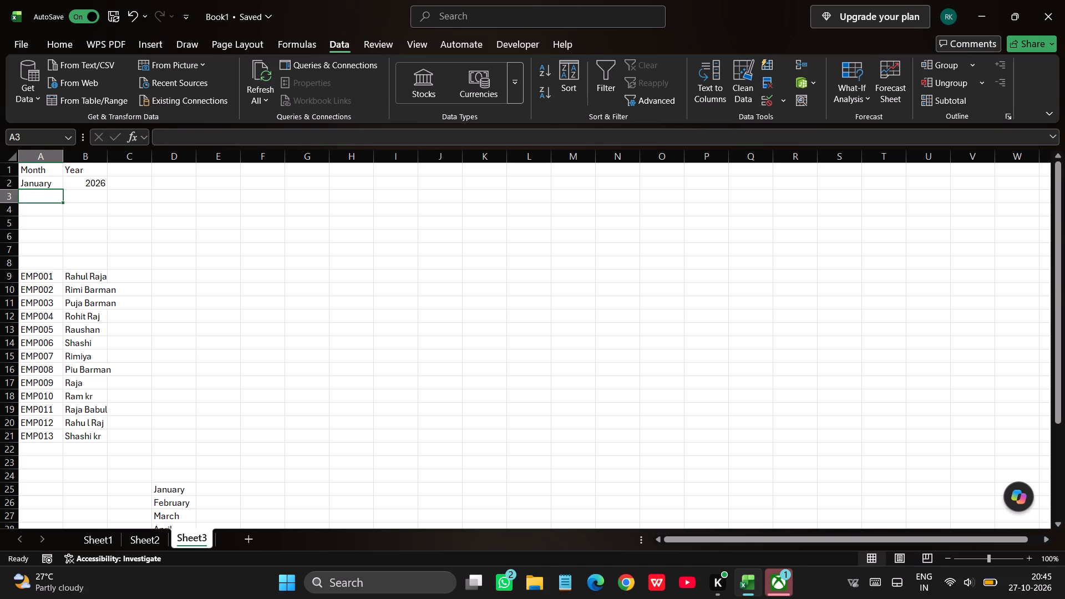
# Enter the formula =DATEVALUE("1"&A2&B2) in cell A3 to combine the selected month and year into a date.
pyautogui.hotkey('shift', '+')
pyautogui.press('BackSpace')
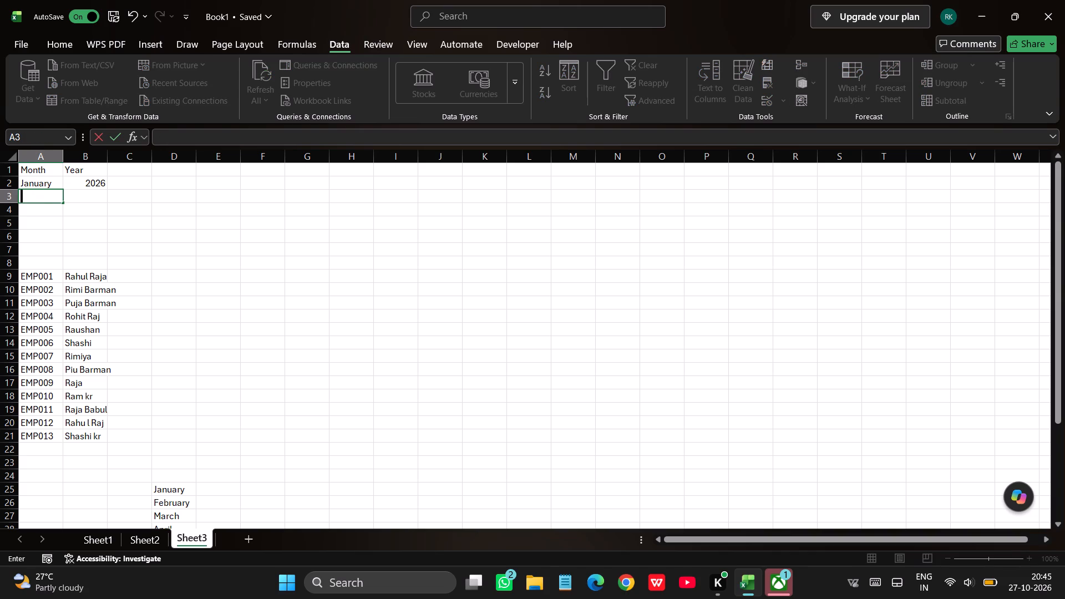
pyautogui.press('=')
pyautogui.write('datevalue')
pyautogui.hotkey('shift', '(')
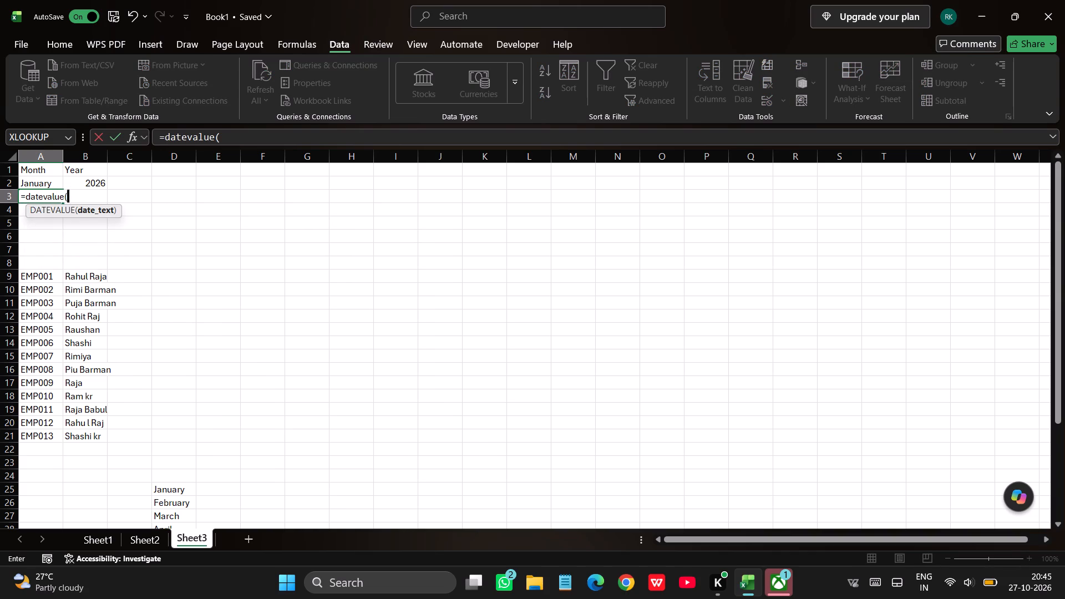
pyautogui.hotkey('shift', '"')
pyautogui.press('1')
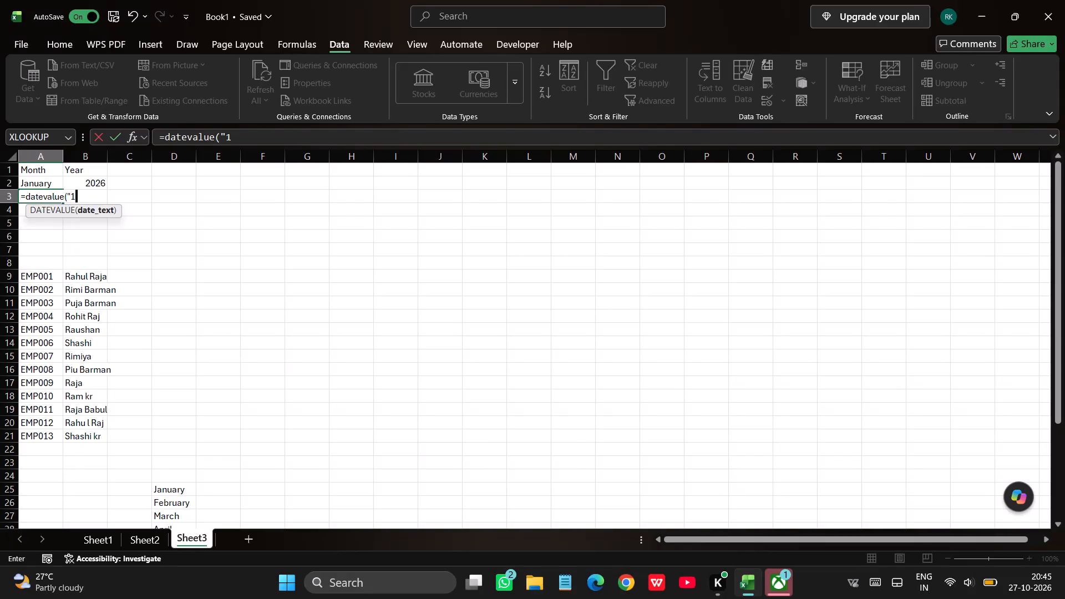
pyautogui.press('BackSpace')
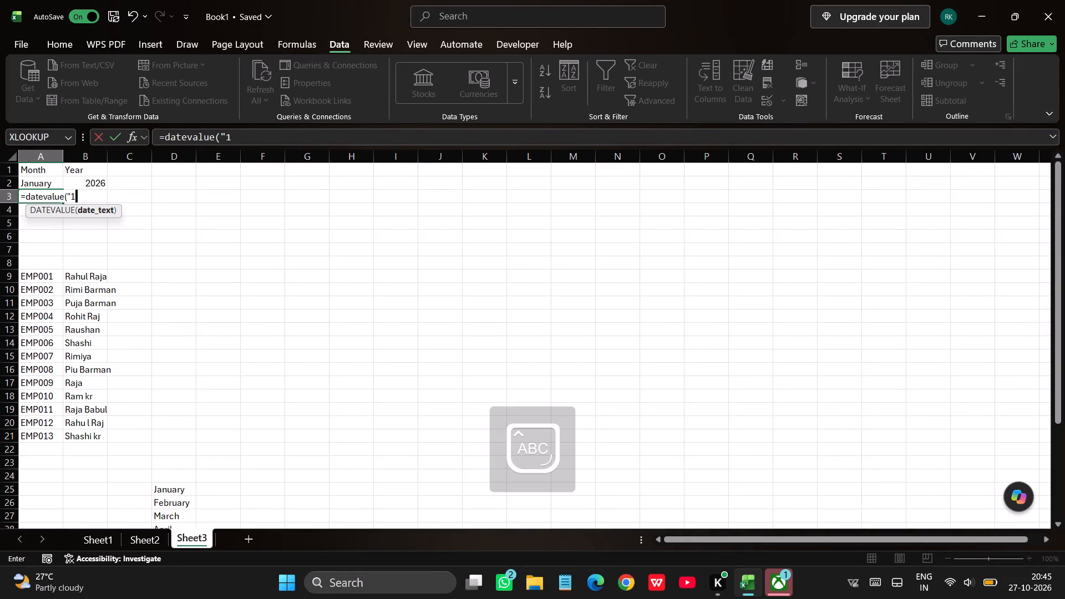
pyautogui.hotkey('shift', '"')
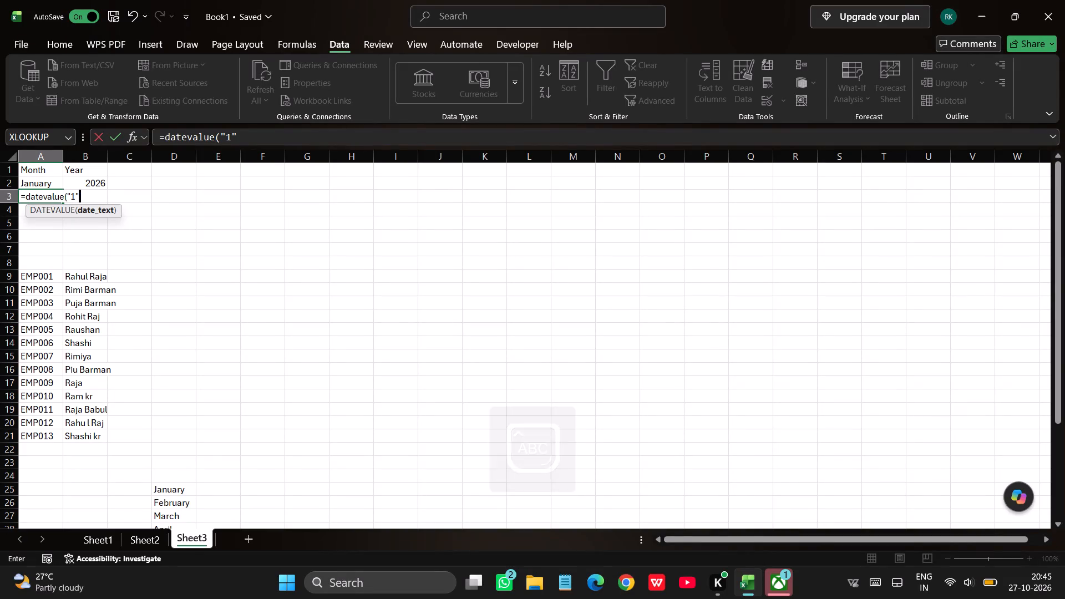
pyautogui.hotkey('shift', '&')
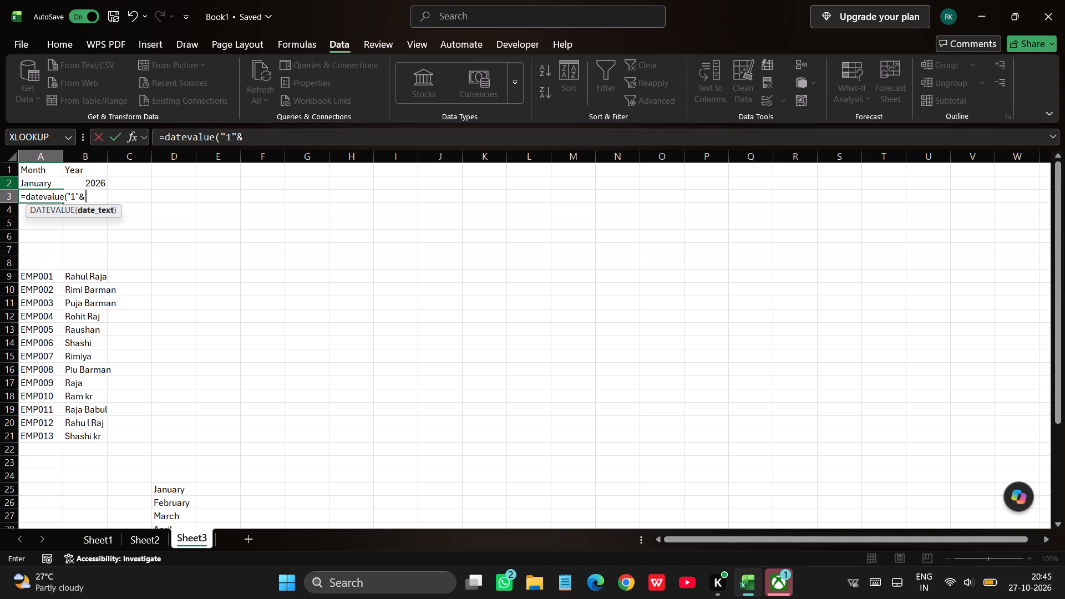
pyautogui.click(53, 182)
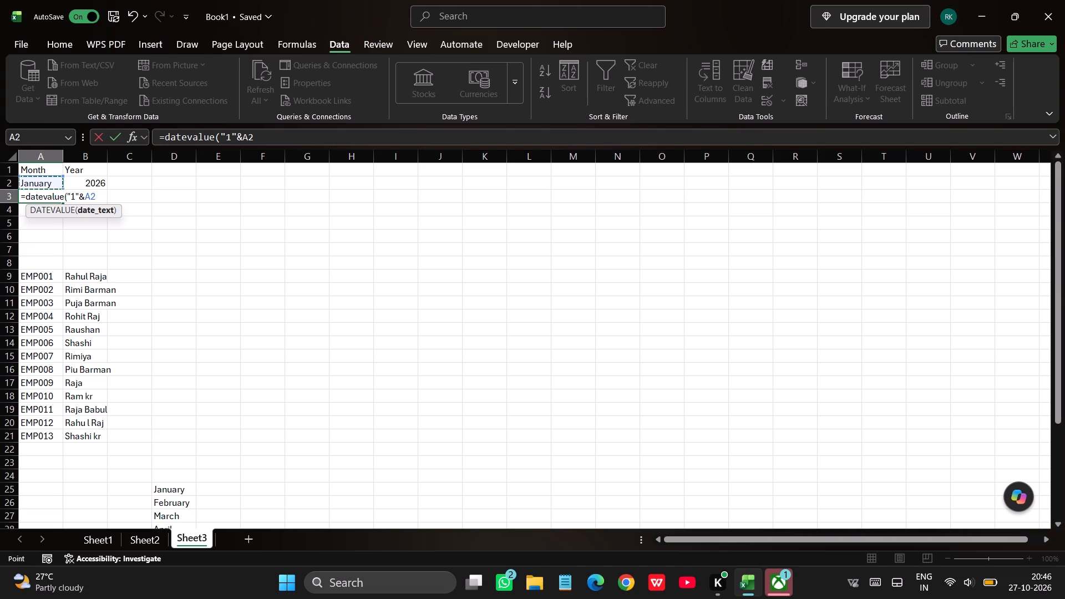
pyautogui.hotkey('shift', '&')
pyautogui.click(101, 181)
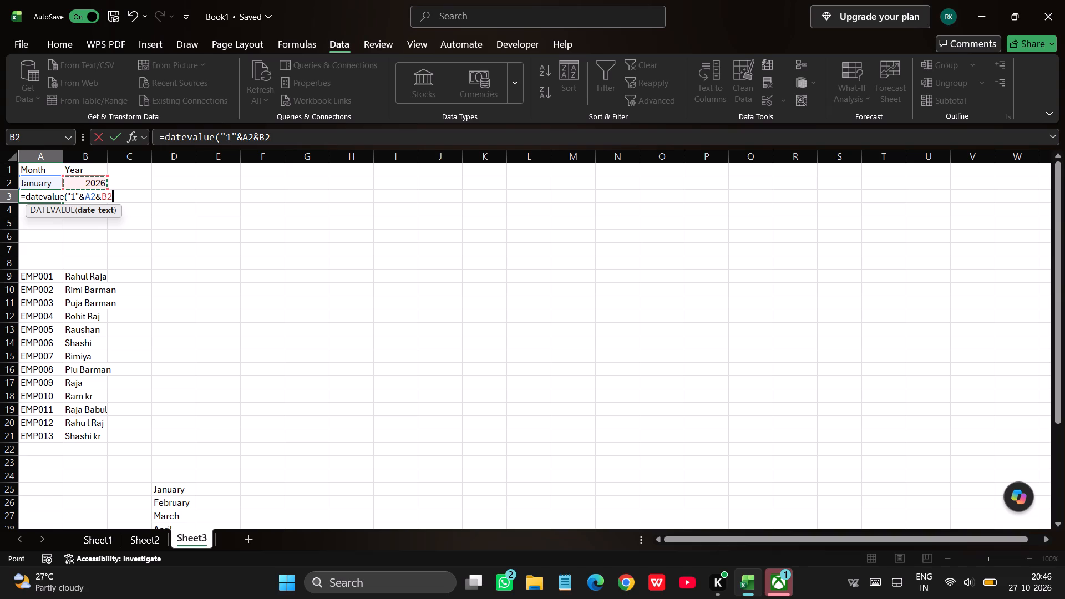
pyautogui.press('Return')
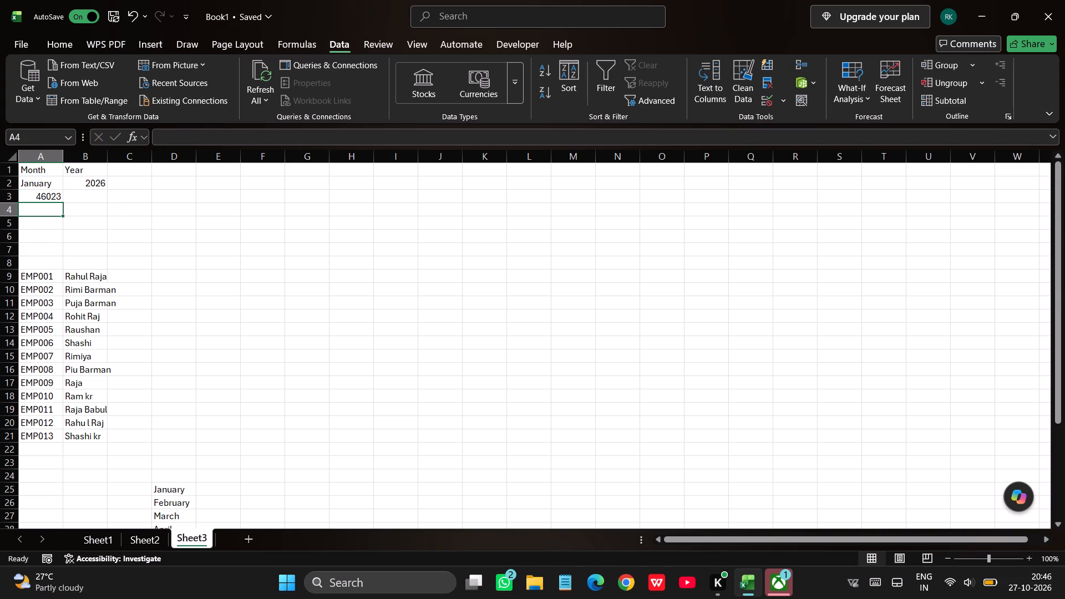
# Format the start date in cell A3 as Short Date.
pyautogui.click(42, 199)
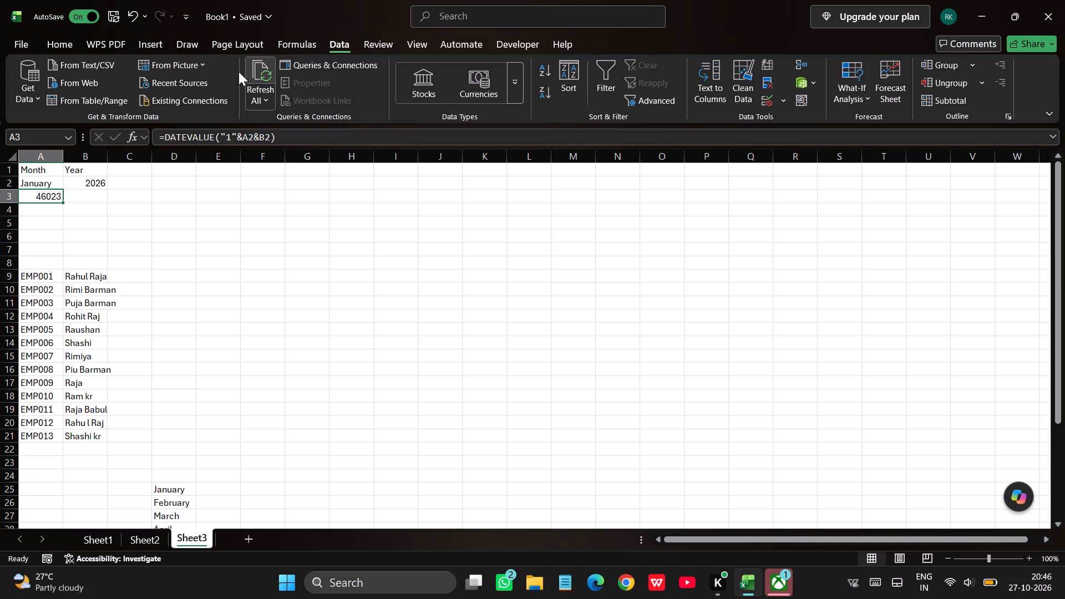
pyautogui.click(58, 41)
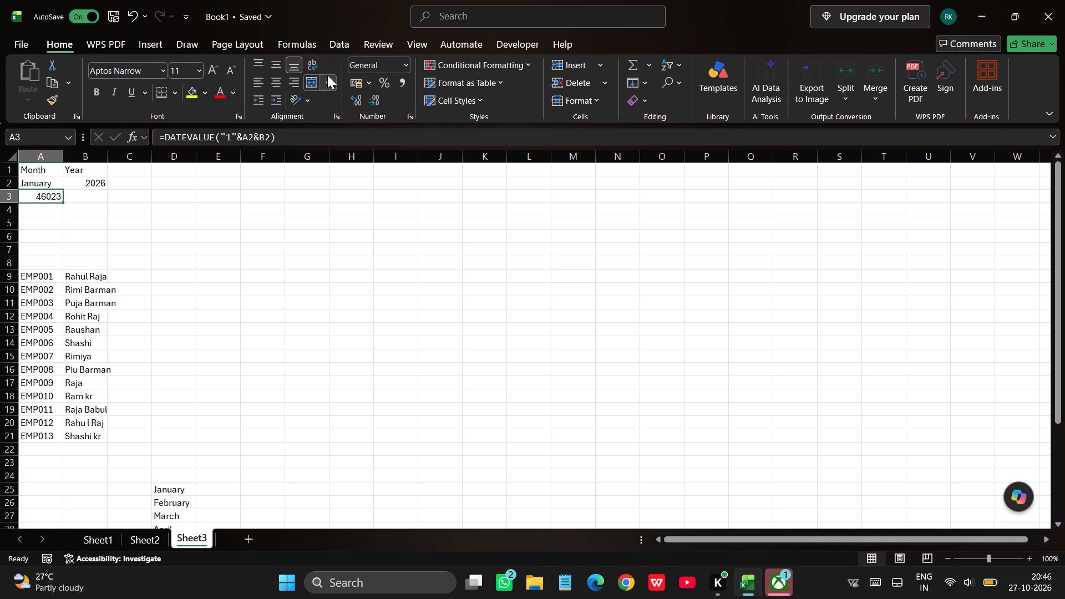
pyautogui.click(398, 62)
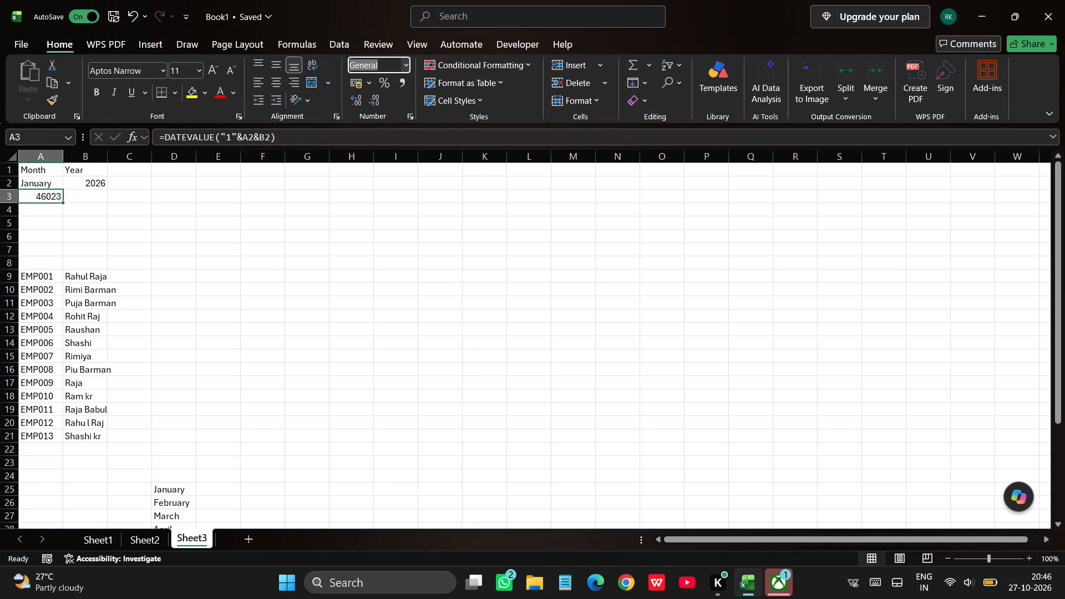
pyautogui.click(407, 67)
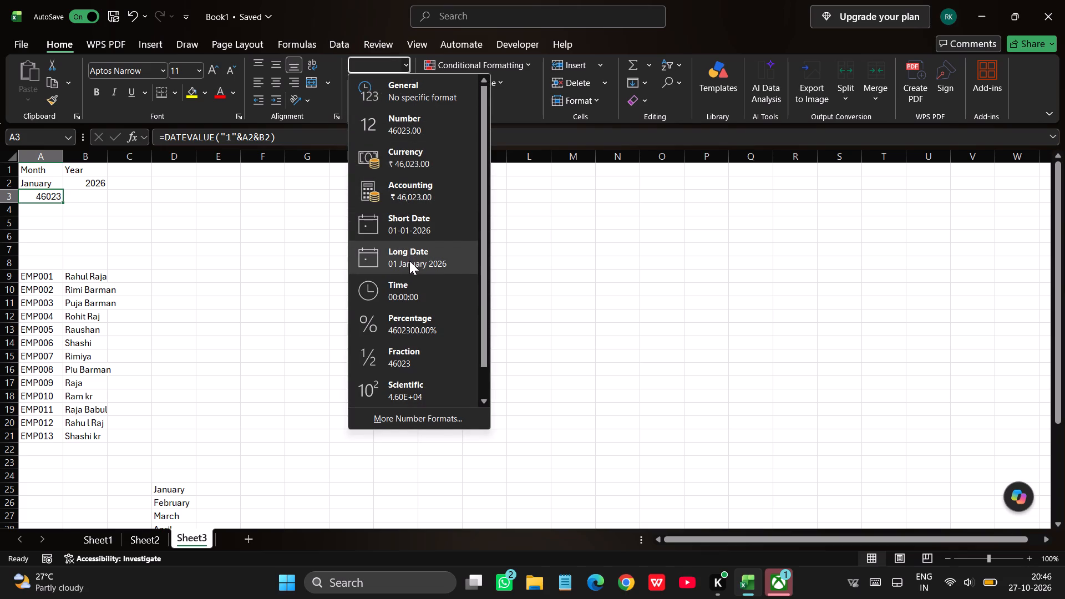
pyautogui.click(414, 222)
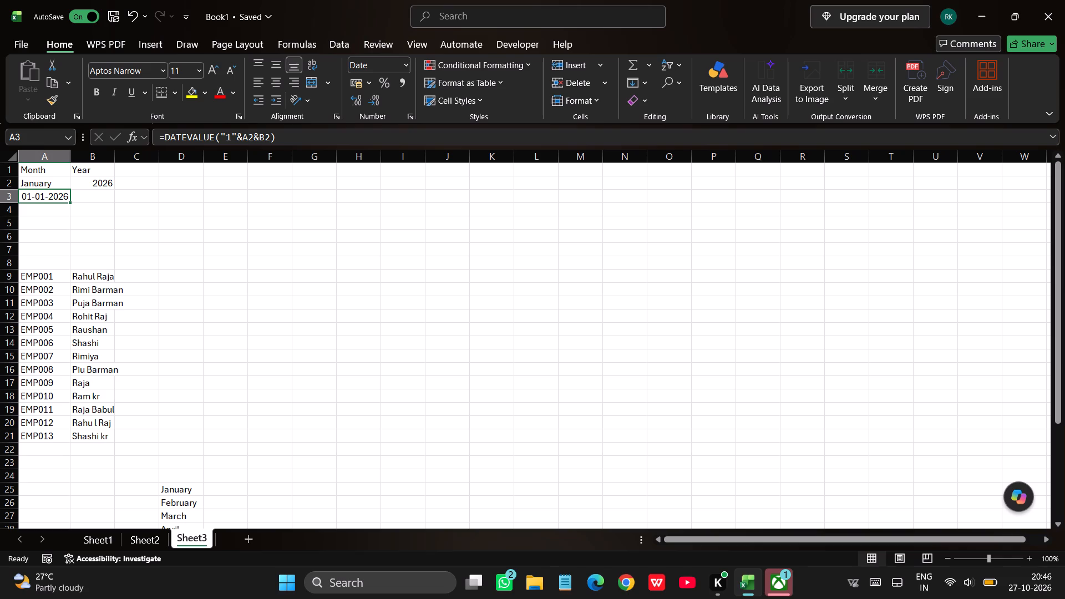
# Enter the formula =EOMONTH(A3,0) in cell B3 to derive the month's end date.
pyautogui.click(95, 195)
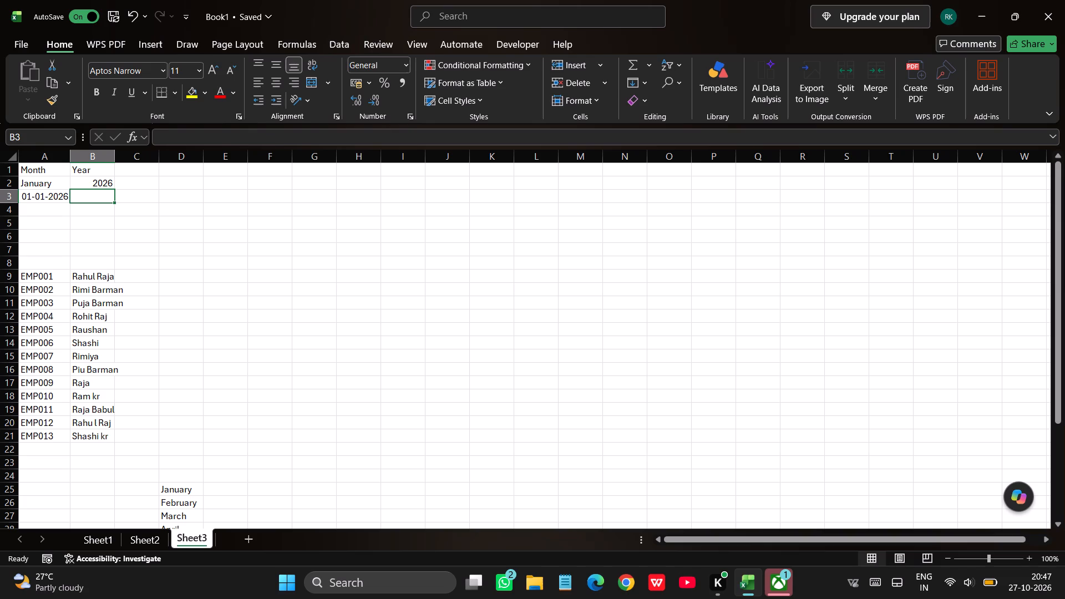
pyautogui.press('=')
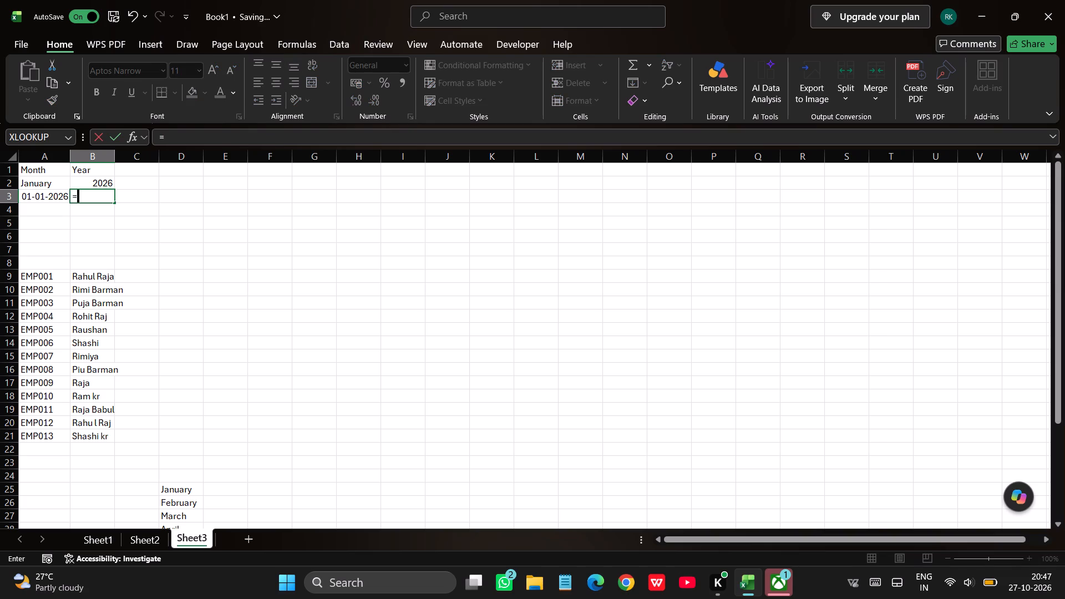
pyautogui.press('e')
pyautogui.press('o')
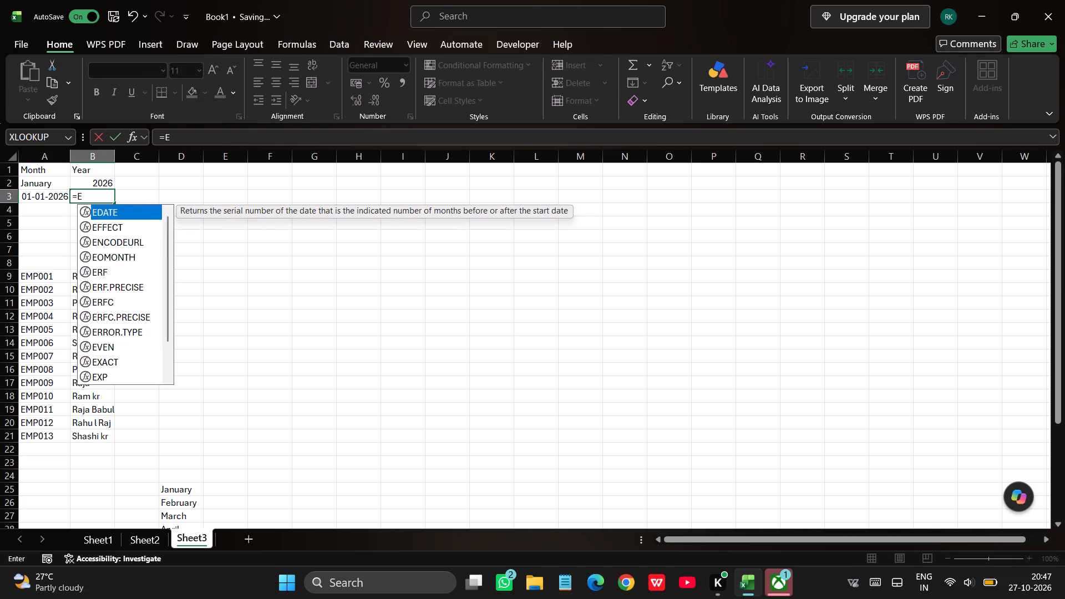
pyautogui.write('MONTH')
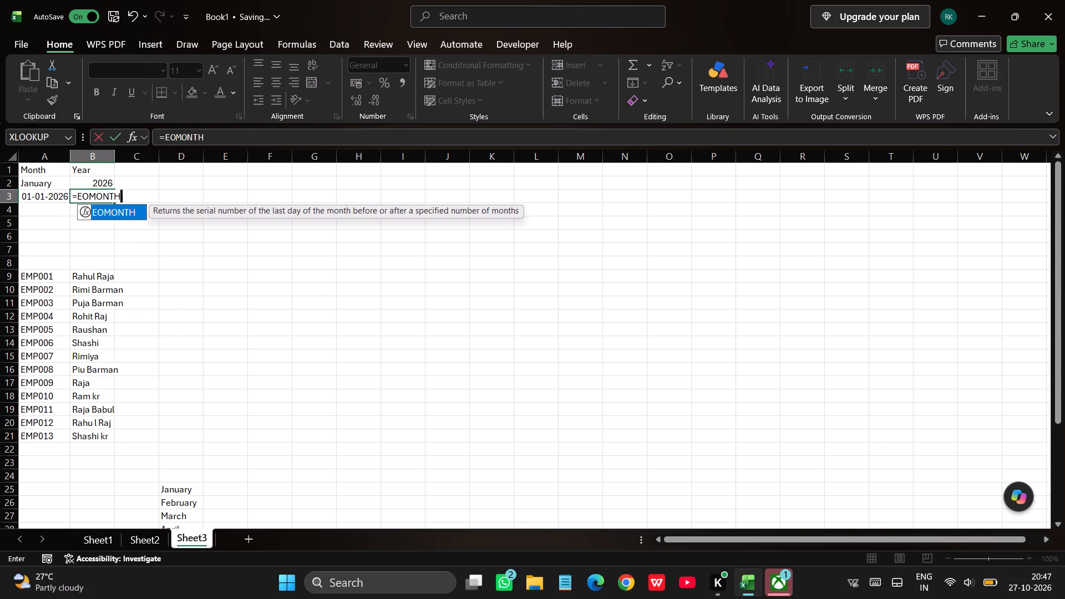
pyautogui.hotkey('shift', '(')
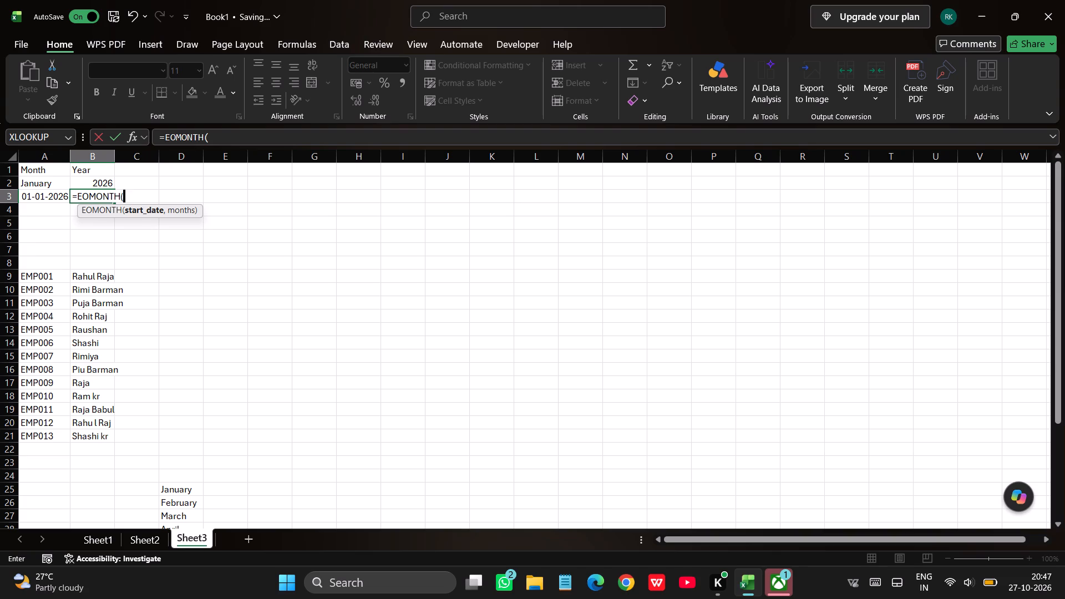
pyautogui.click(64, 196)
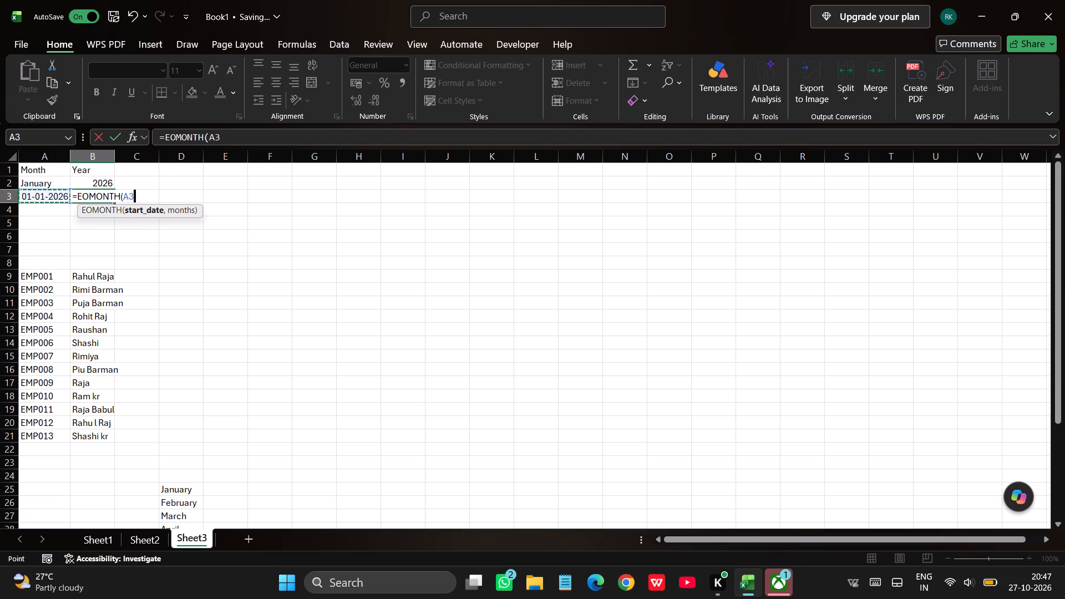
pyautogui.press(',')
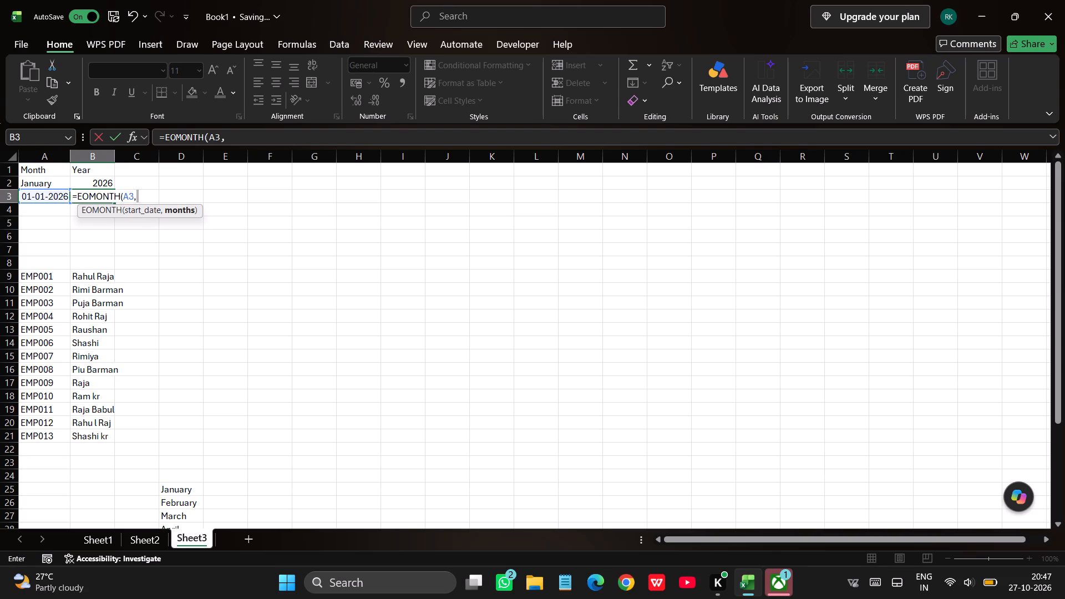
pyautogui.press('0')
pyautogui.press('Return')
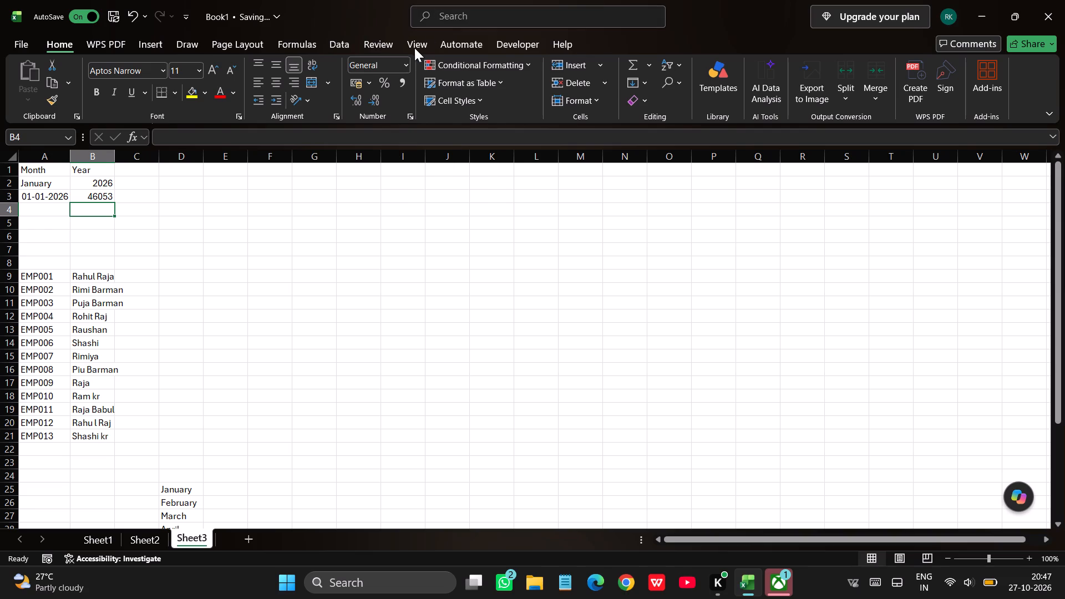
# Apply the Short Date number format to the empty cell B4.
pyautogui.click(408, 67)
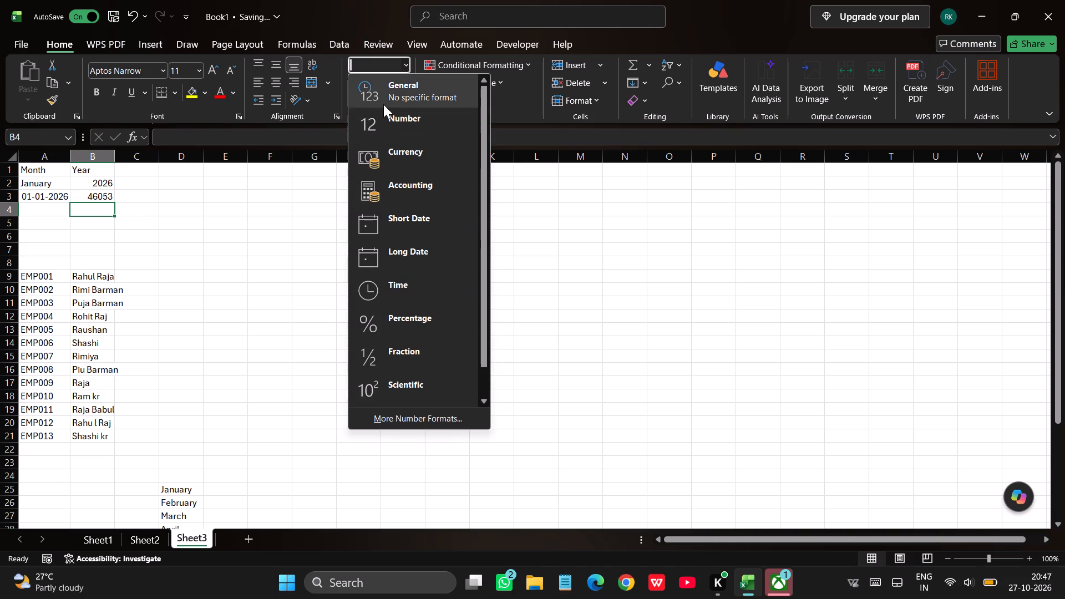
pyautogui.click(390, 103)
pyautogui.click(402, 65)
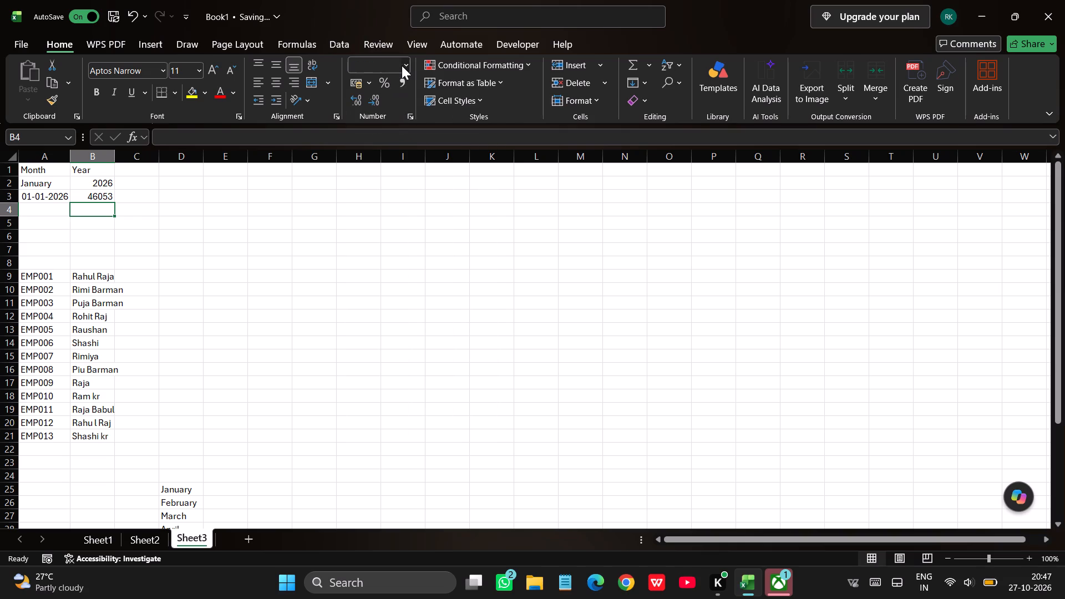
pyautogui.click(403, 217)
# Format the end date in cell B3 as Short Date.
pyautogui.click(103, 195)
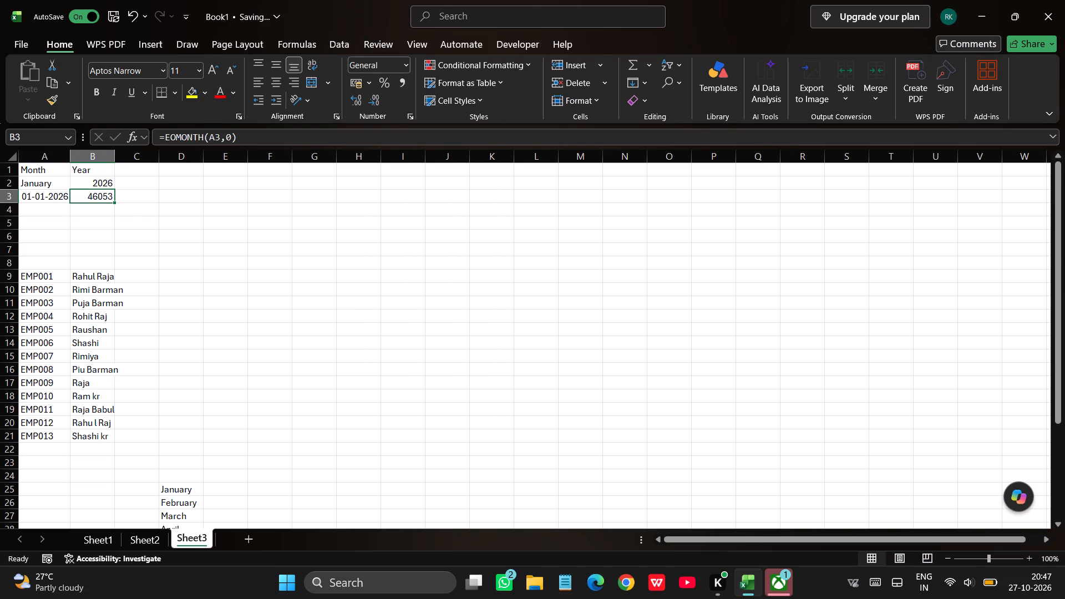
pyautogui.click(399, 65)
pyautogui.click(408, 67)
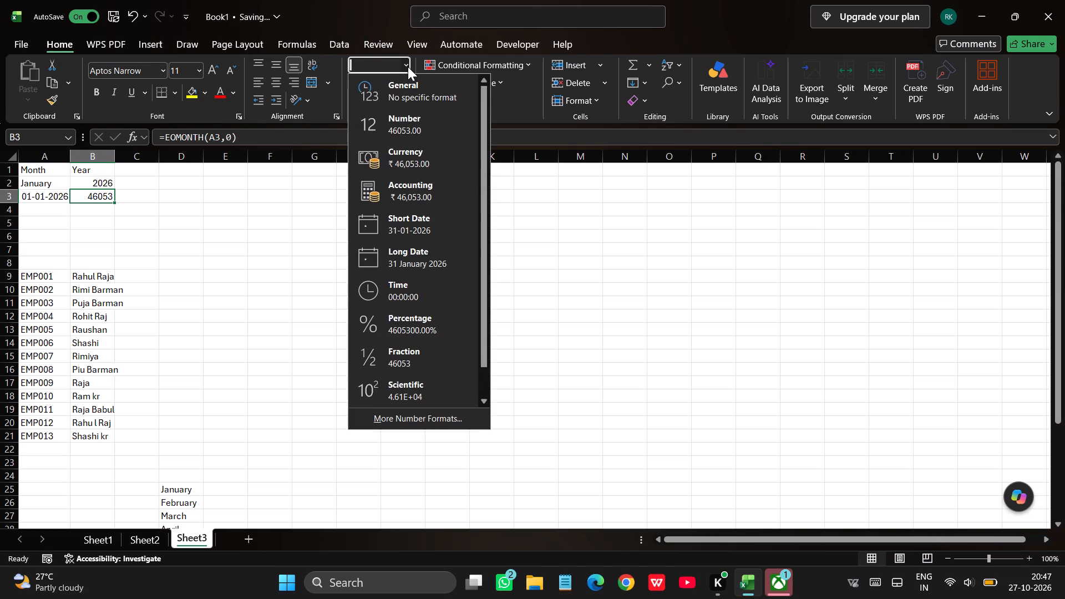
pyautogui.click(400, 226)
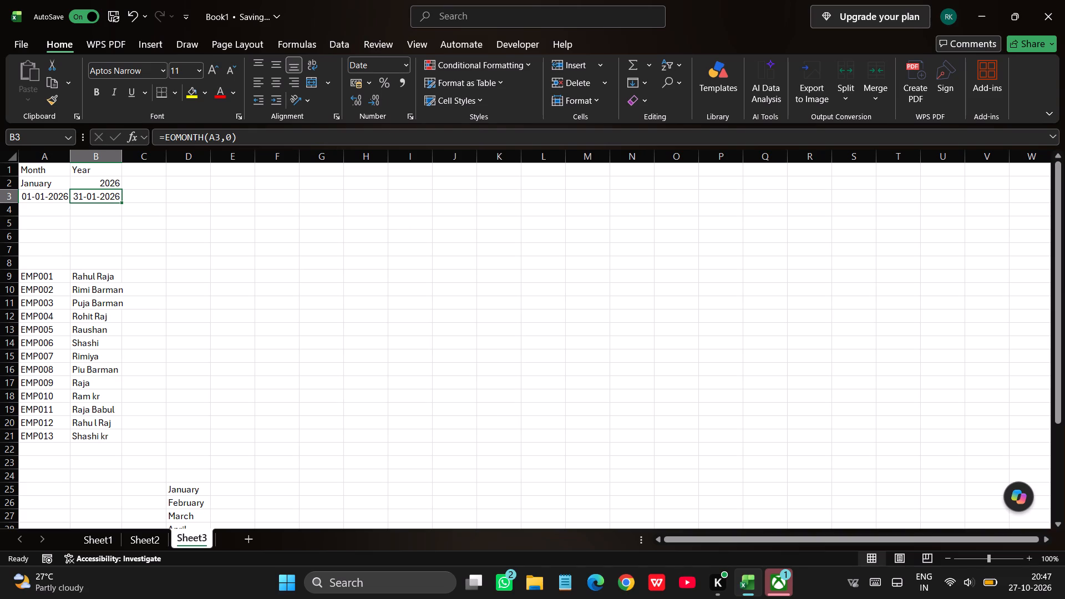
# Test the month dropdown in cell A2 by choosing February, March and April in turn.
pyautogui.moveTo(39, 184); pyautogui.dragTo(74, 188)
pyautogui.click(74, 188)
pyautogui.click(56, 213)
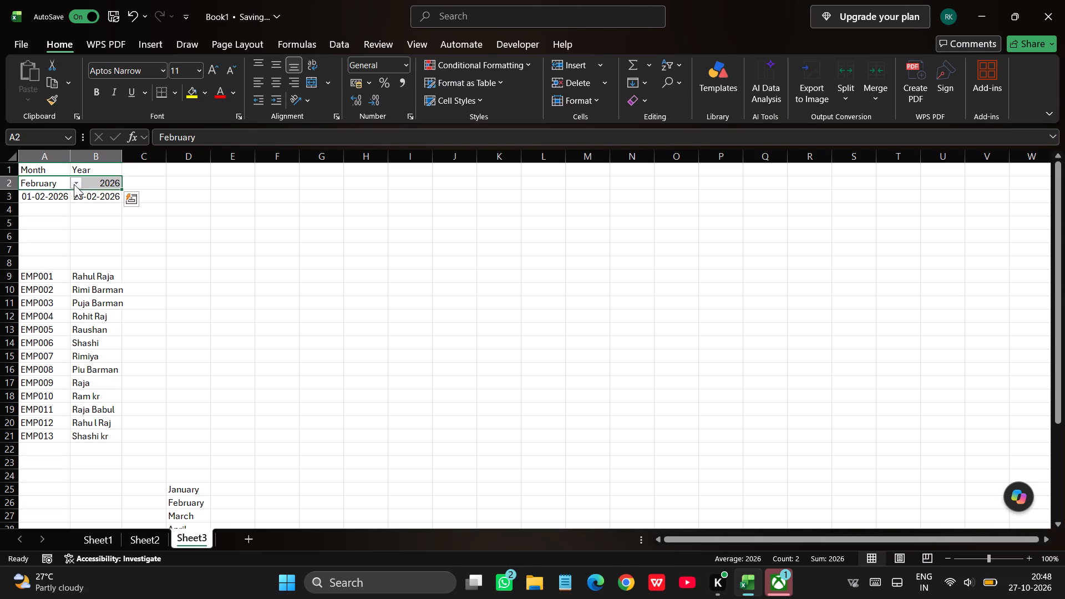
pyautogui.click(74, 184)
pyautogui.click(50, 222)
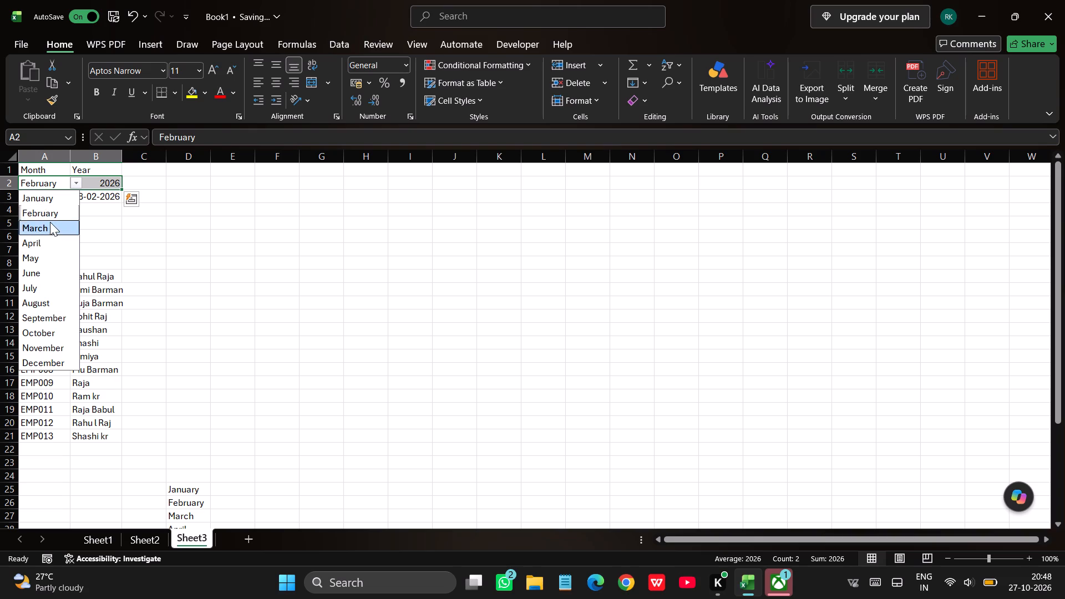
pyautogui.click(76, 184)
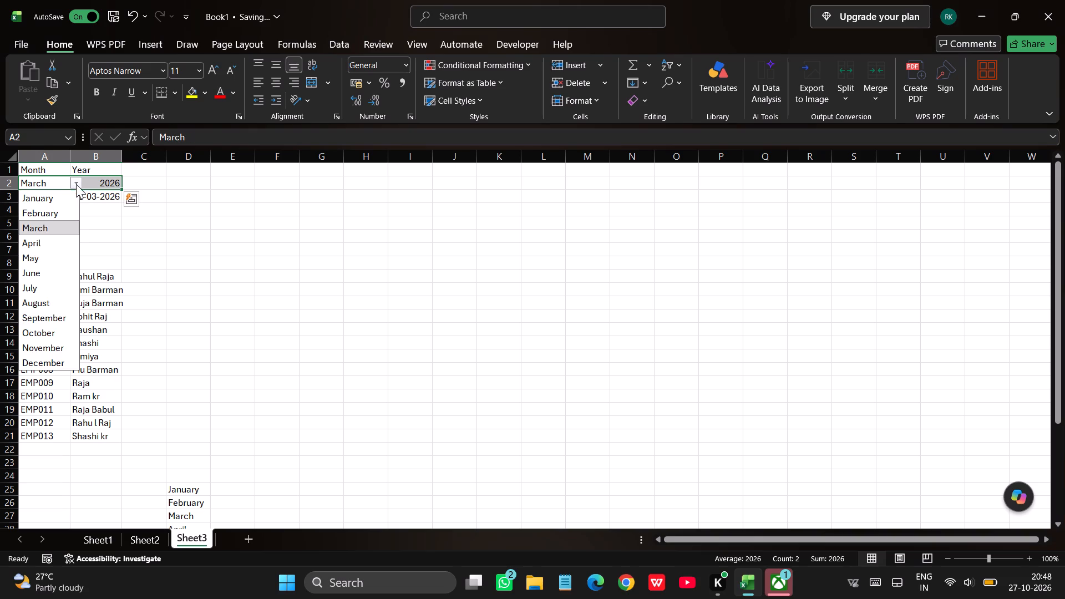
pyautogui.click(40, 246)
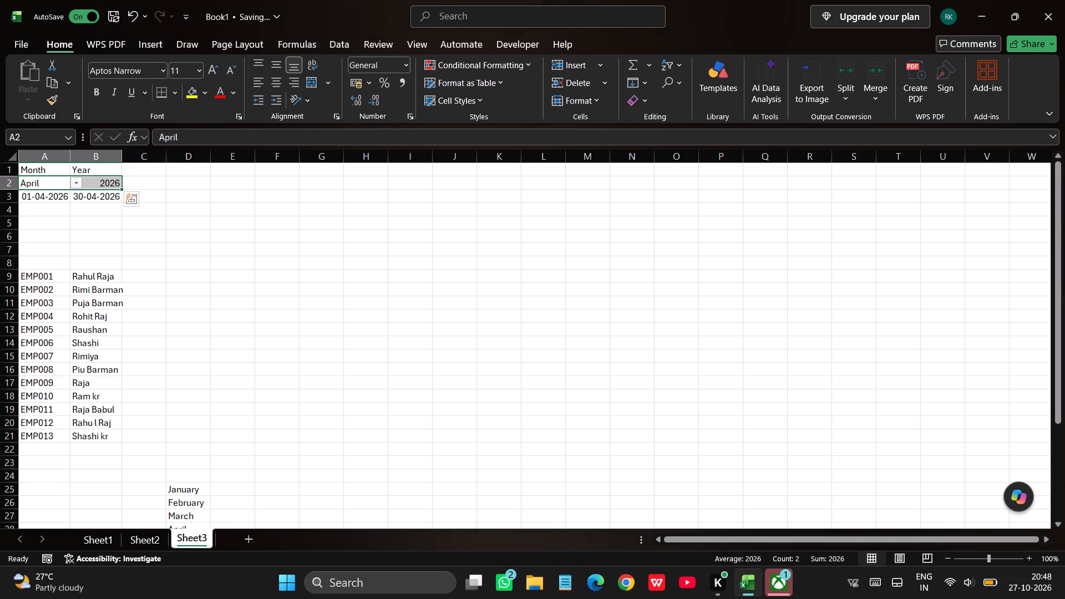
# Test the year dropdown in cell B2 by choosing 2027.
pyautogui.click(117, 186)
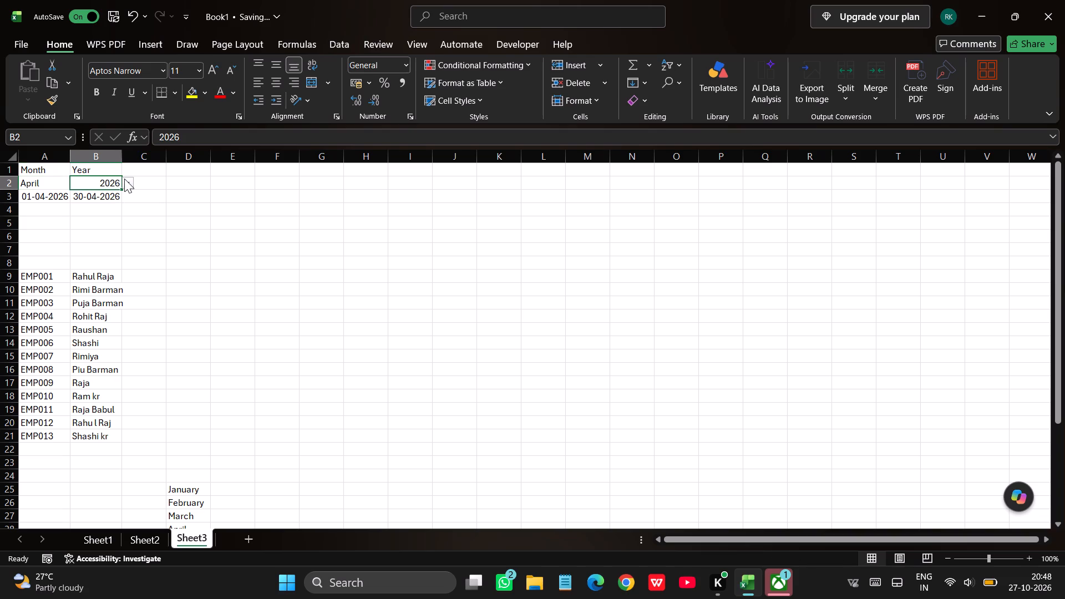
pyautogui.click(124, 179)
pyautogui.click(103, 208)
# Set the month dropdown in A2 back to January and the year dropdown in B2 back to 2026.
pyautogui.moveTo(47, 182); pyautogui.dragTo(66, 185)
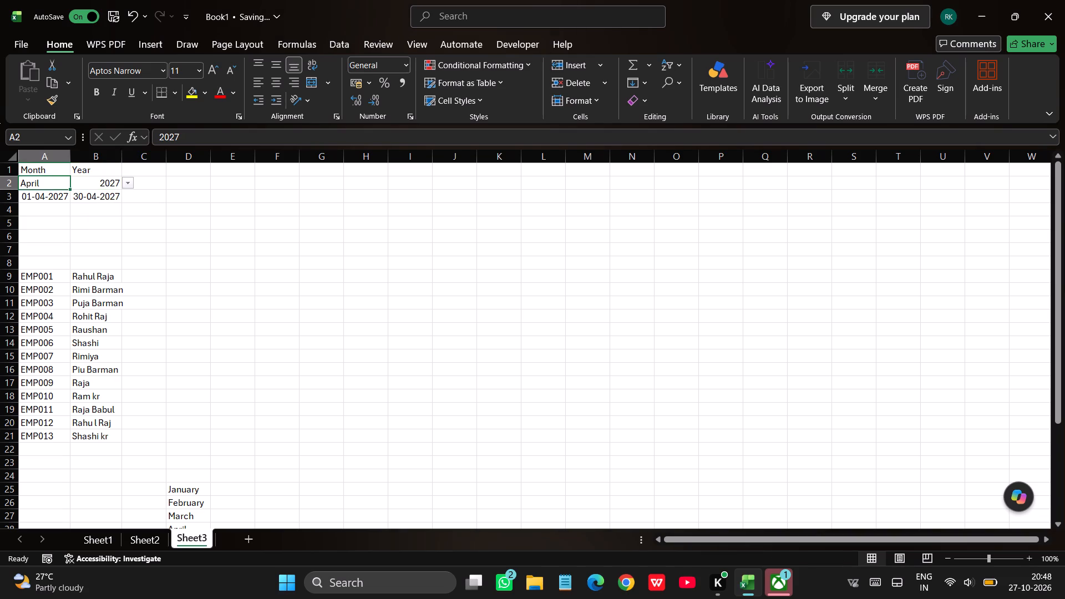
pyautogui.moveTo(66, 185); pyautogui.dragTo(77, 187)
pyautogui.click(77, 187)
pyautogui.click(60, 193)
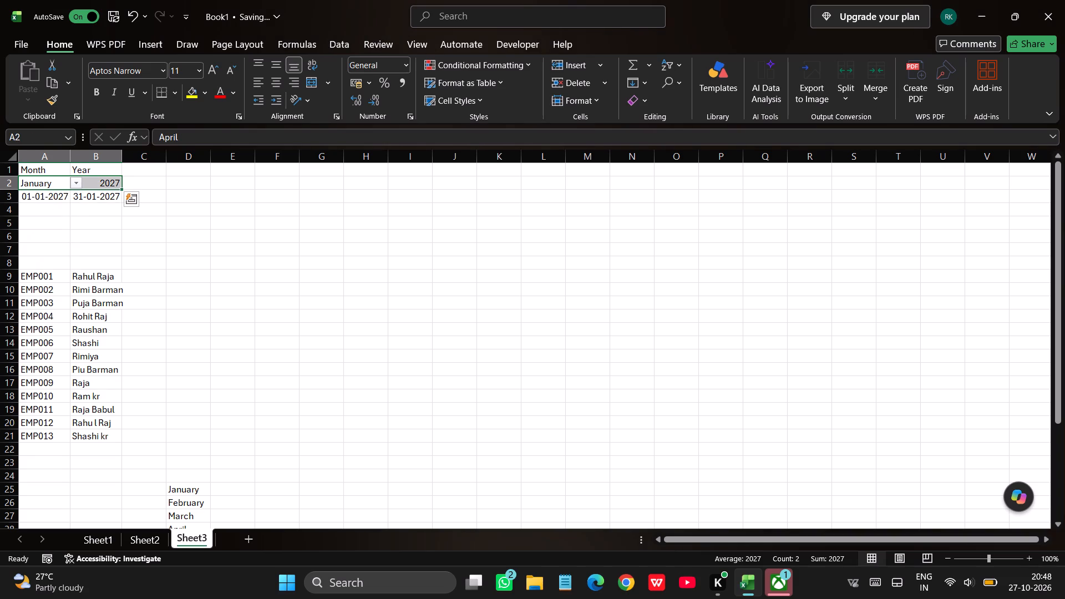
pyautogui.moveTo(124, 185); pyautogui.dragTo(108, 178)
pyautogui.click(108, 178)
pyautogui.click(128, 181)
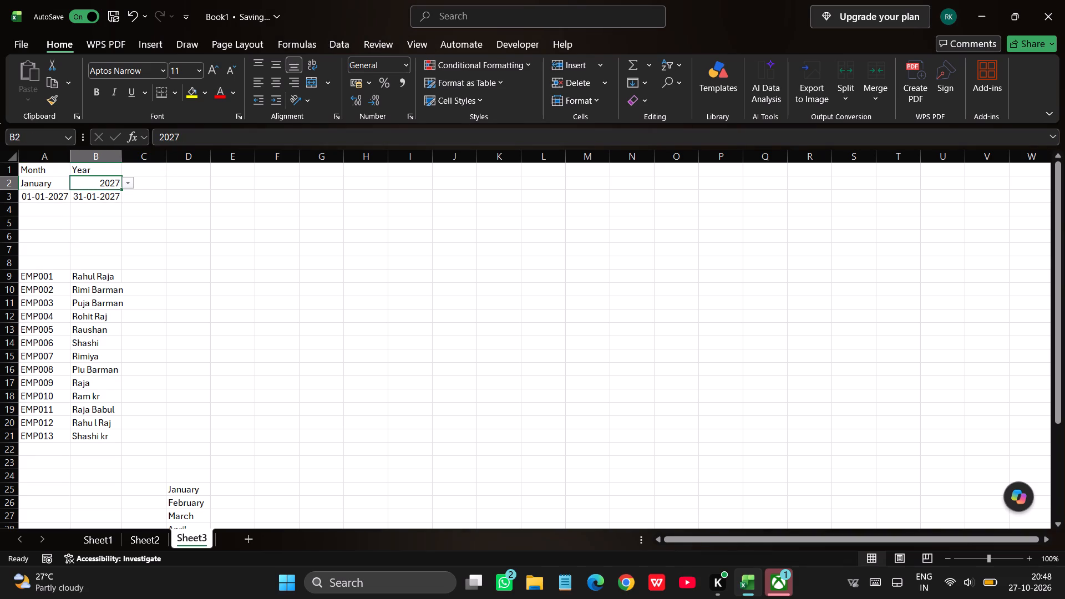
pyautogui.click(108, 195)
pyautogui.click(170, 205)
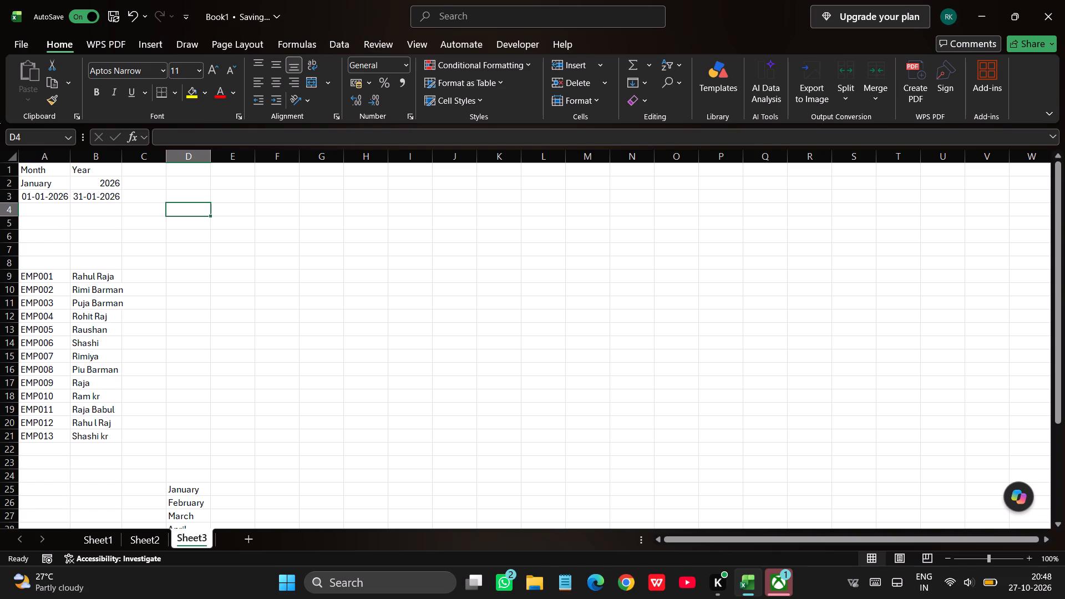
# Merge and center the empty cells A5:A8 above the employee IDs.
pyautogui.moveTo(43, 229); pyautogui.dragTo(53, 266)
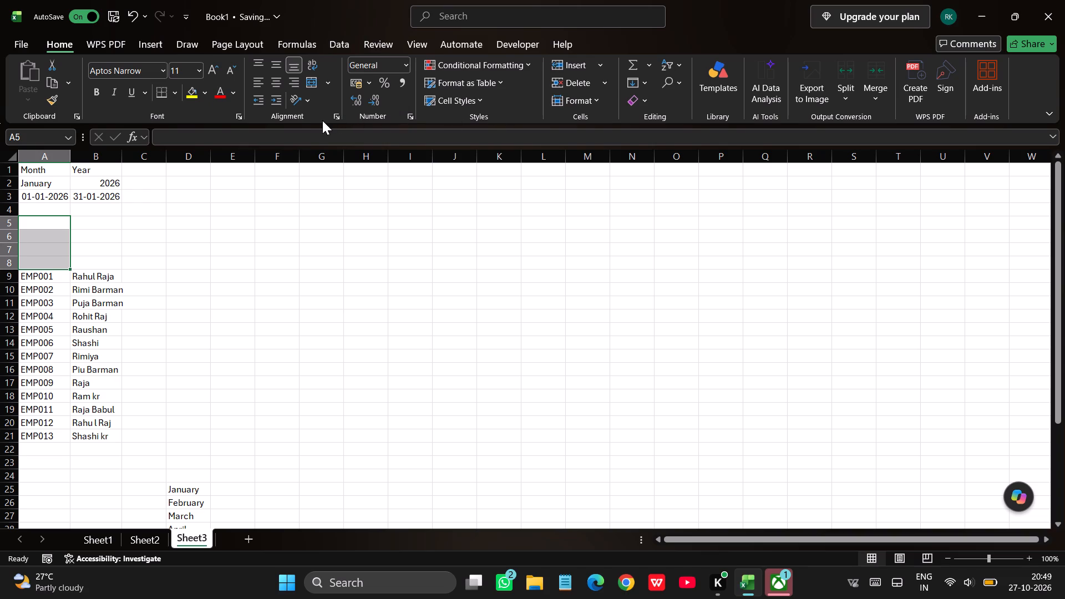
pyautogui.click(315, 82)
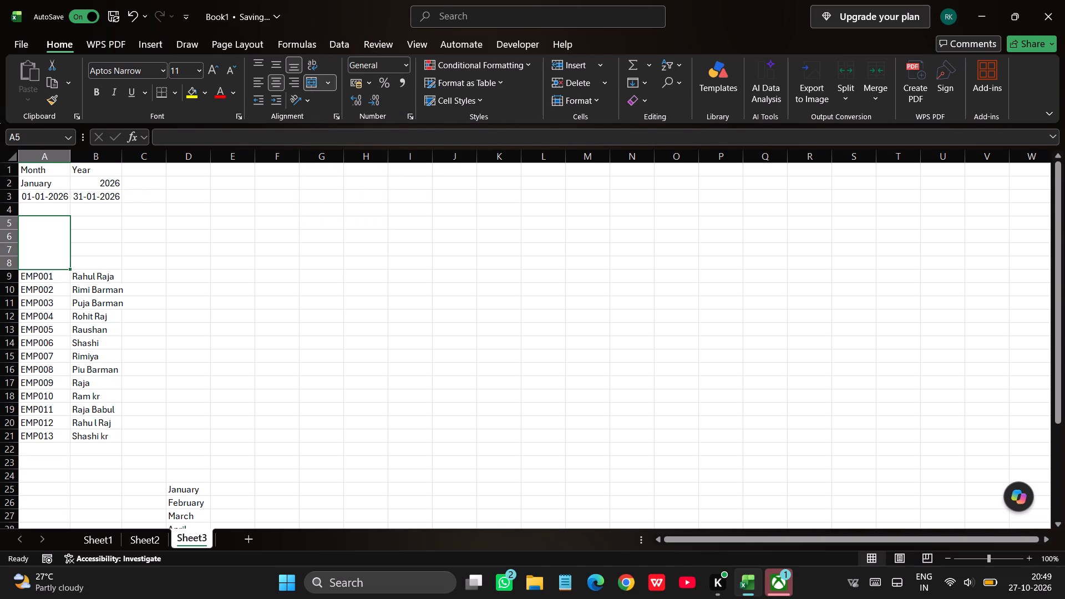
# Enter the heading EMP ID in the merged cell A5:A8 above the employee IDs.
pyautogui.click(45, 246)
pyautogui.press('e')
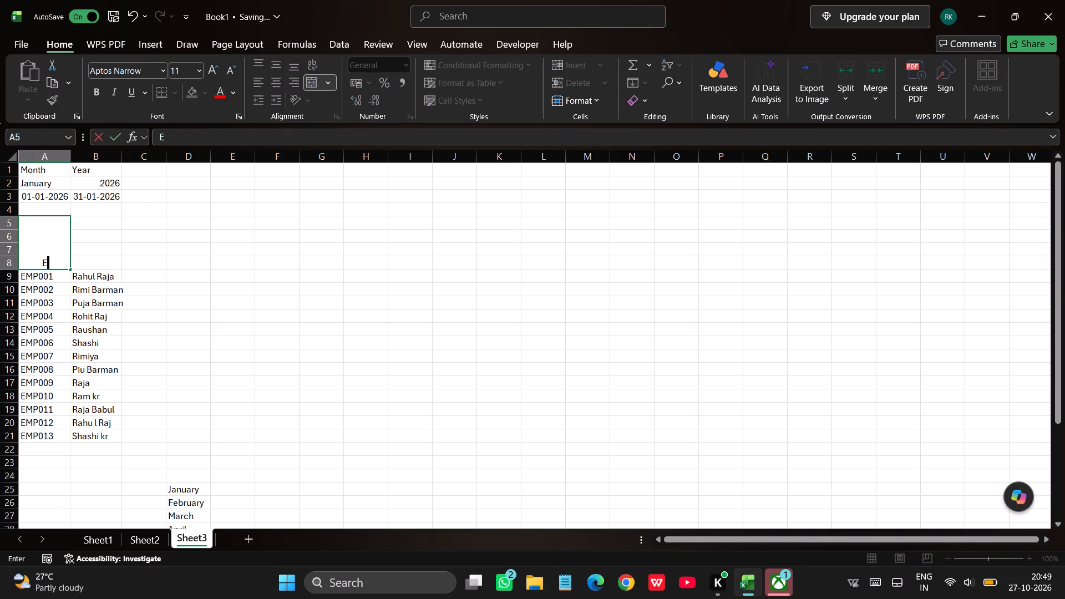
pyautogui.write('MP')
pyautogui.press('space')
pyautogui.write('ID')
pyautogui.click(285, 110)
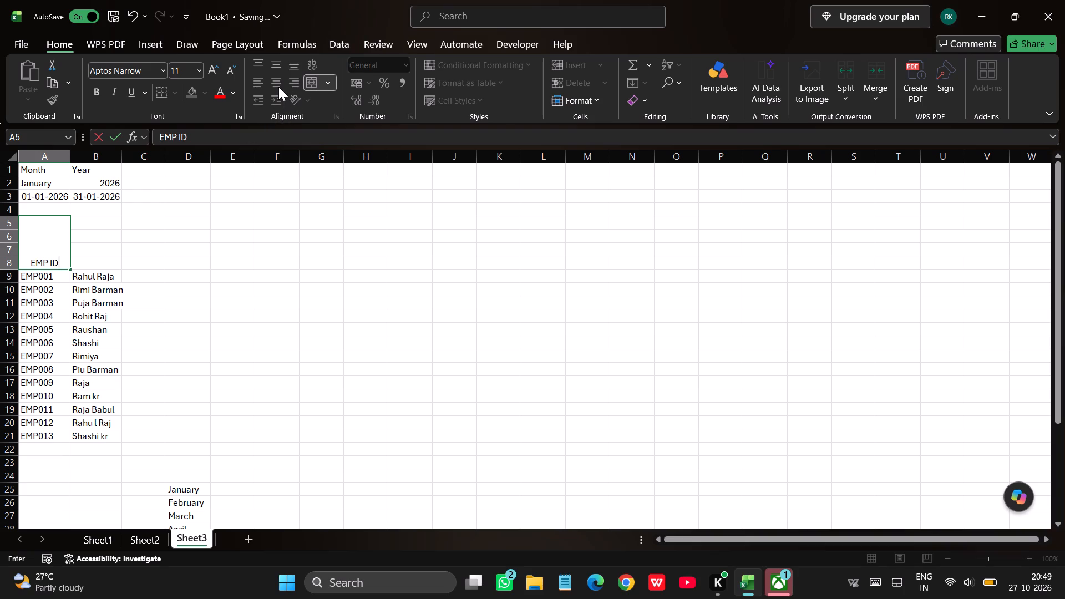
pyautogui.click(278, 87)
pyautogui.click(322, 74)
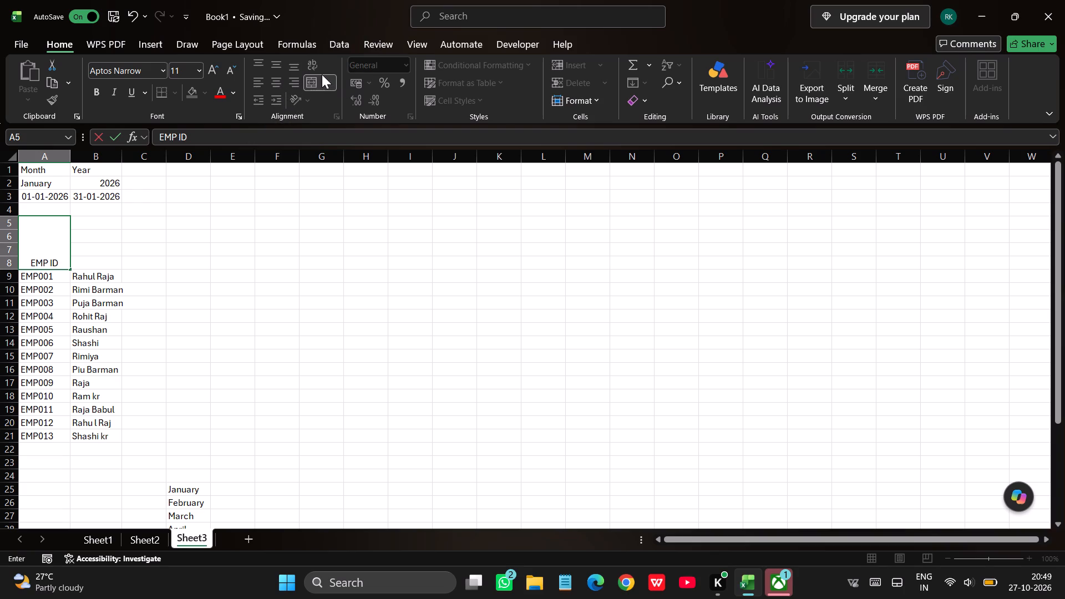
pyautogui.click(323, 77)
pyautogui.click(108, 226)
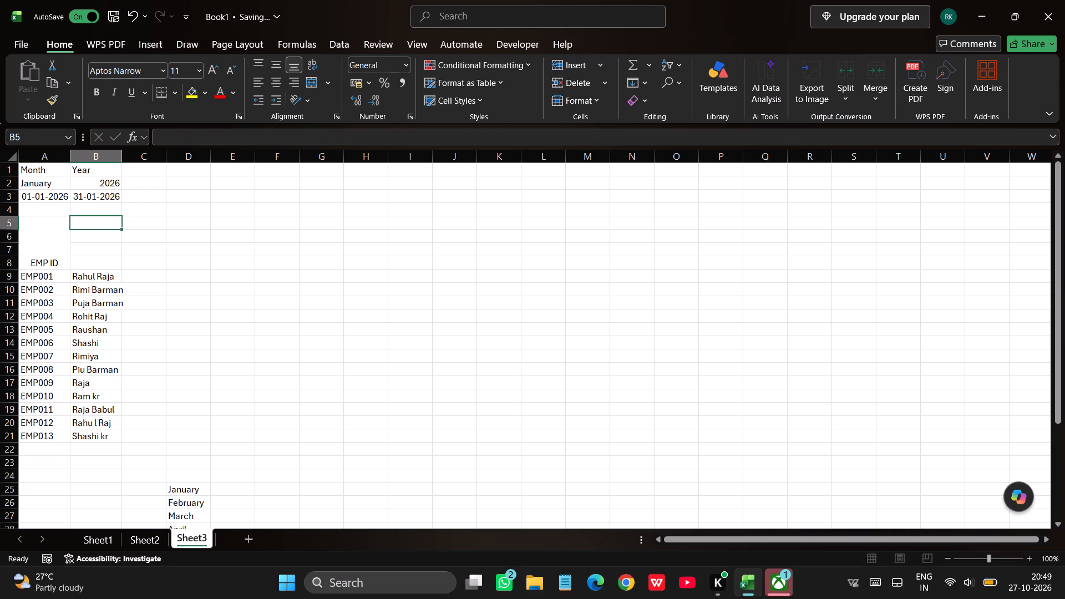
# Format the EMP ID heading with horizontal centering off, middle vertical alignment, bold text and a yellow fill.
pyautogui.click(49, 251)
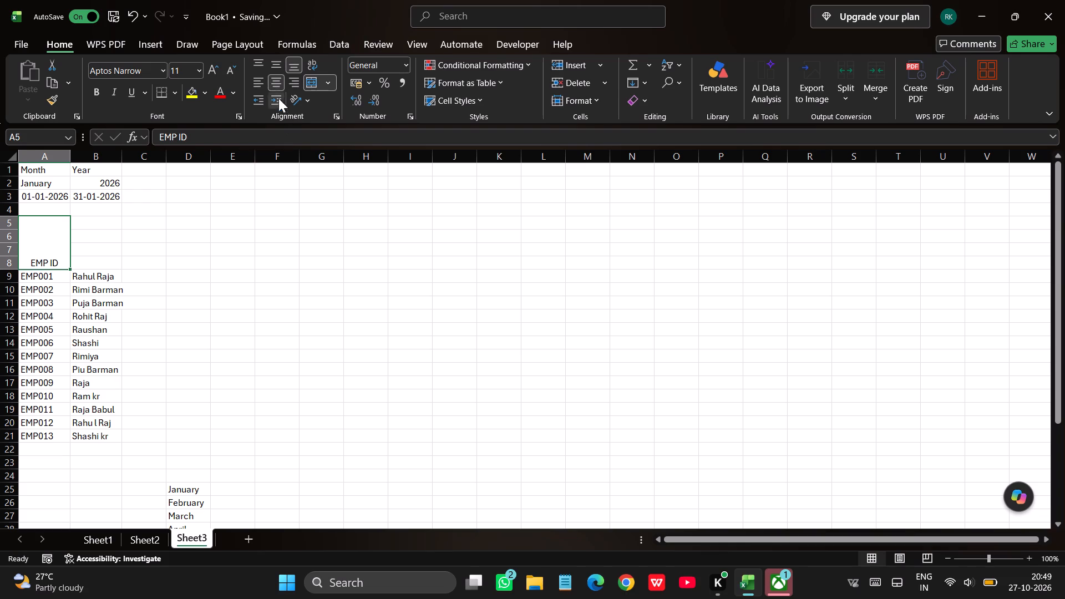
pyautogui.click(272, 84)
pyautogui.click(276, 64)
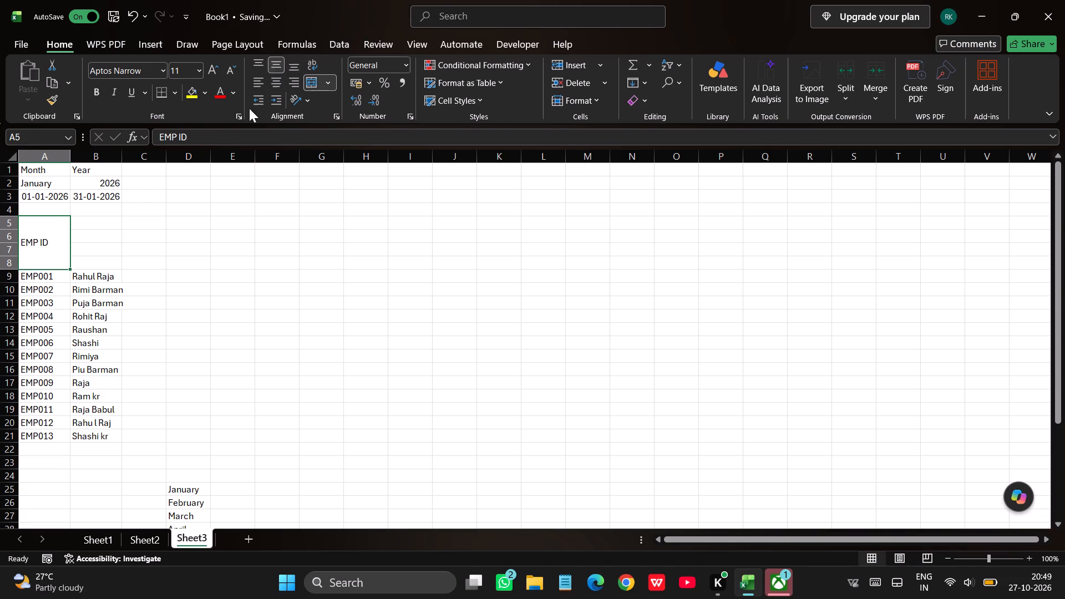
pyautogui.click(98, 89)
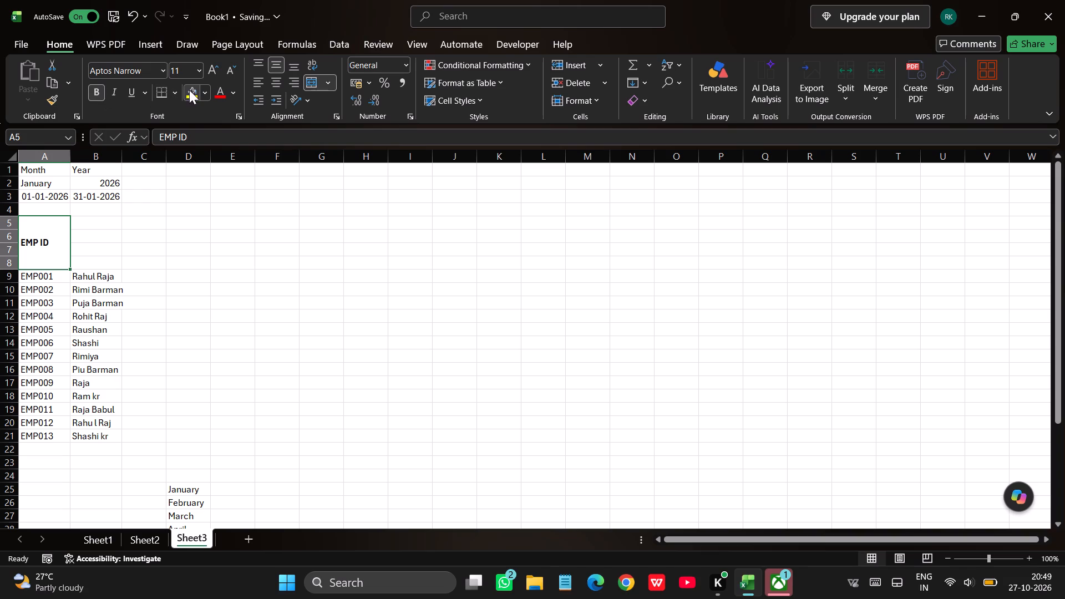
pyautogui.click(190, 90)
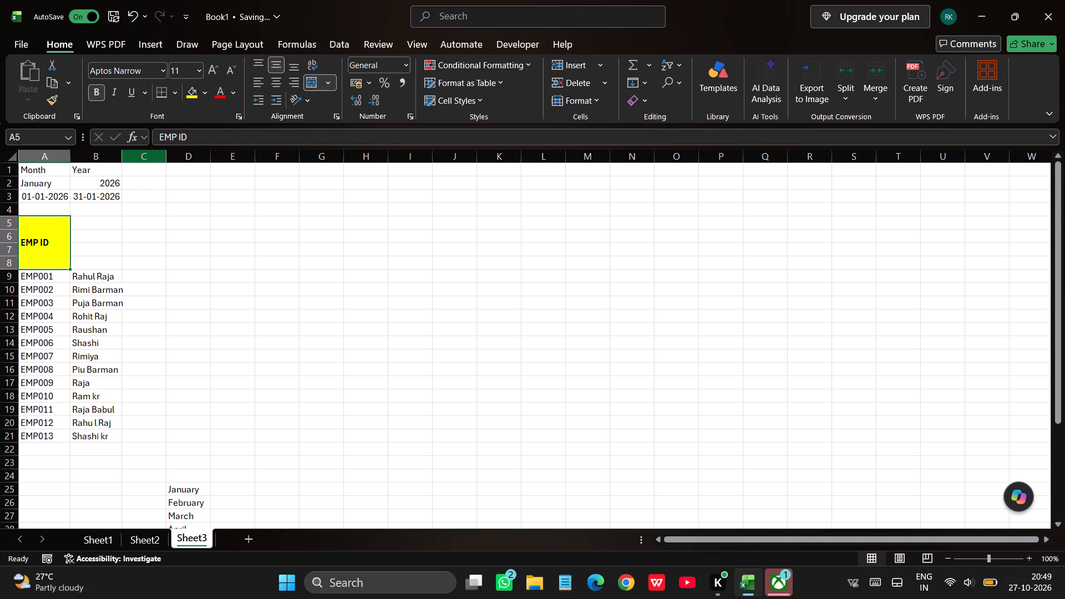
# Merge and center the empty cells B5:B8 above the employee names.
pyautogui.click(112, 227)
pyautogui.moveTo(112, 227); pyautogui.dragTo(110, 248)
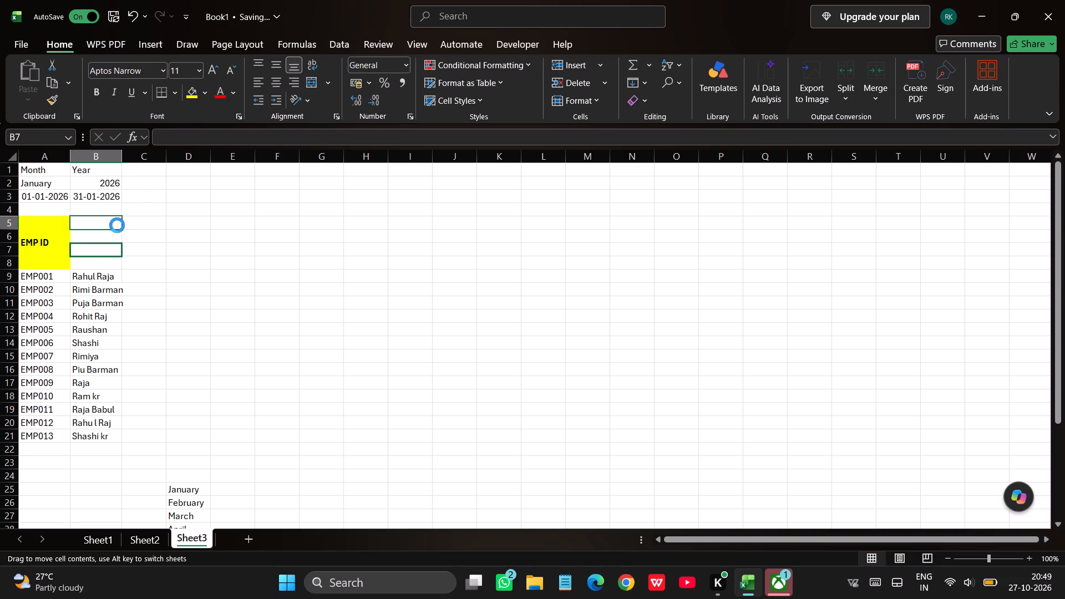
pyautogui.moveTo(117, 225); pyautogui.dragTo(117, 245)
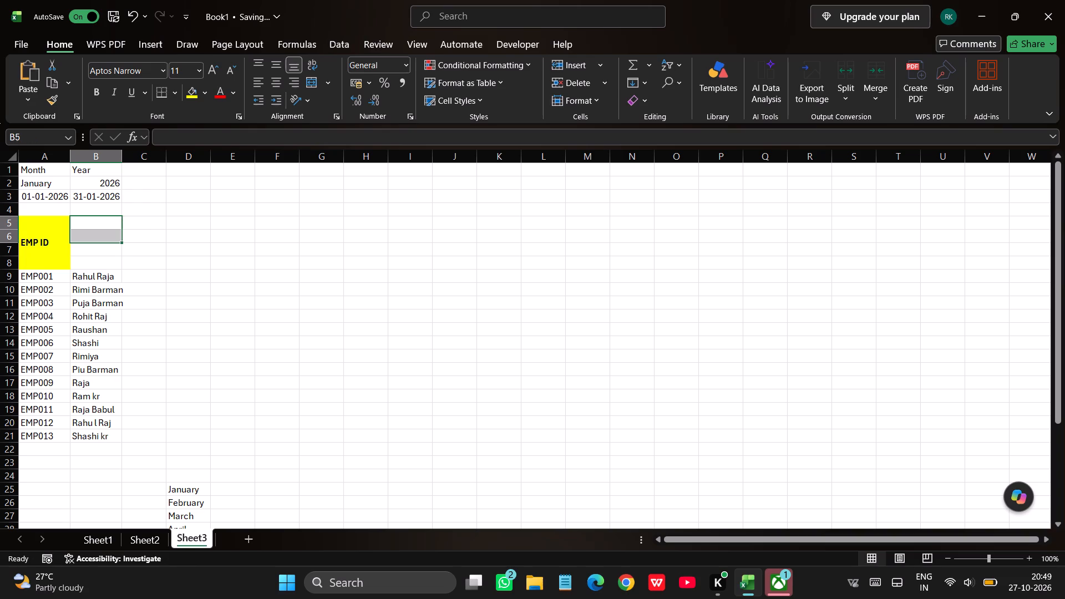
pyautogui.click(103, 225)
pyautogui.moveTo(103, 225); pyautogui.dragTo(102, 260)
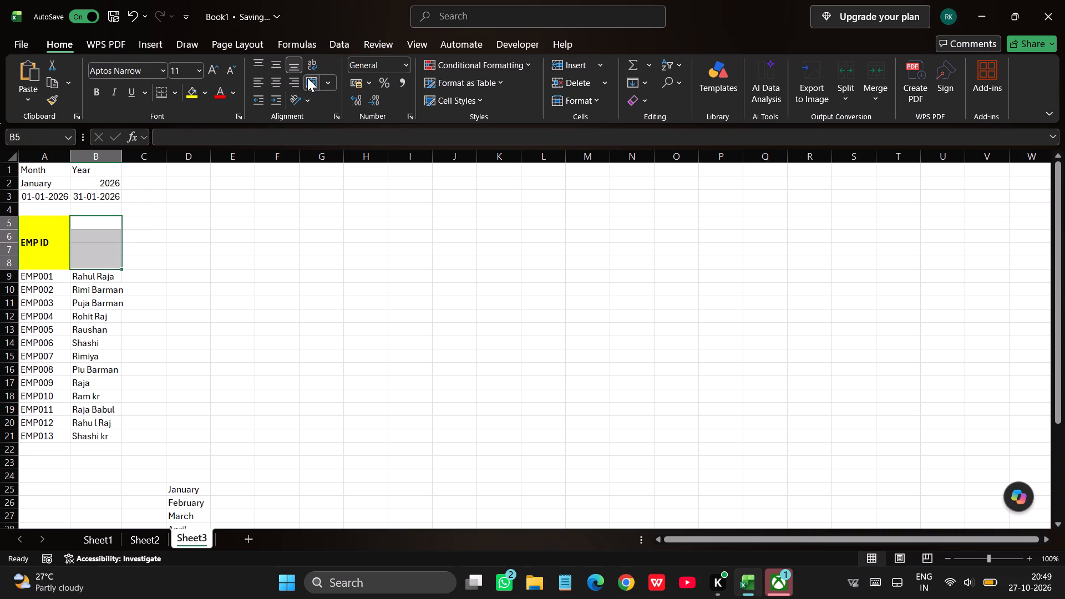
pyautogui.click(307, 78)
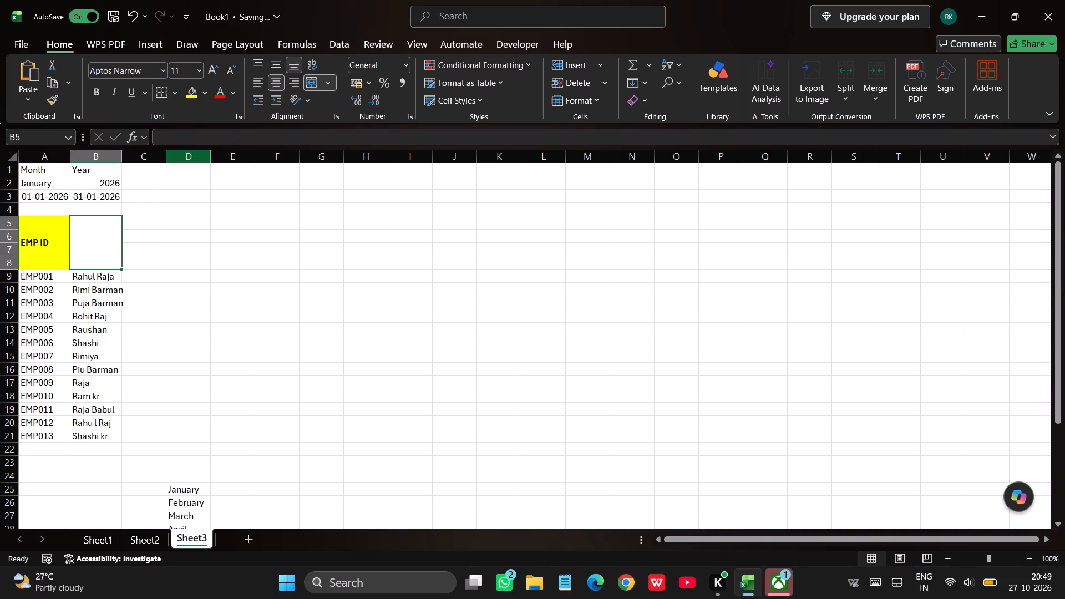
# Enter the heading EMP-NAME in the merged cell B5:B8.
pyautogui.click(100, 255)
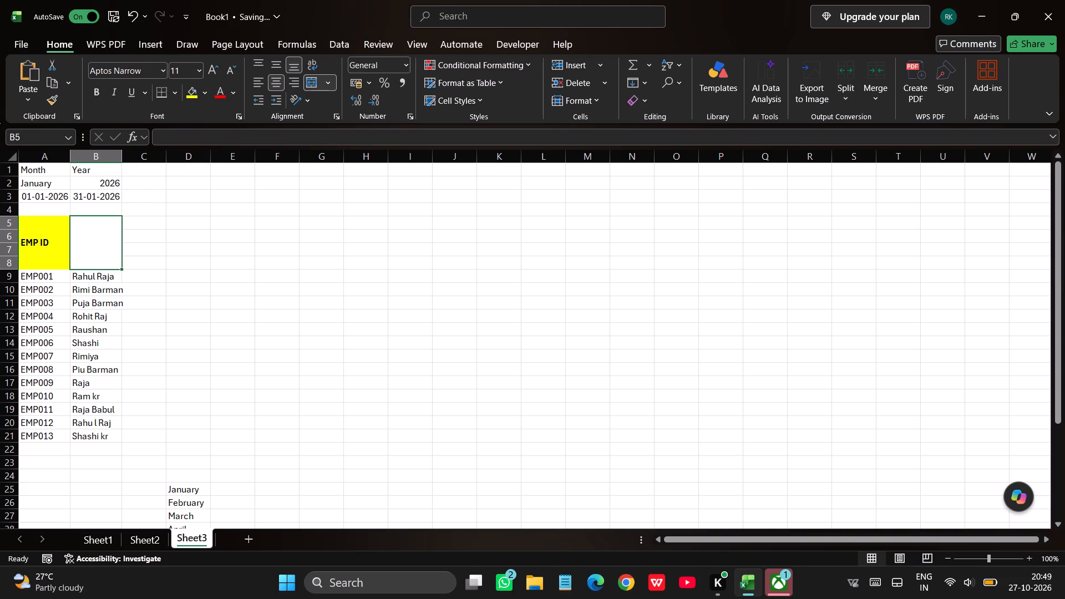
pyautogui.write('EMP')
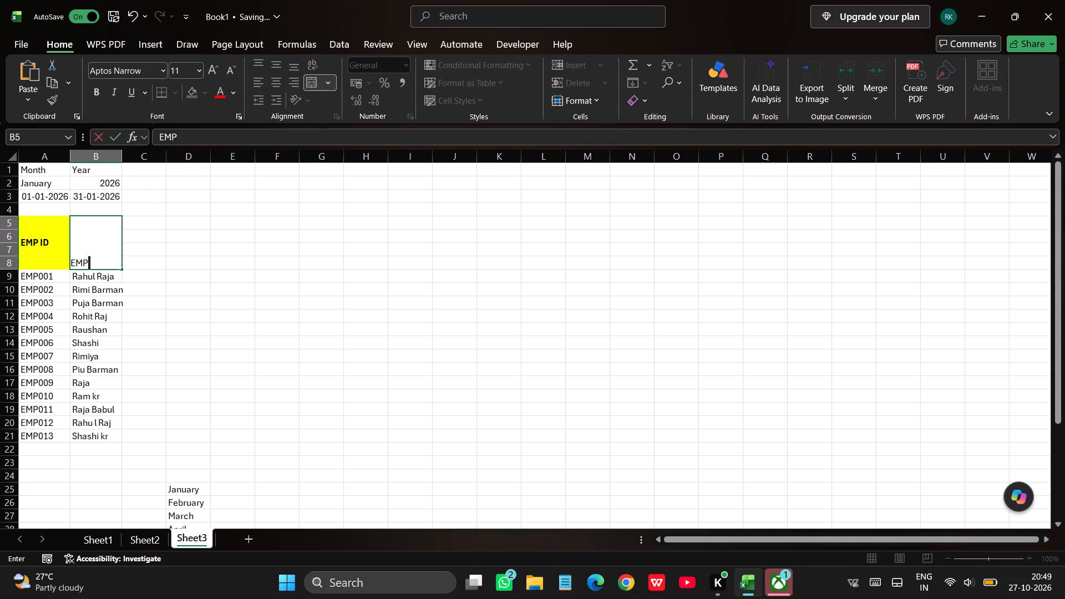
pyautogui.press('-')
pyautogui.write('NAME')
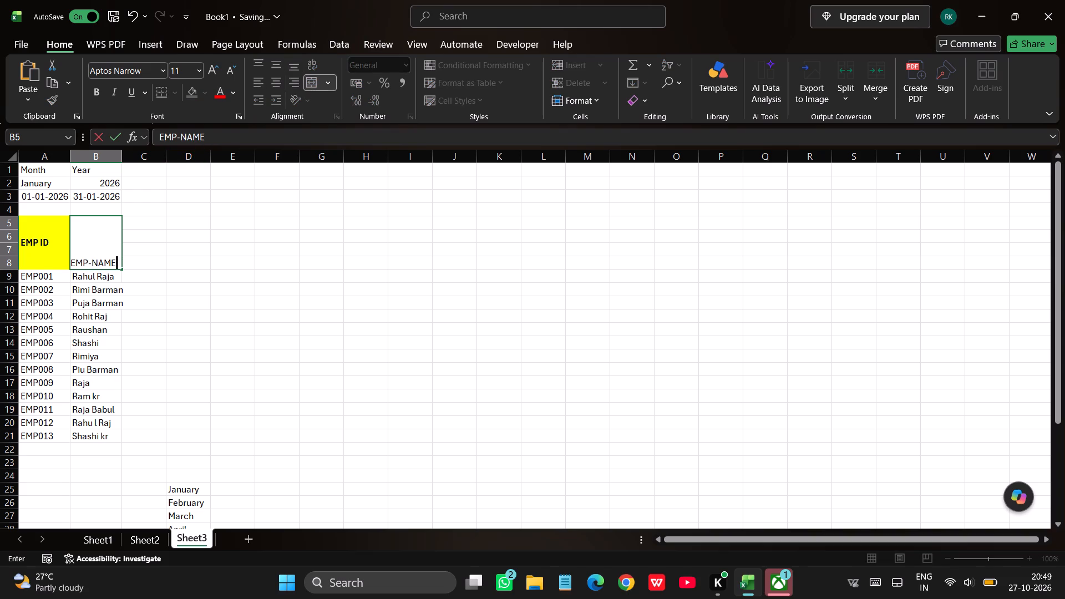
pyautogui.moveTo(235, 222); pyautogui.dragTo(108, 257)
# Format the EMP-NAME heading with middle vertical alignment, bold text and a yellow fill.
pyautogui.click(108, 257)
pyautogui.click(275, 64)
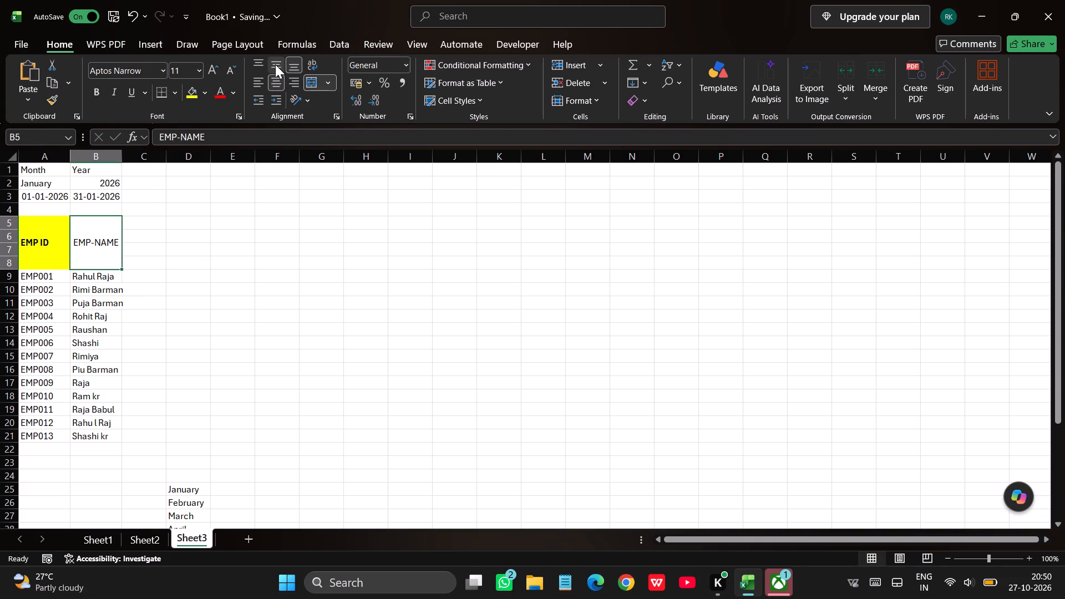
pyautogui.click(95, 85)
pyautogui.click(192, 97)
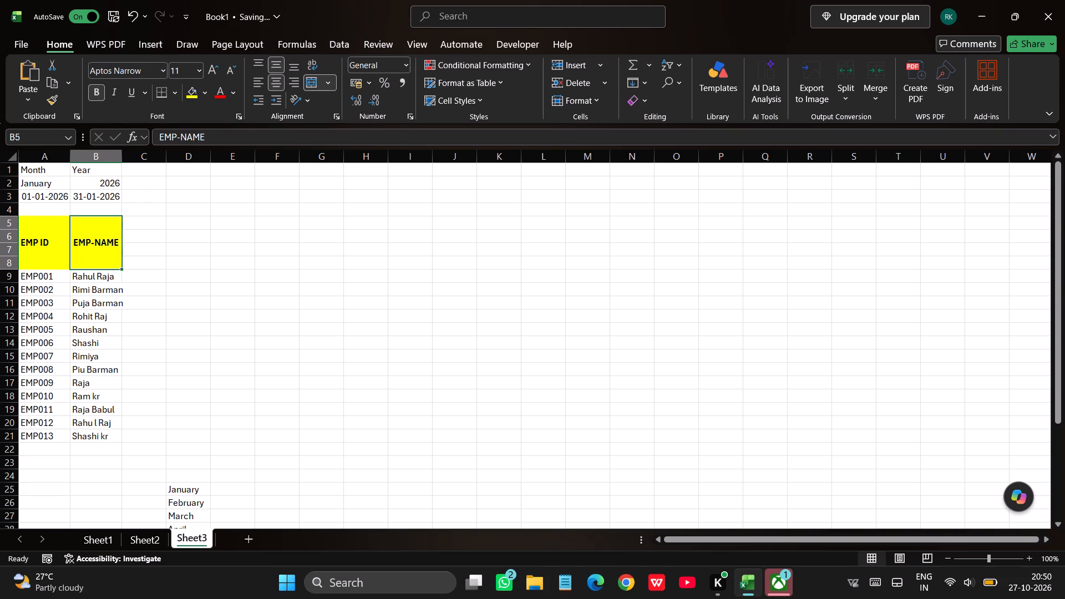
# Make the header block A1:B8 bold and apply all borders to it.
pyautogui.moveTo(34, 172); pyautogui.dragTo(109, 237)
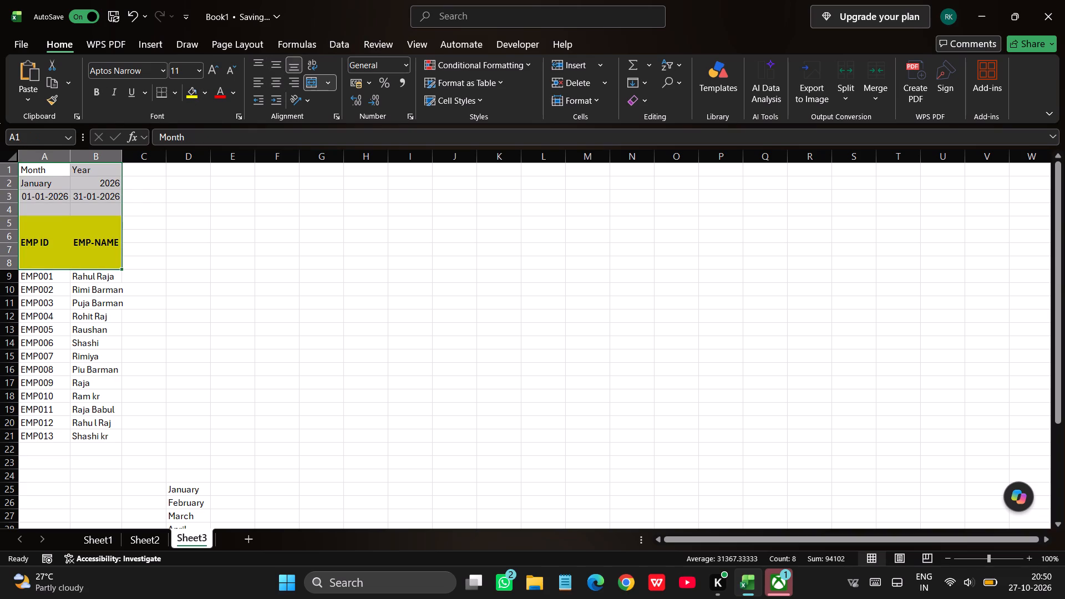
pyautogui.click(100, 93)
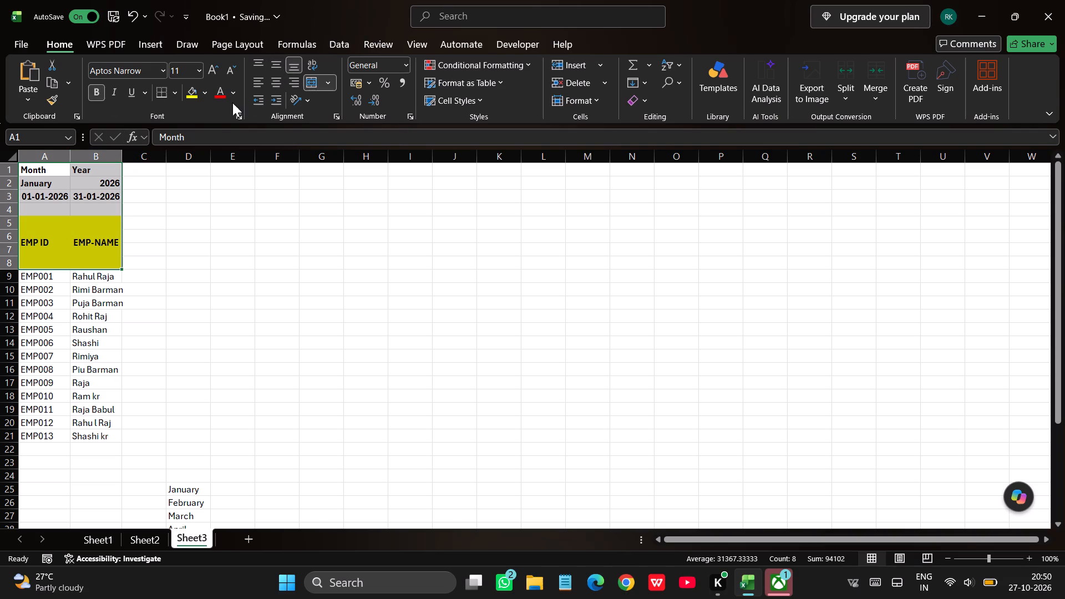
pyautogui.click(173, 94)
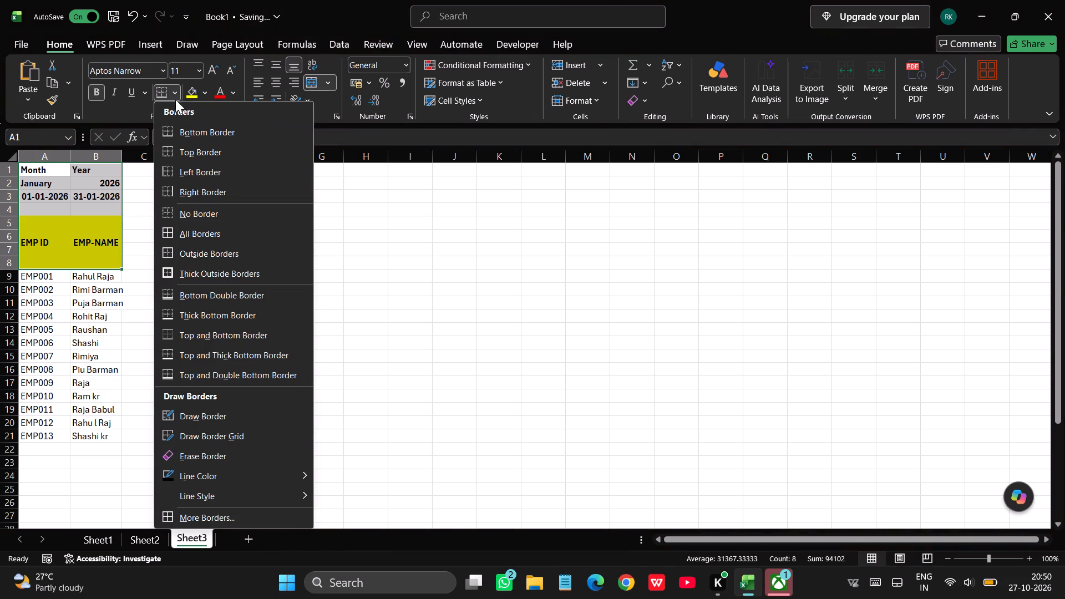
pyautogui.click(200, 227)
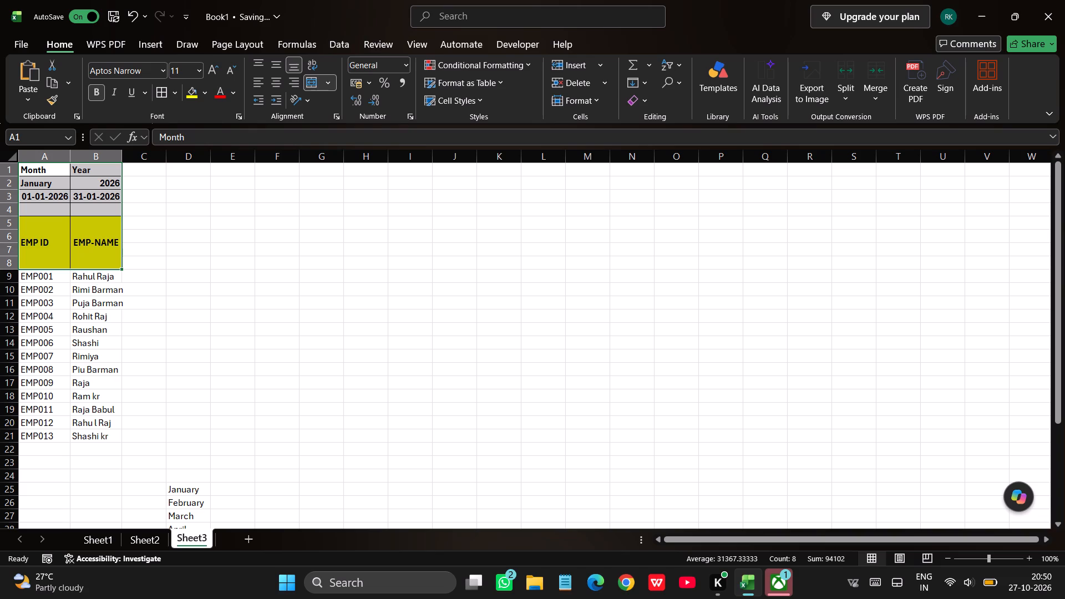
pyautogui.click(200, 227)
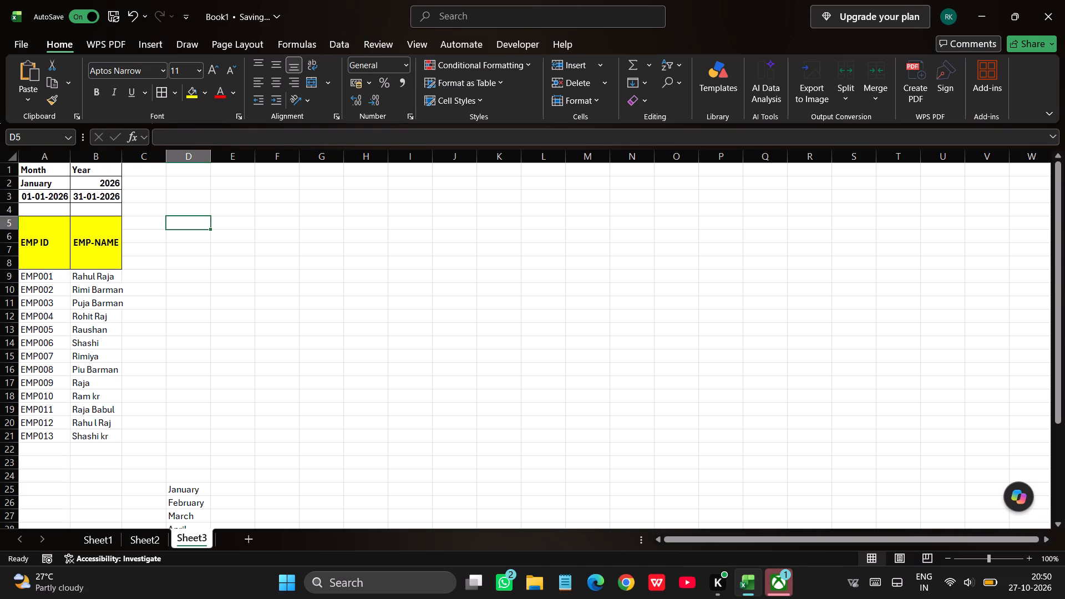
pyautogui.click(67, 204)
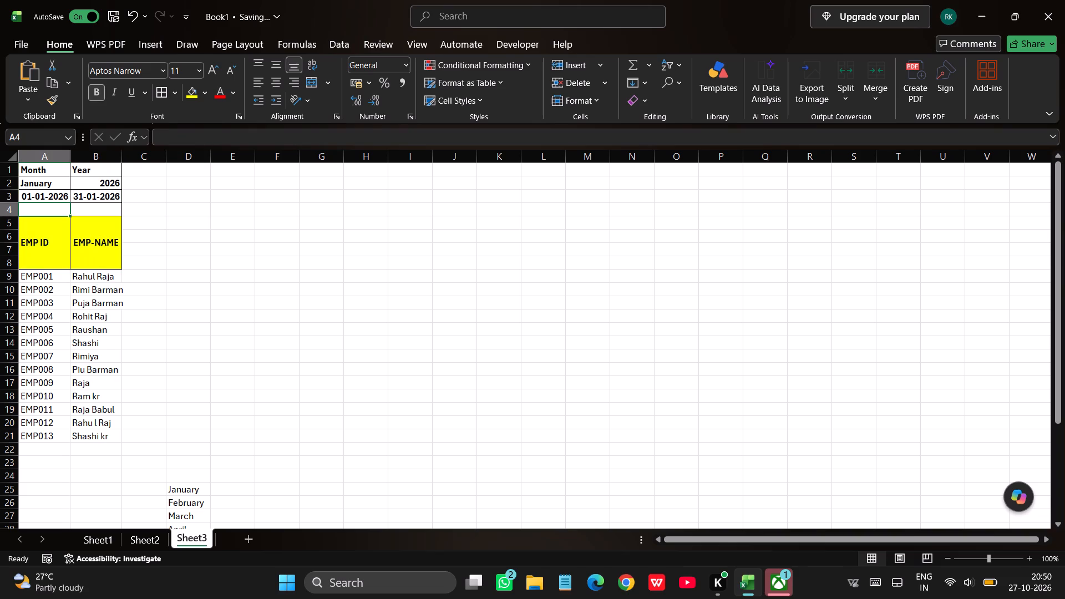
pyautogui.click(267, 227)
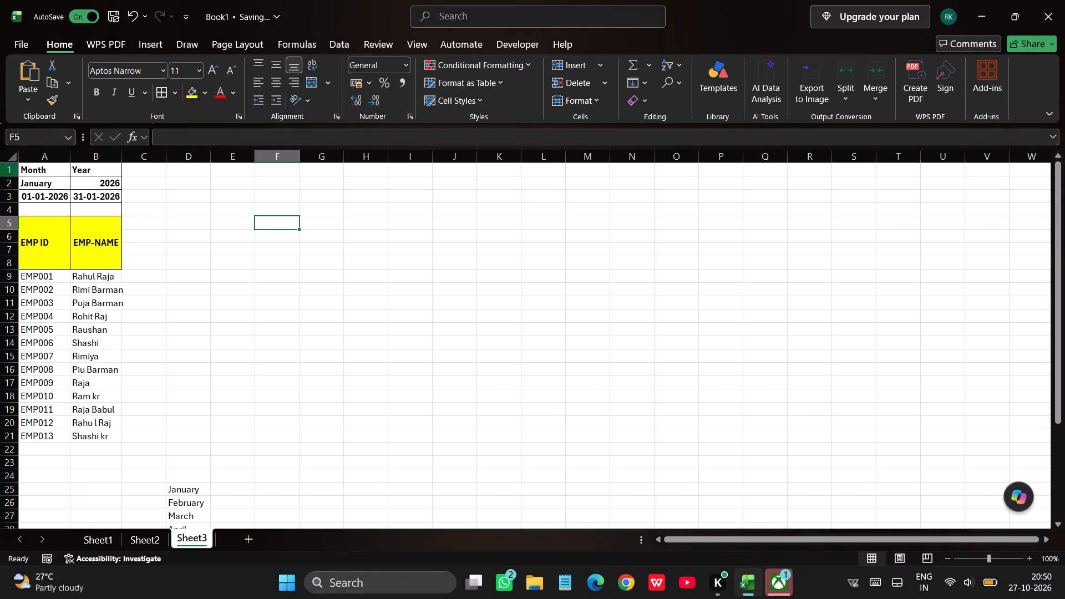
# Increase the indent of the header block A1:B8 by one level.
pyautogui.moveTo(34, 171); pyautogui.dragTo(100, 234)
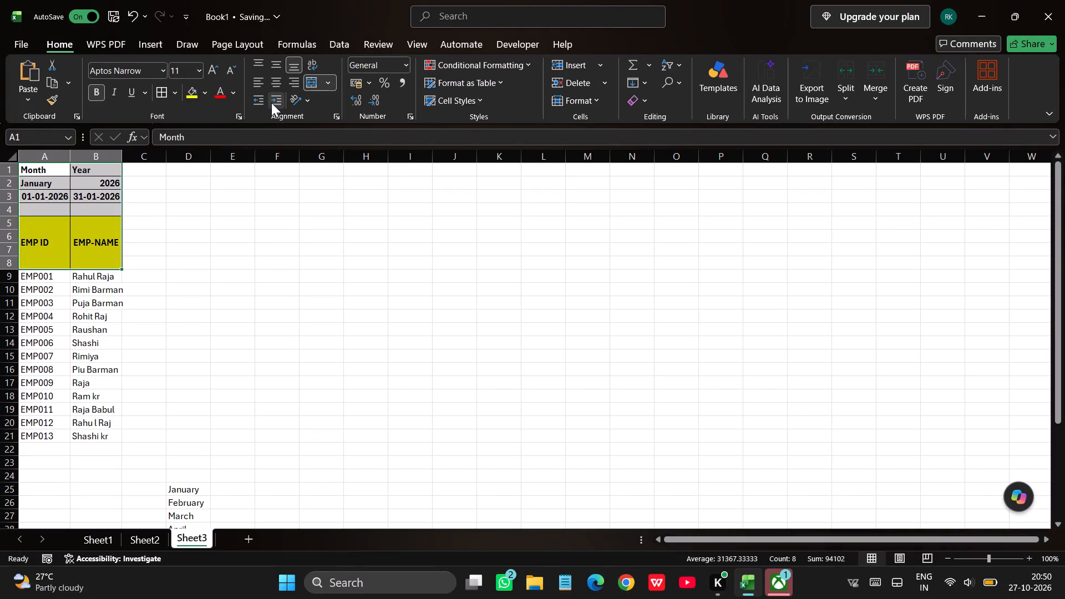
pyautogui.click(272, 100)
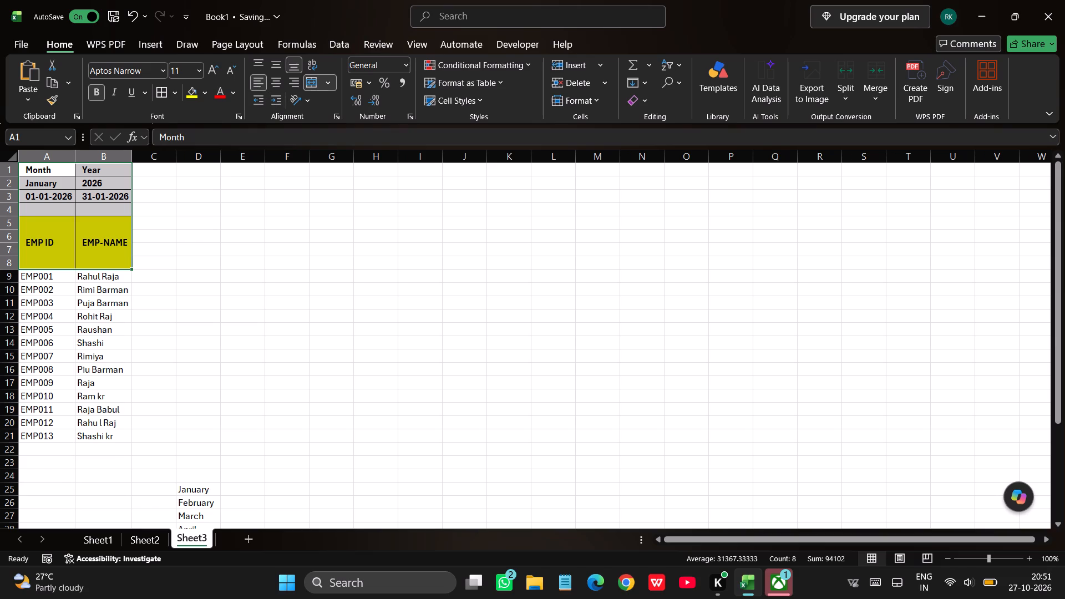
# Make the employee IDs and names in A9:B21 bold and increase their font size to 12.
pyautogui.moveTo(44, 272); pyautogui.dragTo(142, 318)
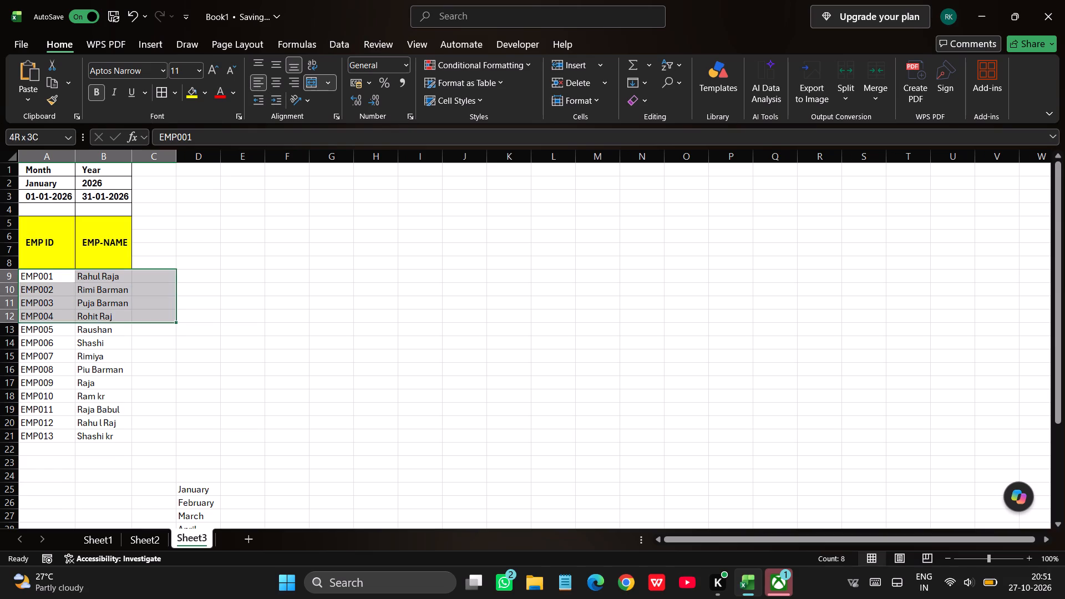
pyautogui.moveTo(142, 318); pyautogui.dragTo(118, 433)
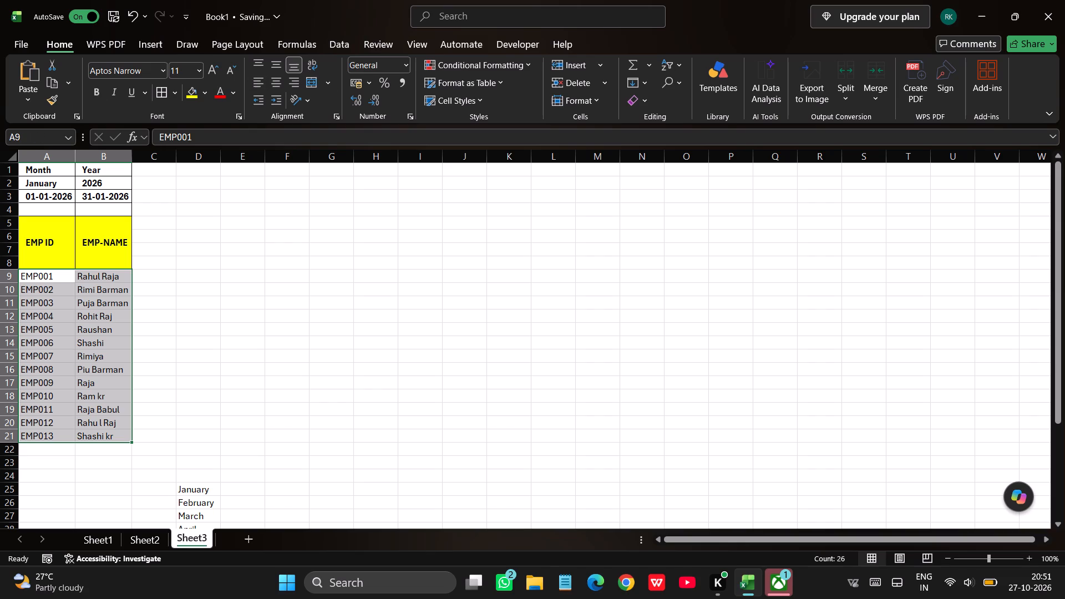
pyautogui.click(99, 98)
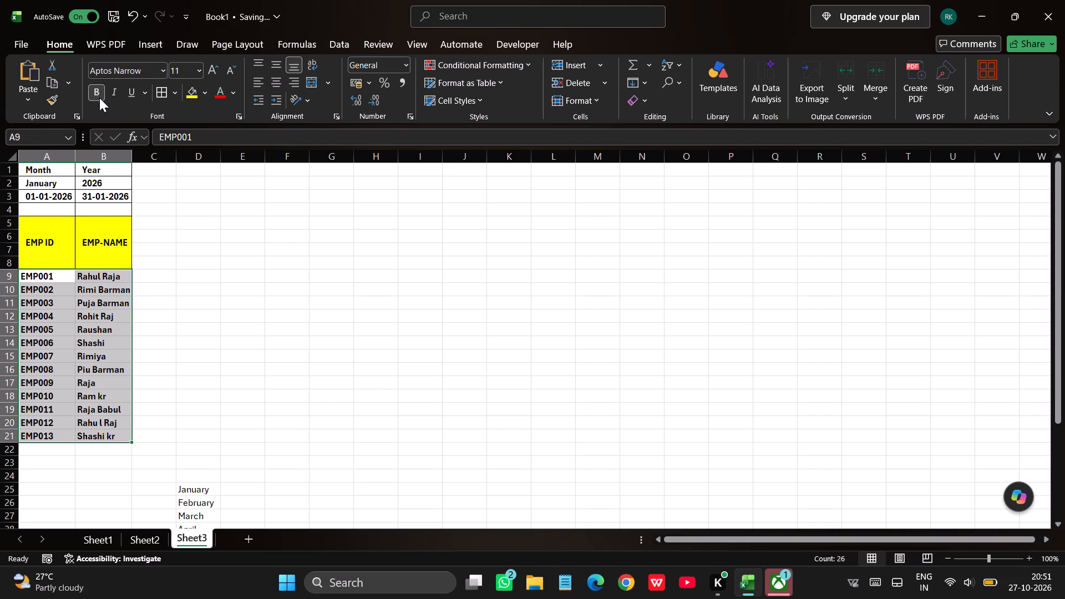
pyautogui.click(216, 64)
pyautogui.click(205, 194)
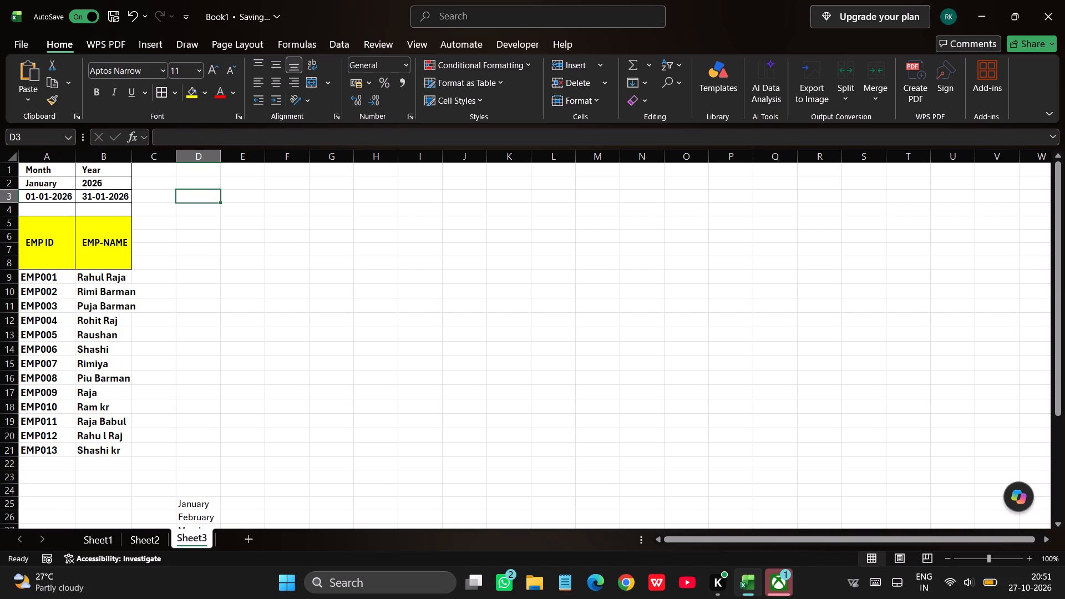
# Auto-fit the width of column B to its contents.
pyautogui.doubleClick(131, 159)
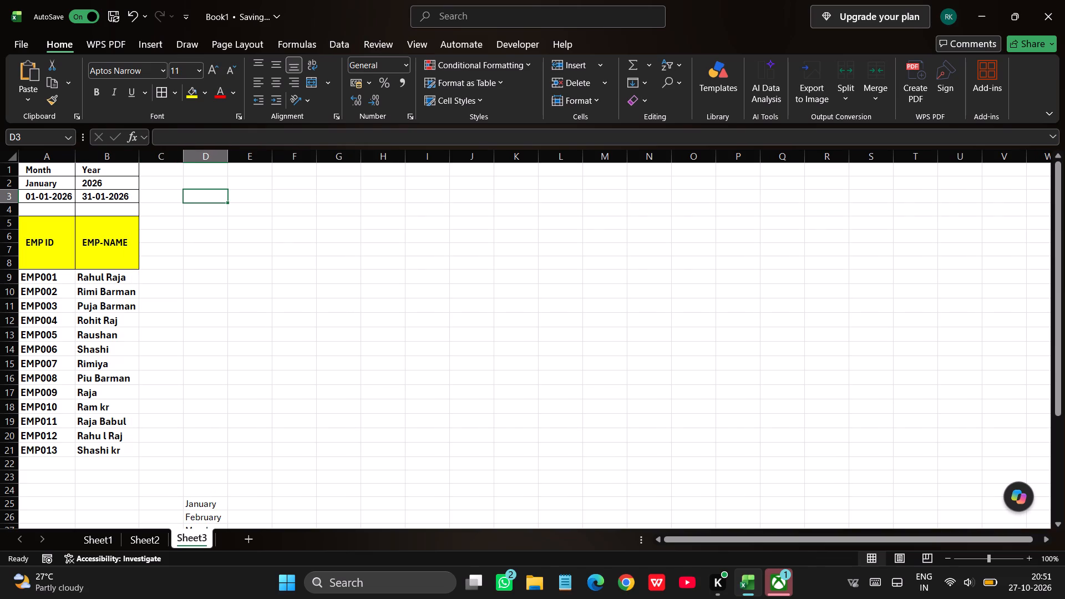
# Apply all borders to the employee ID and name cells A9:B21.
pyautogui.moveTo(36, 276); pyautogui.dragTo(114, 423)
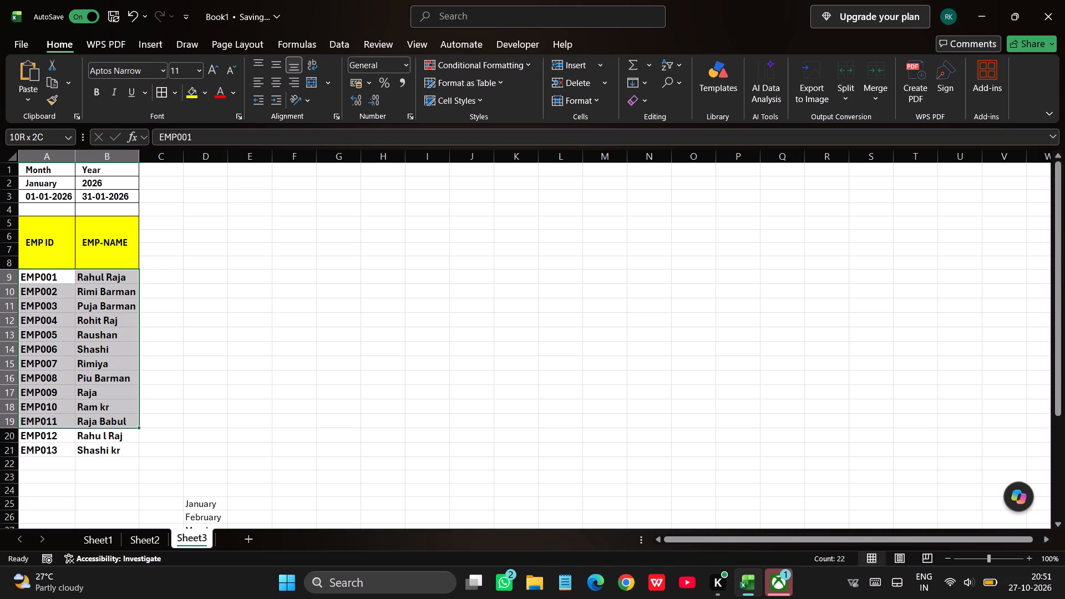
pyautogui.moveTo(114, 423); pyautogui.dragTo(112, 446)
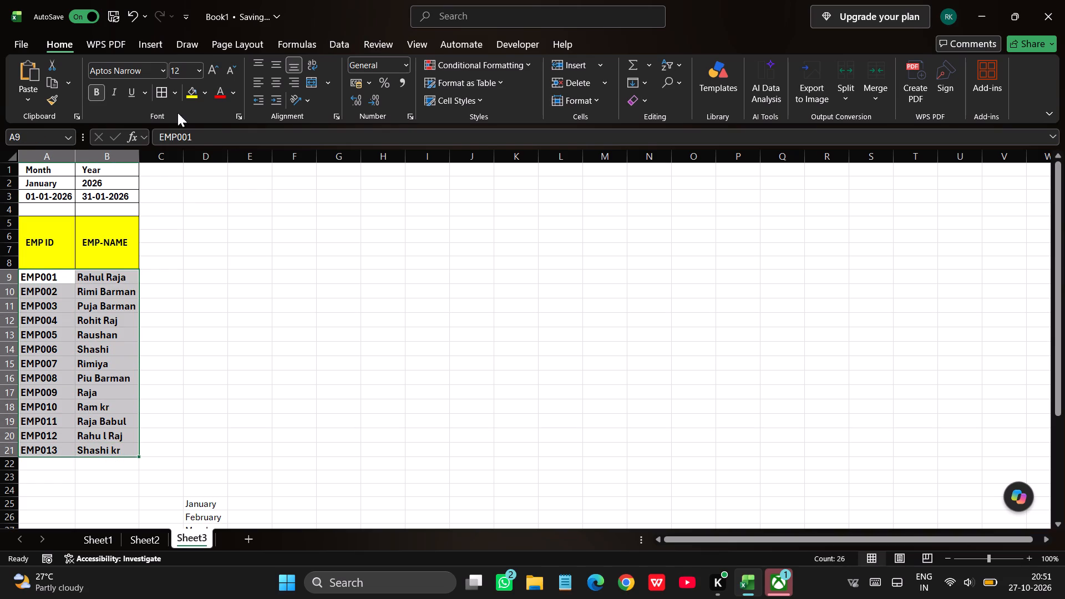
pyautogui.click(171, 89)
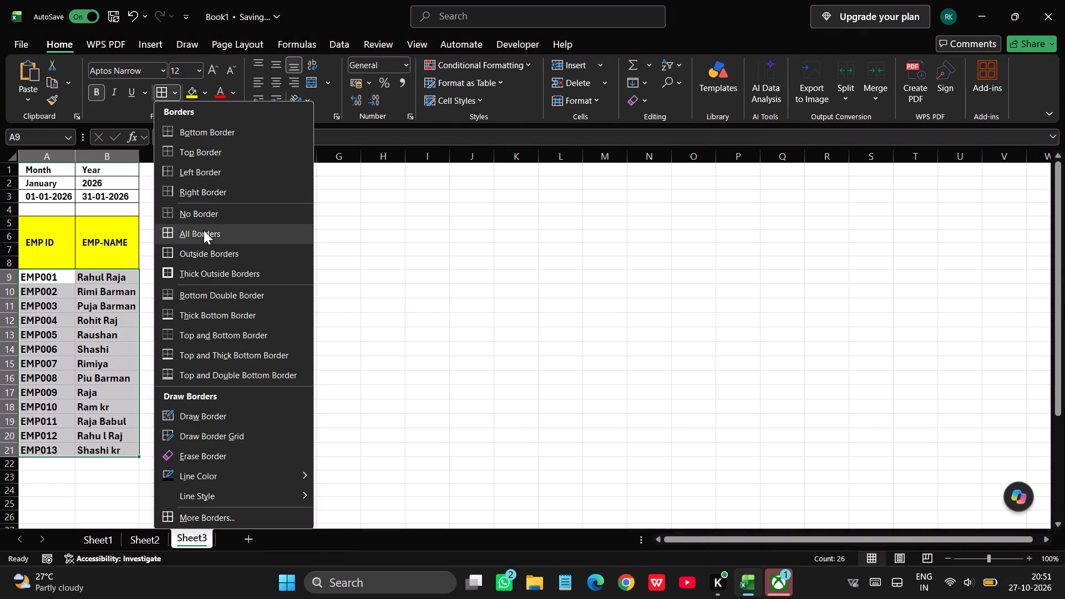
pyautogui.click(204, 230)
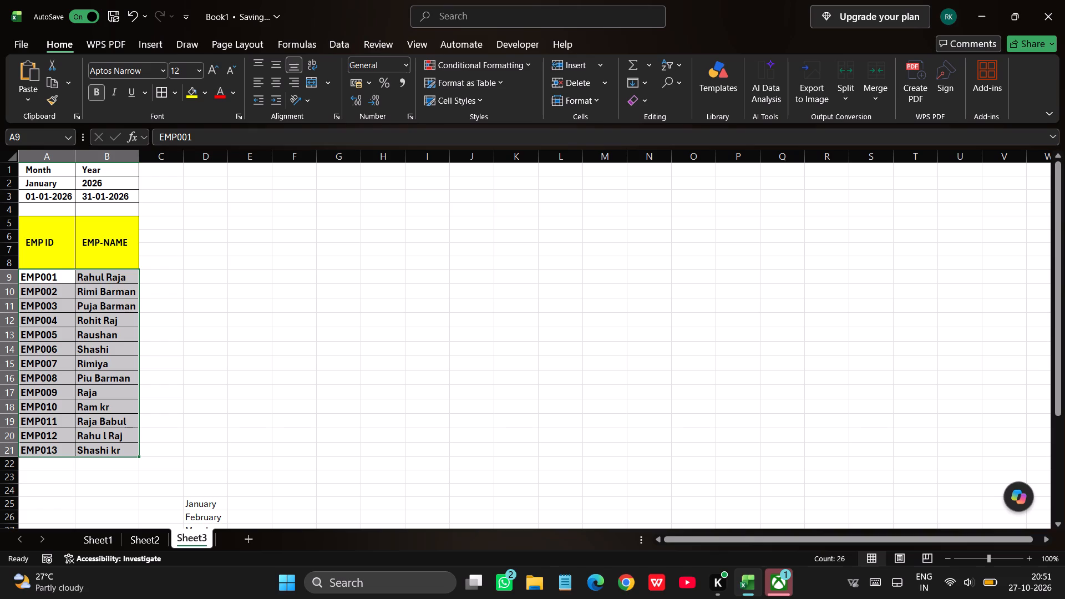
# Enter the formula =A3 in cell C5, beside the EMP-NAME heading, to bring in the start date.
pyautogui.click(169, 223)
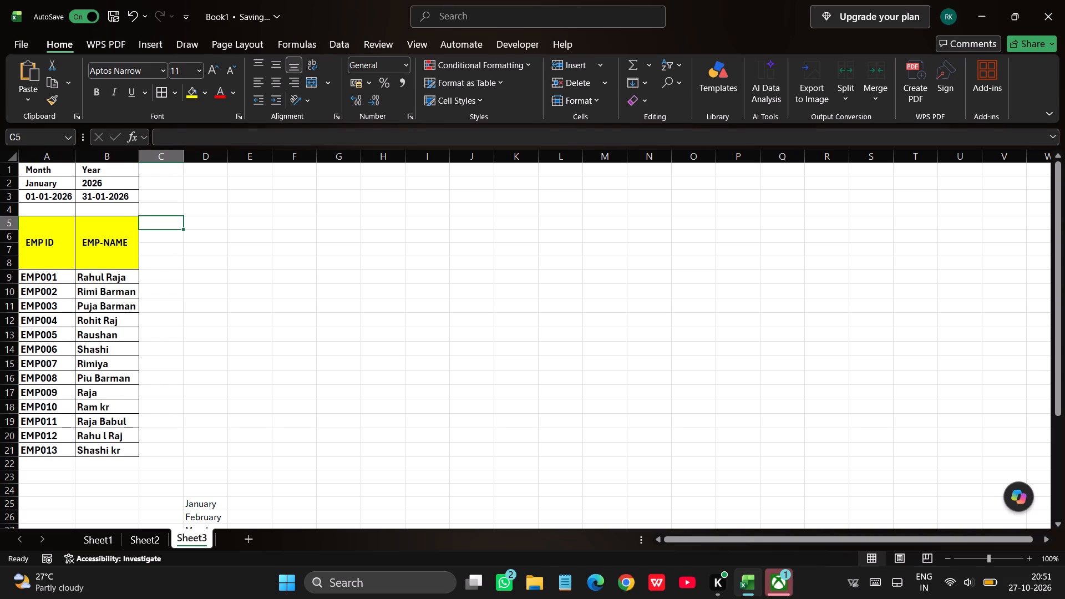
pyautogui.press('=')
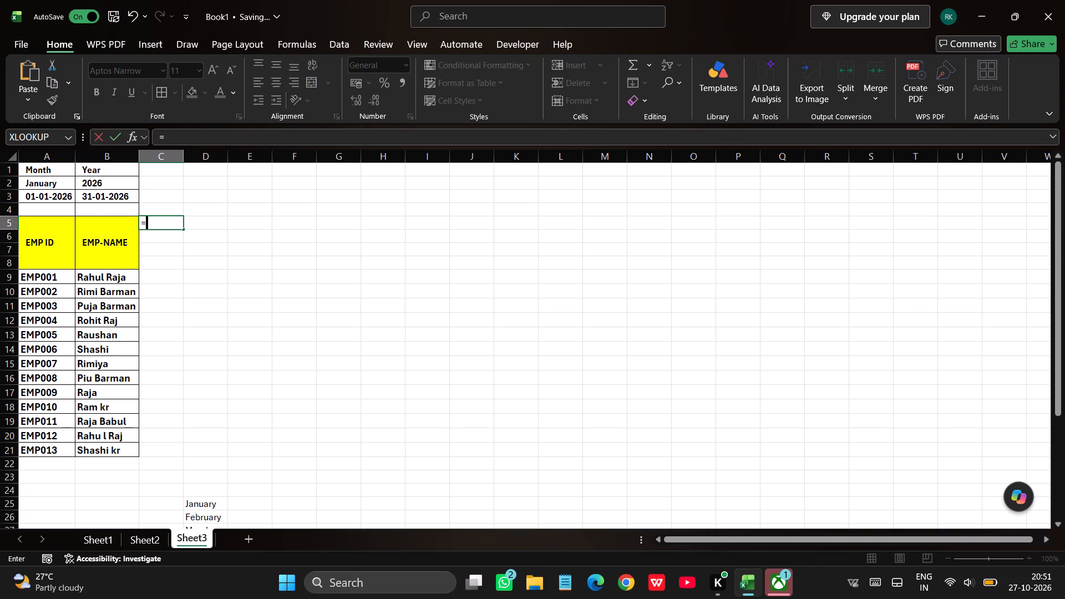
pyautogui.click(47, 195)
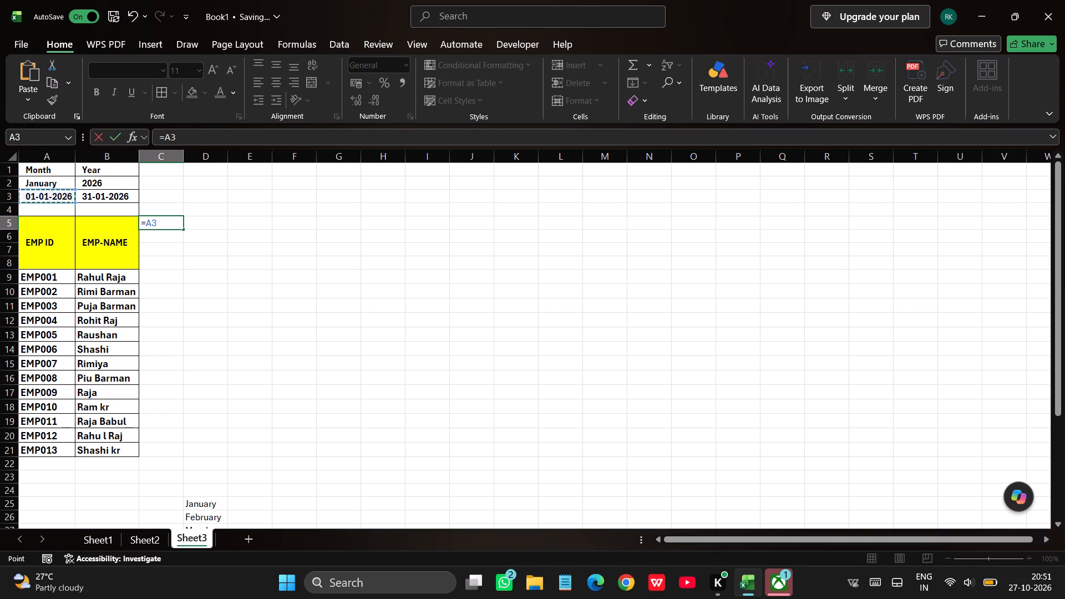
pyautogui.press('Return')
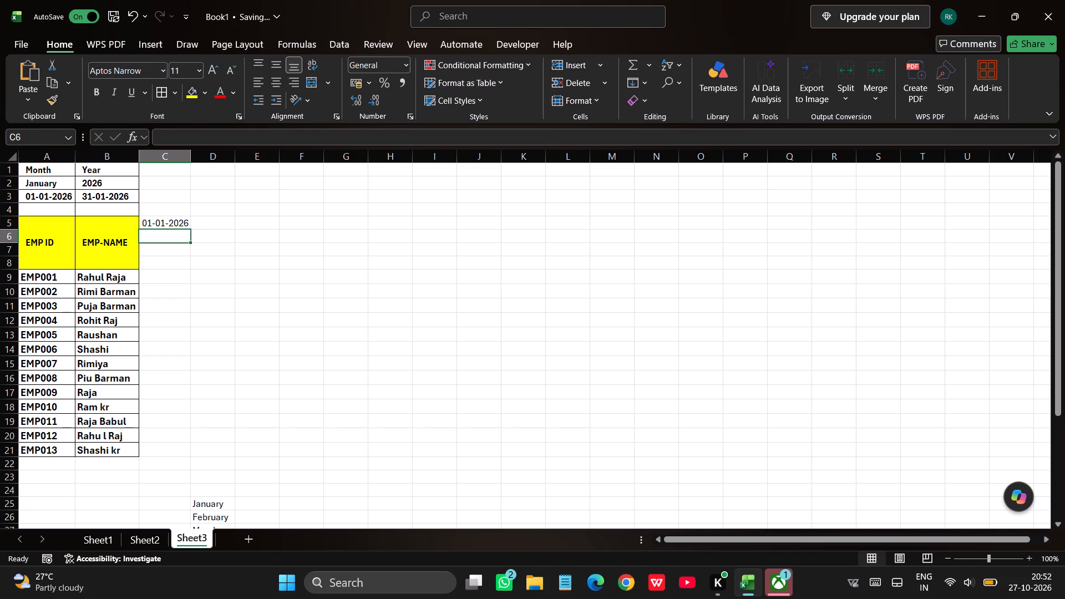
# Delete the blank row 4 and the first row of the yellow heading block below it.
pyautogui.click(15, 215)
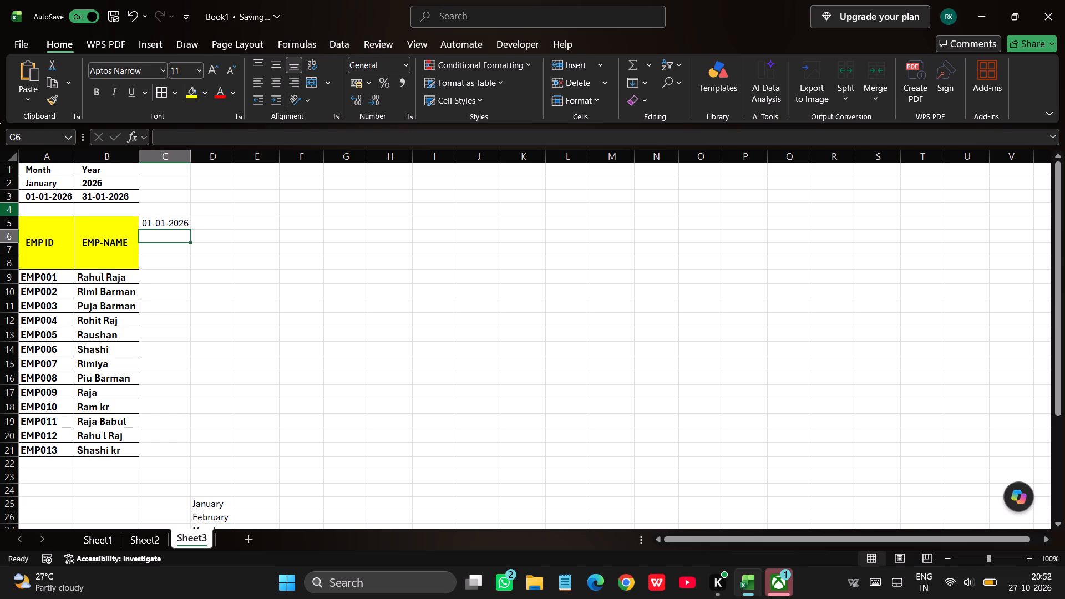
pyautogui.click(13, 208)
pyautogui.click(13, 208)
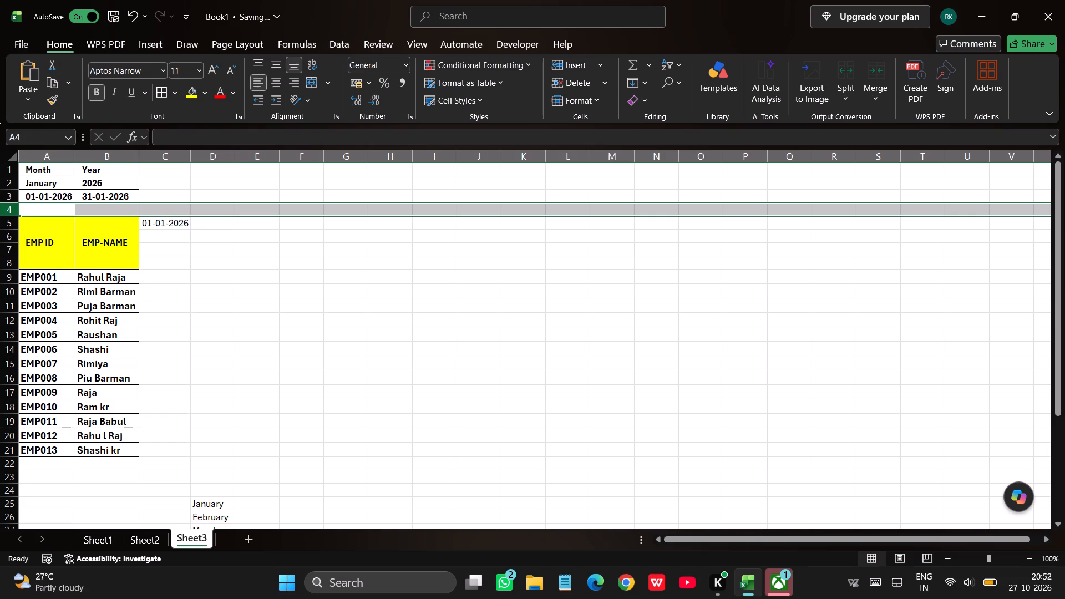
pyautogui.hotkey('ctrl', '-')
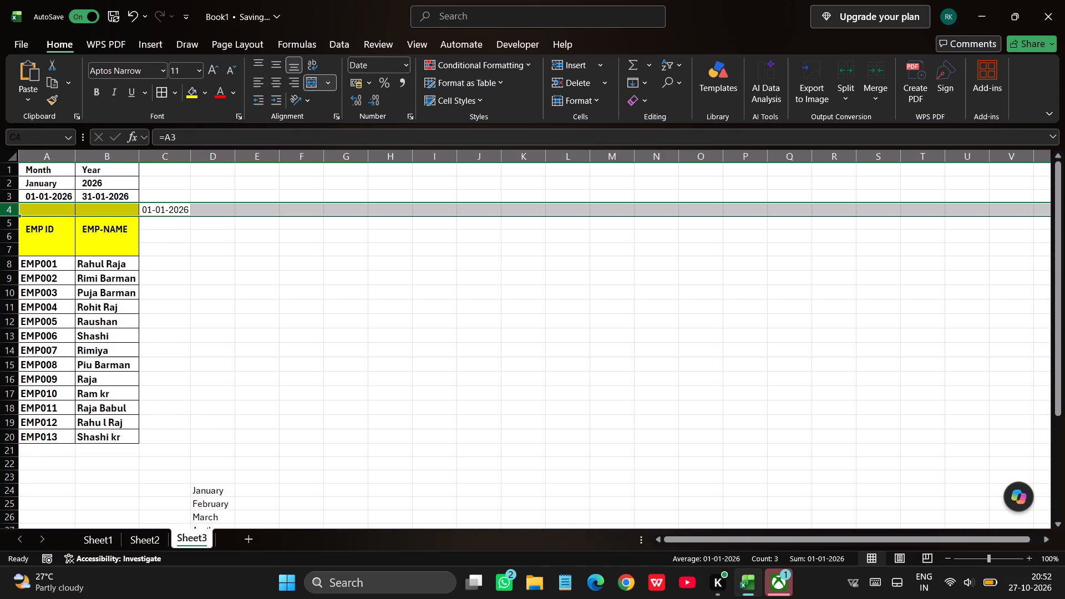
pyautogui.hotkey('ctrl', '-')
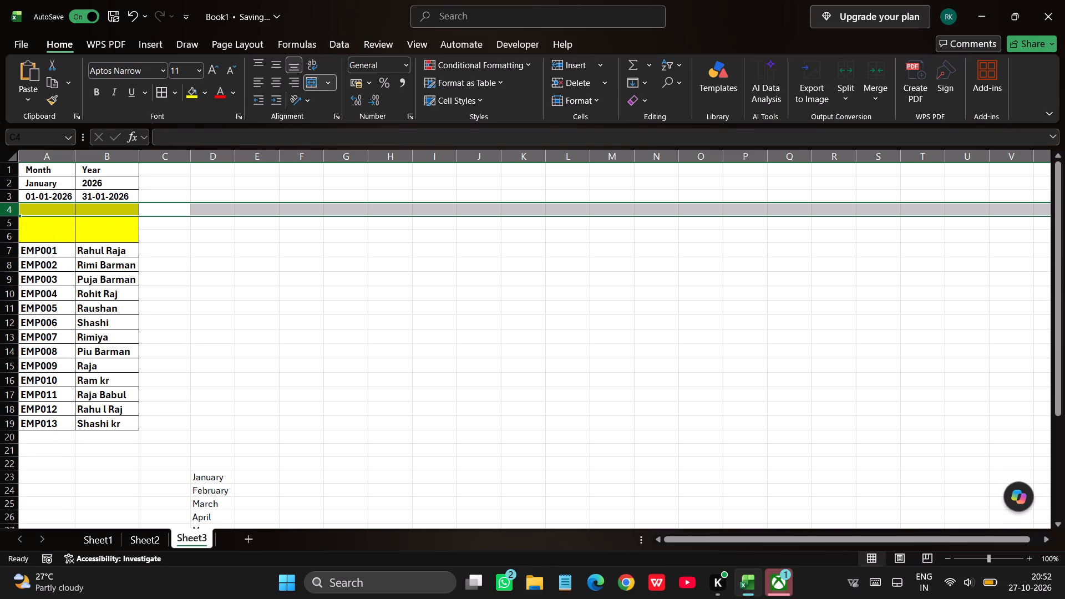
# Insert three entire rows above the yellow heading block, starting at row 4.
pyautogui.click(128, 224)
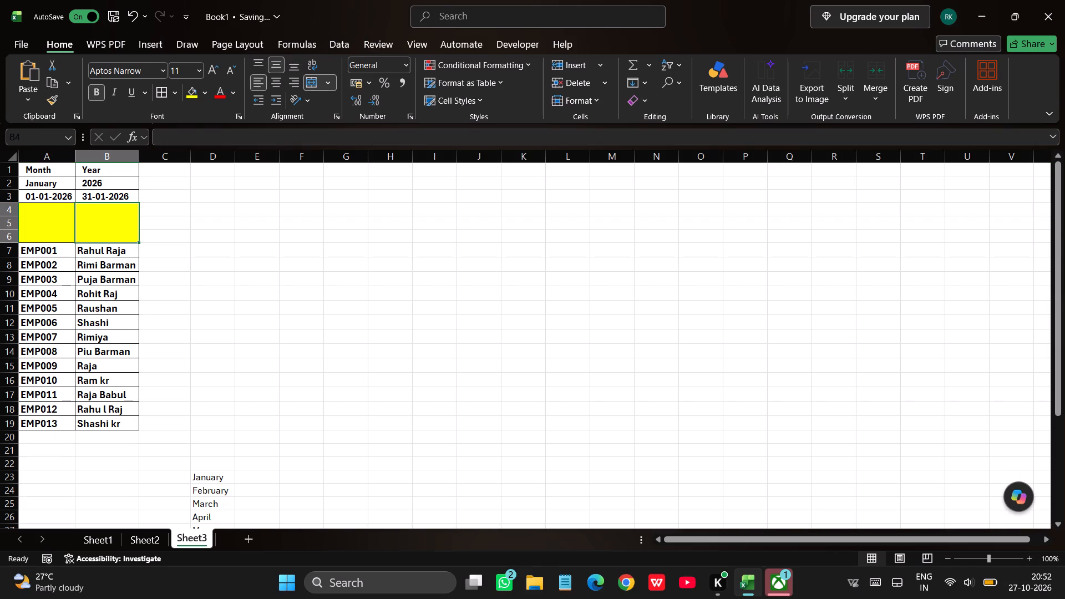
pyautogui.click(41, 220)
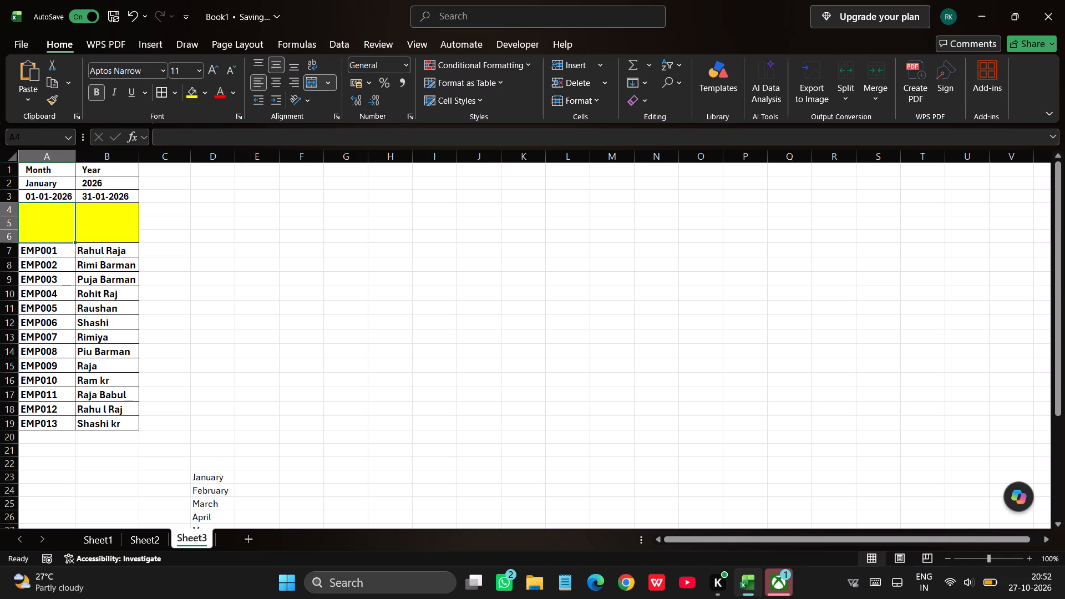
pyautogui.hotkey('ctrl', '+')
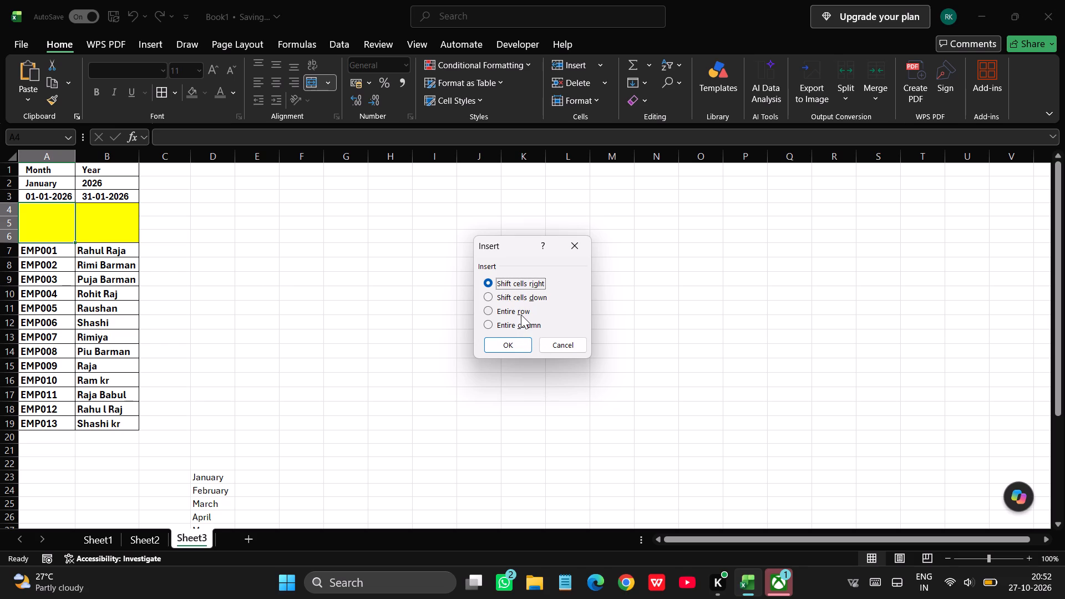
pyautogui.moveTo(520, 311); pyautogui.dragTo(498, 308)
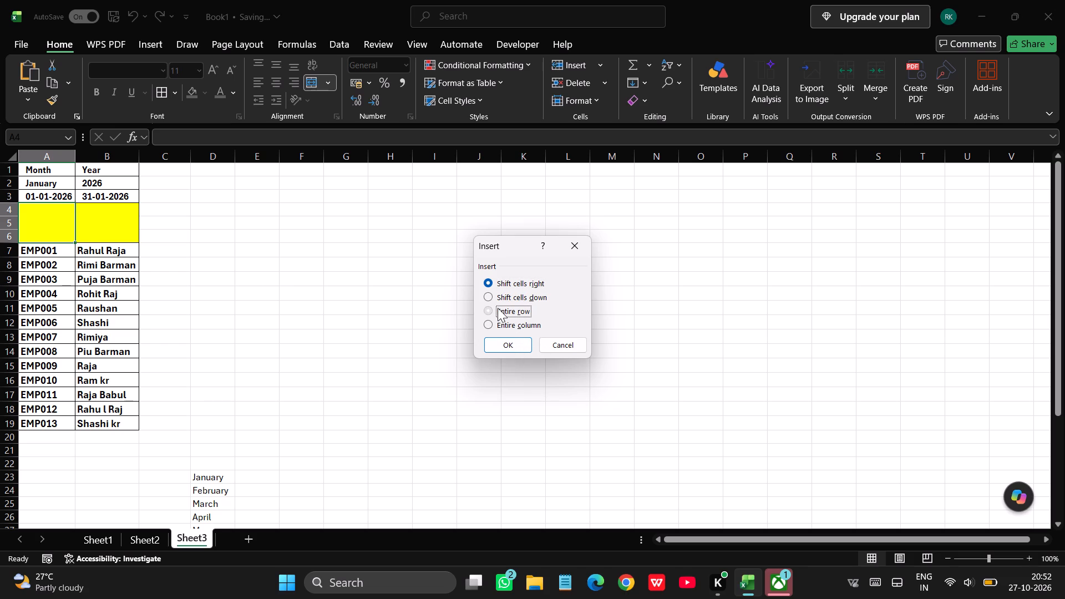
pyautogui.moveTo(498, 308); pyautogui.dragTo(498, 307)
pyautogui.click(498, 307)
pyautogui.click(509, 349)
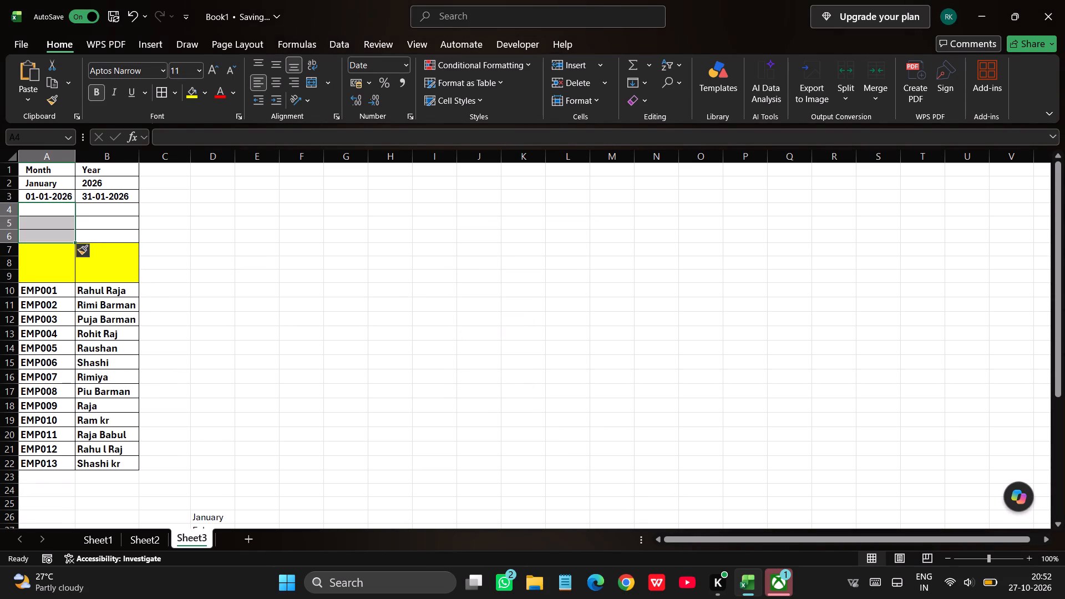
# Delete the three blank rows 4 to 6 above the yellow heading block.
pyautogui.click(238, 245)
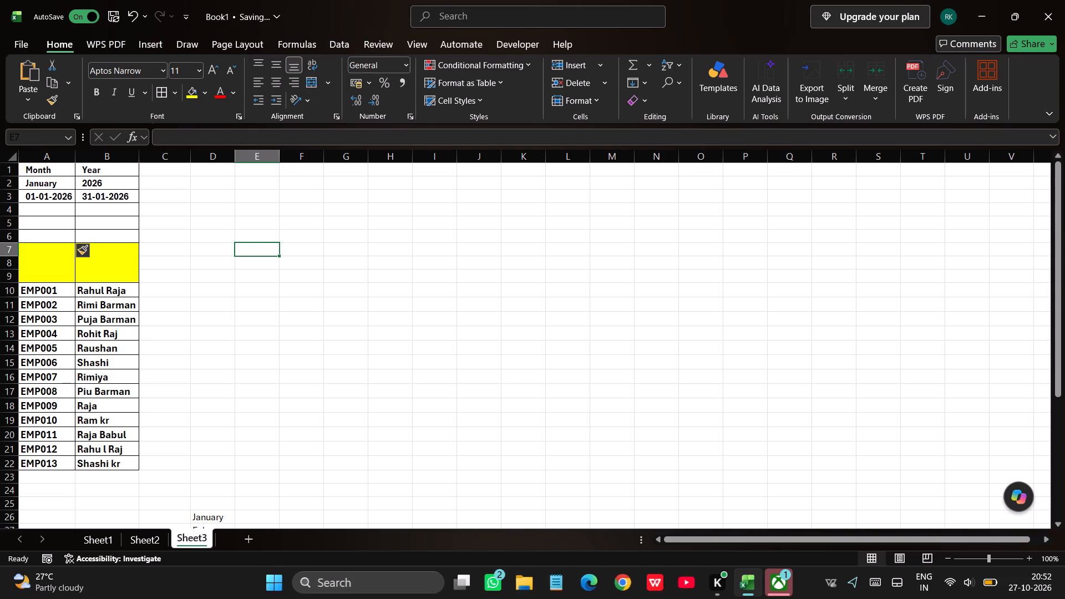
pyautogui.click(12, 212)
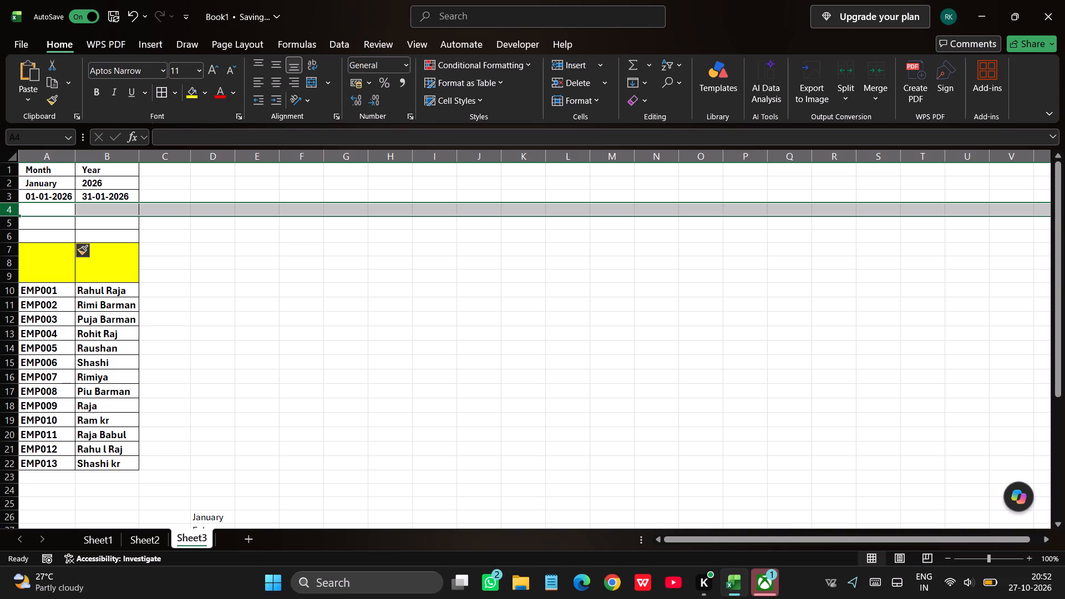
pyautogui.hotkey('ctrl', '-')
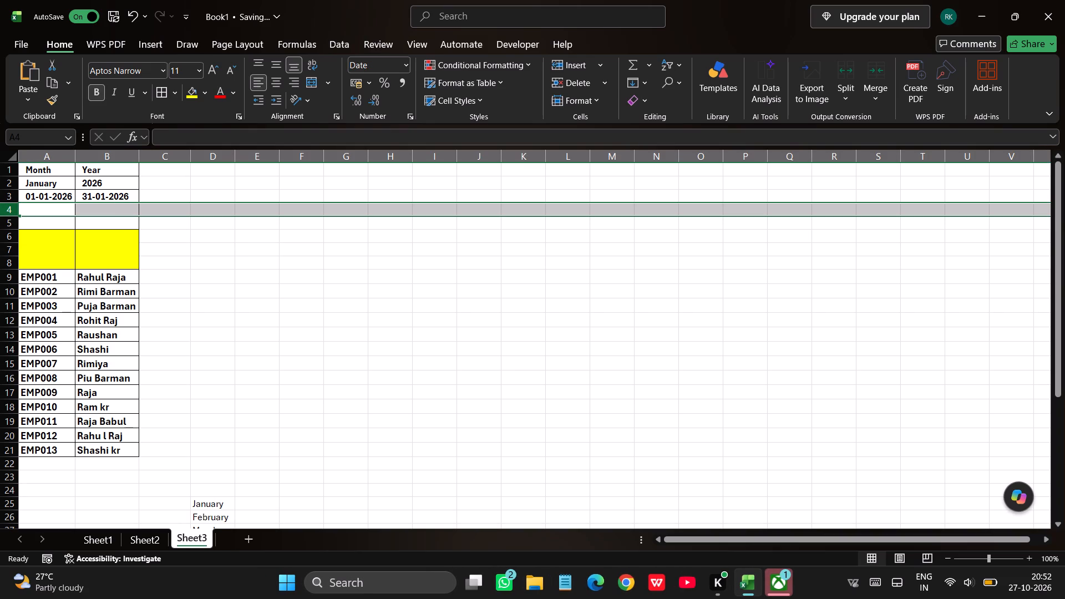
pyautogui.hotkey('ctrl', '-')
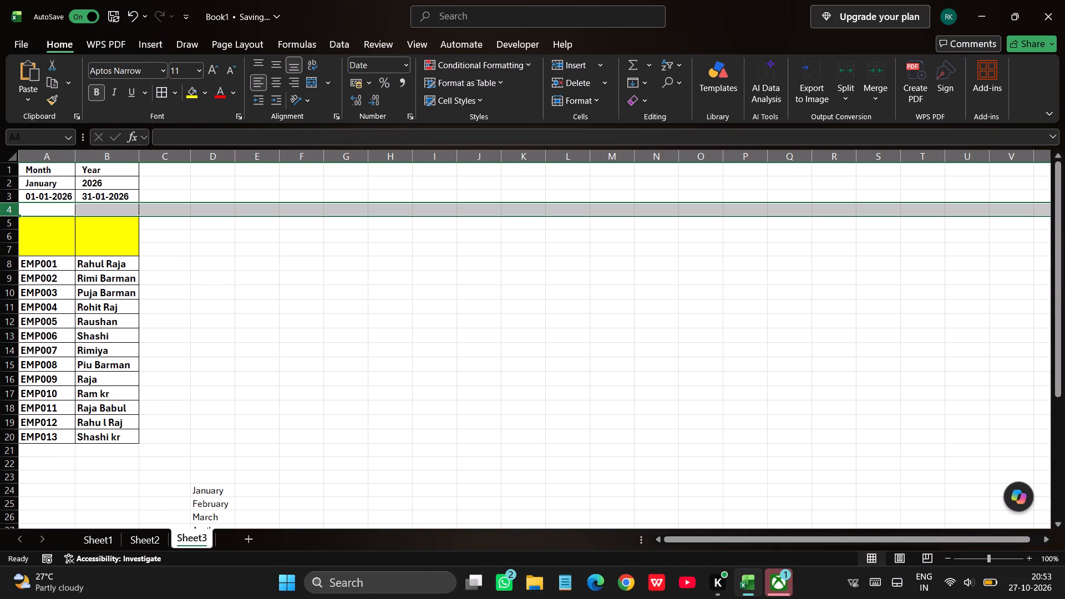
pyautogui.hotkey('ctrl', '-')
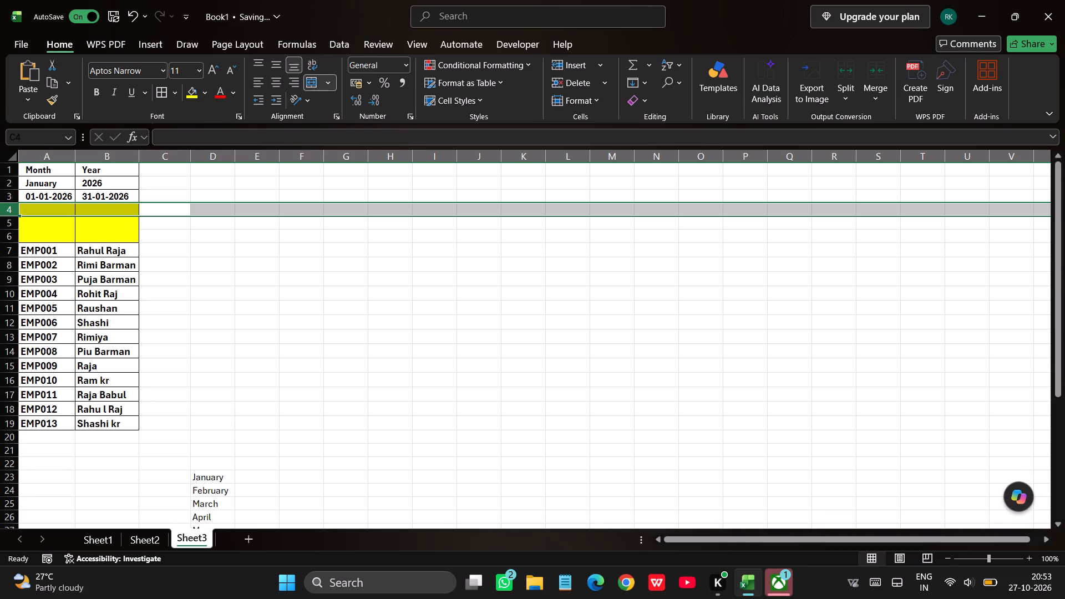
# Enter the headings EMP ID in merged cell A4:A6 and EMP-NAME in merged cell B4:B6.
pyautogui.click(31, 225)
pyautogui.write('EMP')
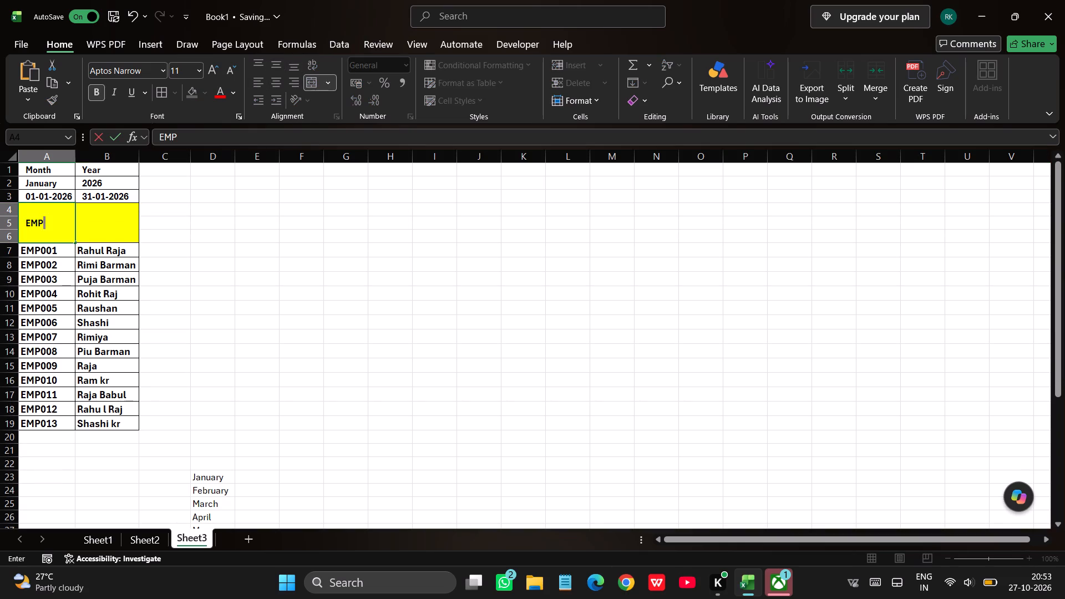
pyautogui.press('space')
pyautogui.write('ID')
pyautogui.click(90, 222)
pyautogui.write('EMP')
pyautogui.press('-')
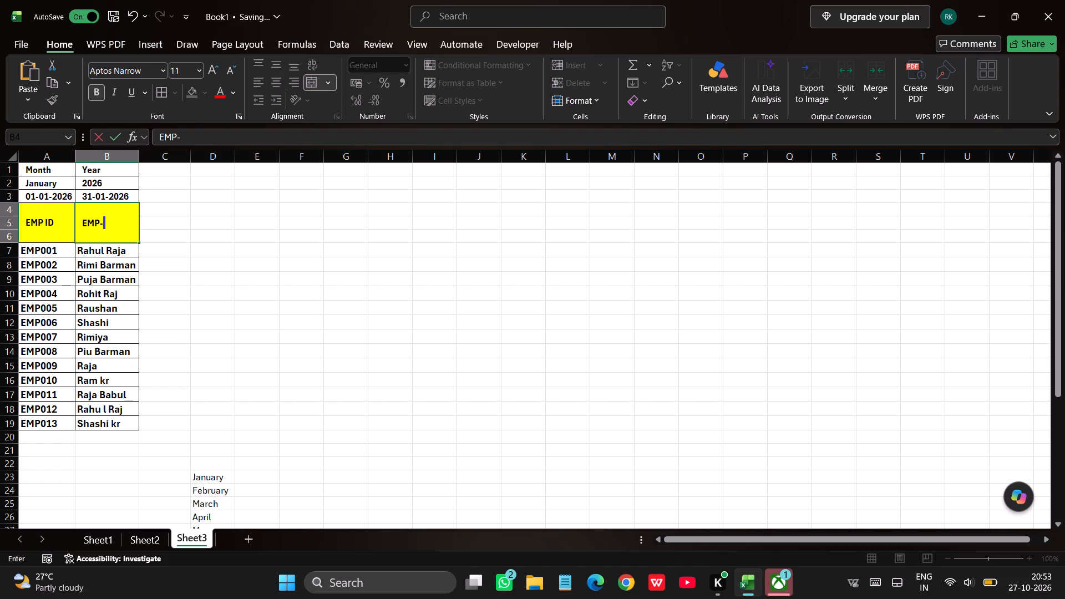
pyautogui.write('NAME')
pyautogui.click(165, 227)
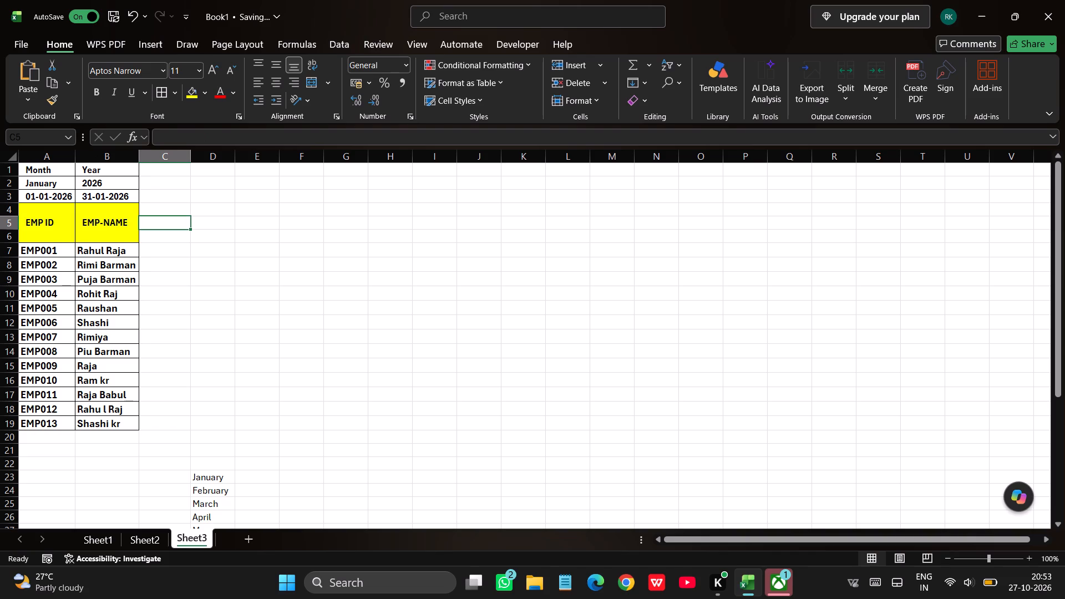
# Enter the formula =A3 in cell C4 to start the date row.
pyautogui.click(168, 205)
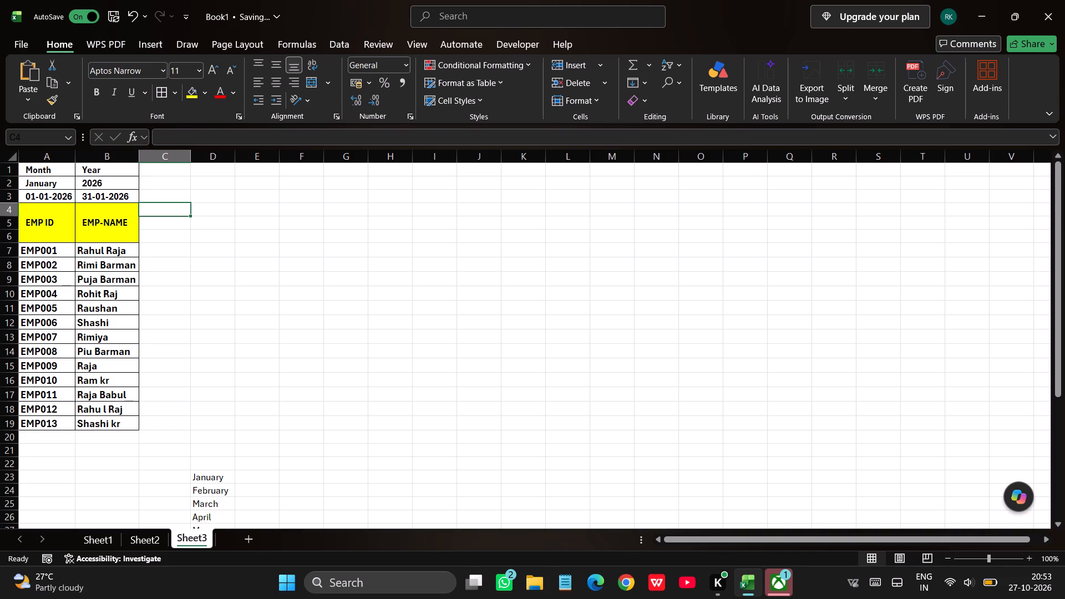
pyautogui.press('=')
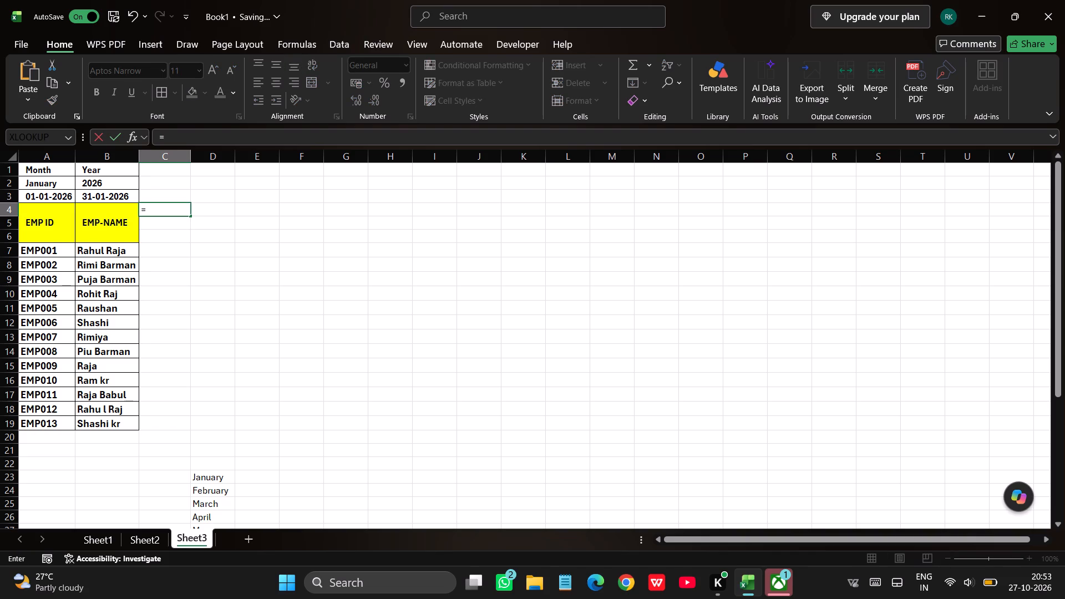
pyautogui.click(57, 194)
pyautogui.press('Return')
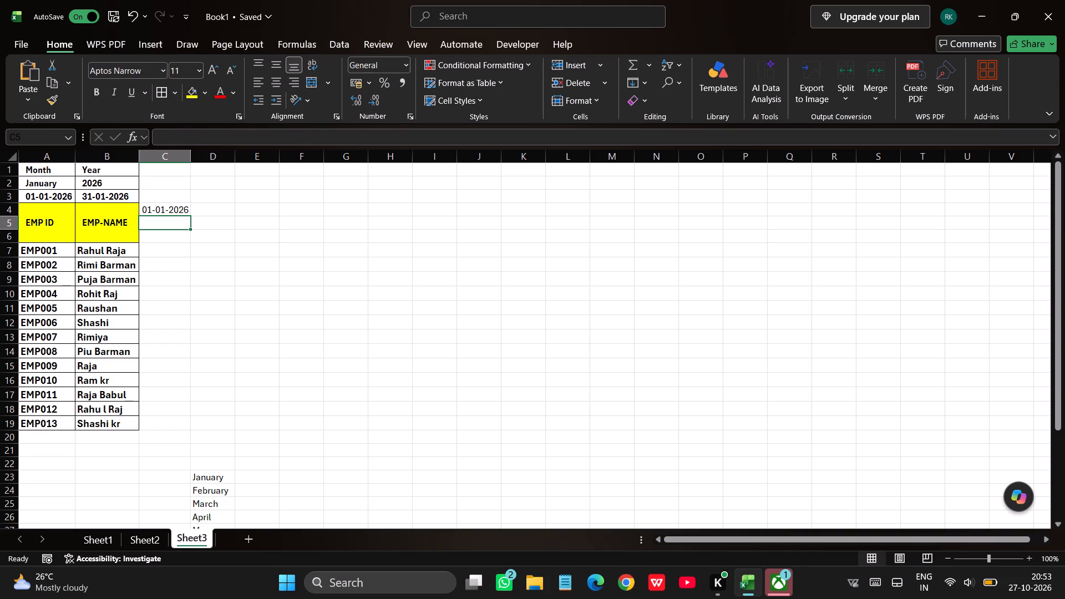
# Apply the custom number format DD to the date in cell C4.
pyautogui.click(165, 214)
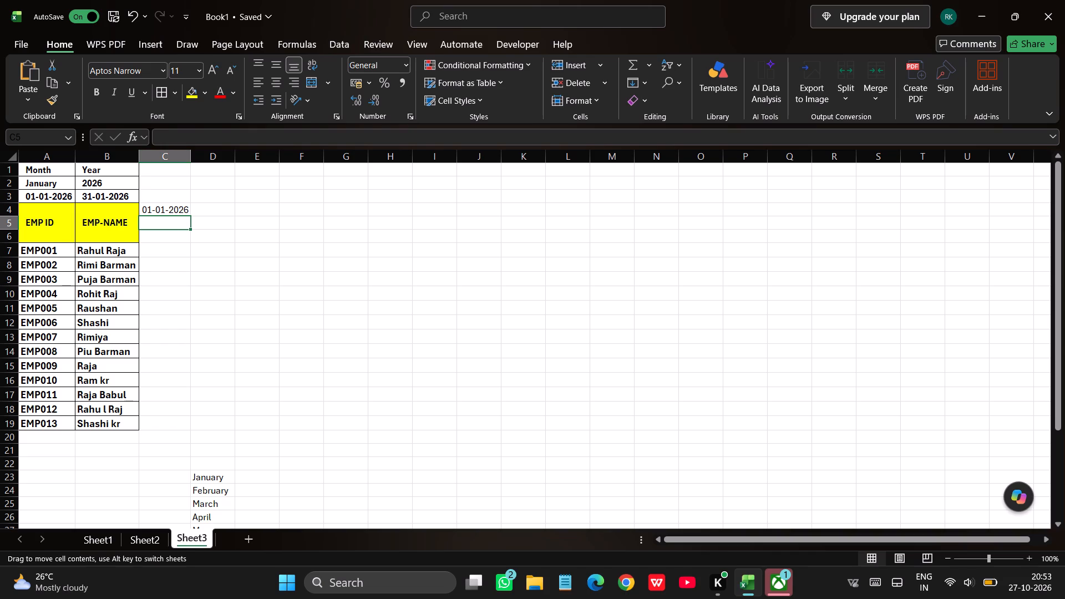
pyautogui.click(167, 209)
pyautogui.hotkey('ctrl', '1')
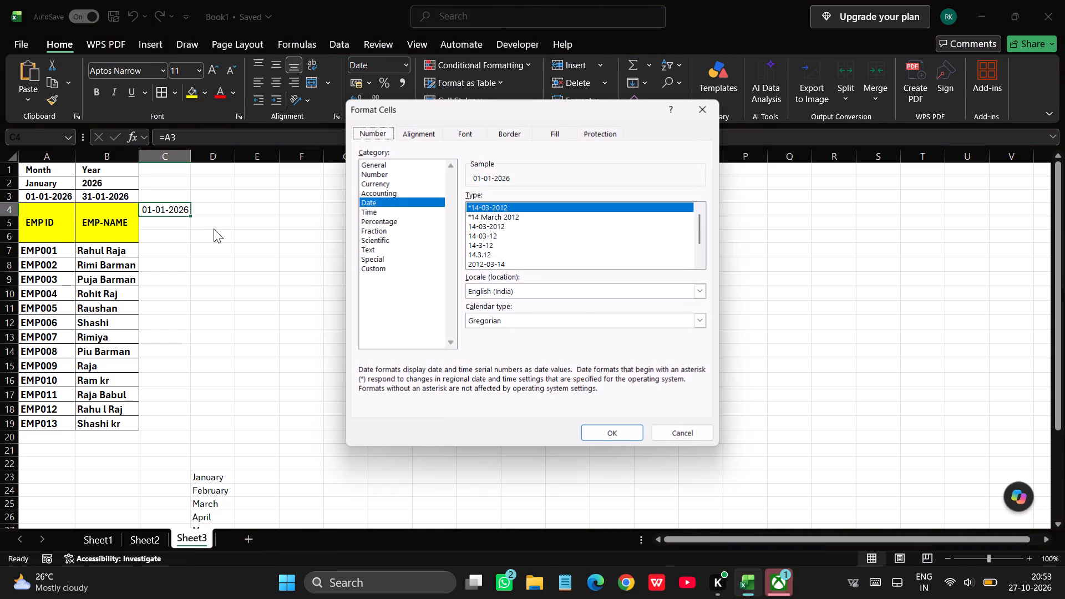
pyautogui.click(382, 270)
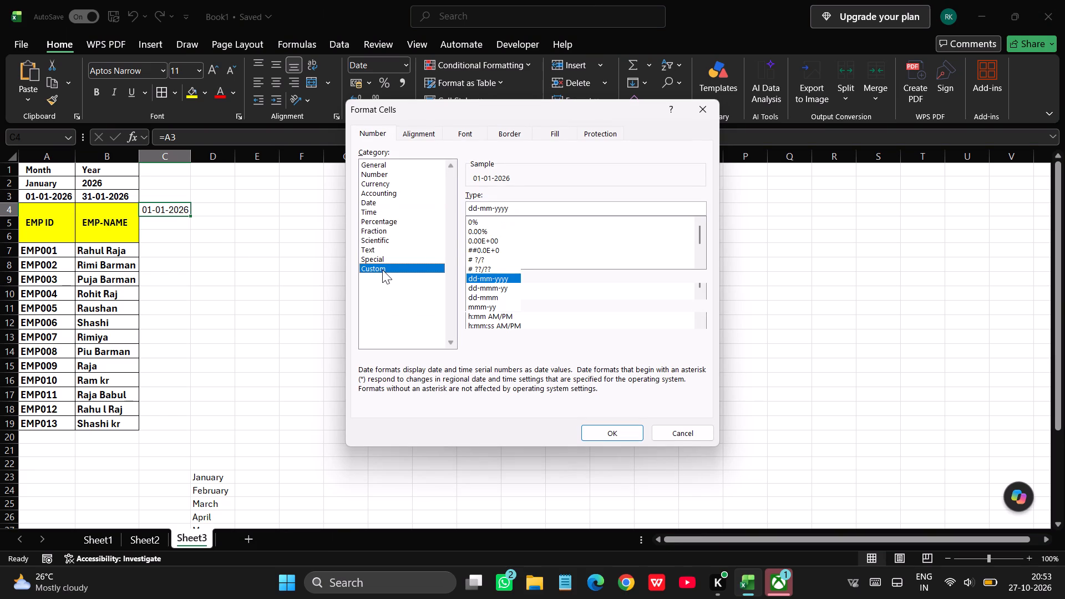
pyautogui.click(531, 208)
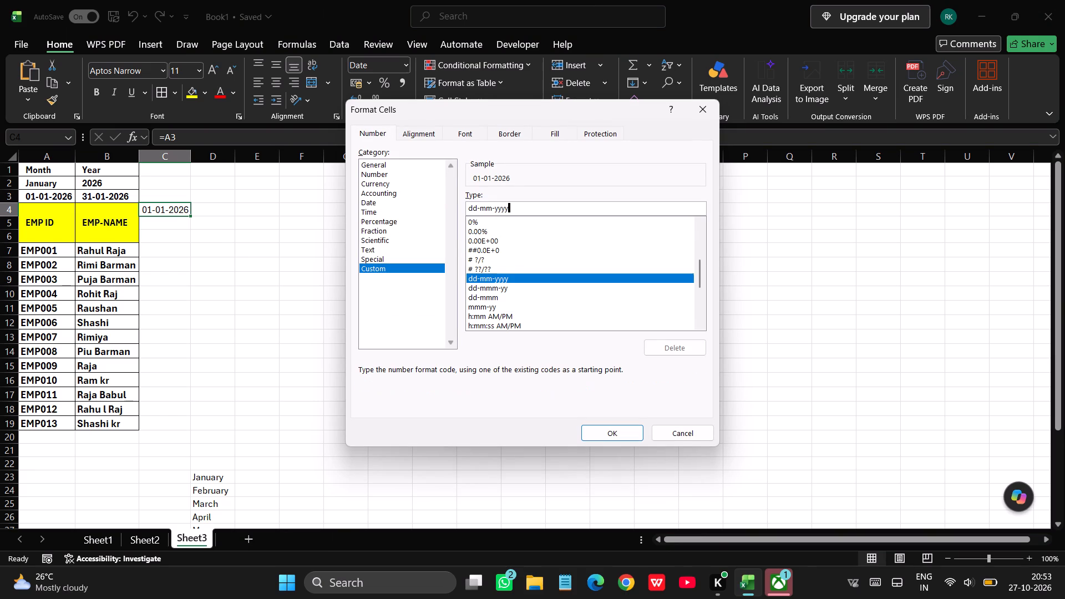
pyautogui.press('BackSpace')
pyautogui.press('BackSpace')
pyautogui.press('BackSpace')
pyautogui.press('BackSpace')
pyautogui.press('BackSpace')
pyautogui.press('BackSpace')
pyautogui.press('BackSpace')
pyautogui.press('BackSpace')
pyautogui.press('BackSpace')
pyautogui.press('BackSpace')
pyautogui.press('BackSpace')
pyautogui.press('BackSpace')
pyautogui.write('DD')
pyautogui.press('Return')
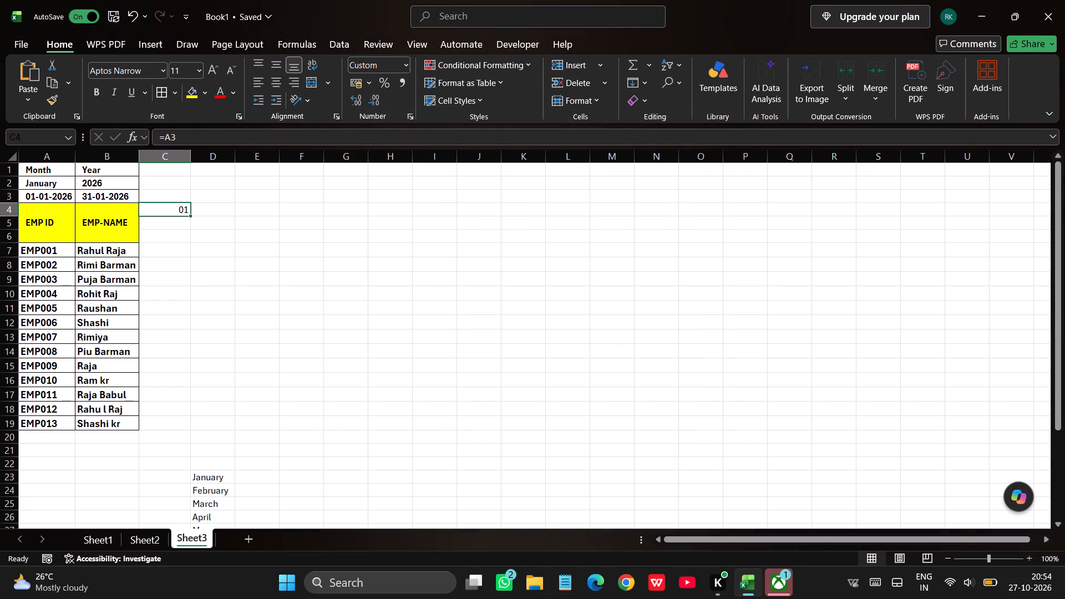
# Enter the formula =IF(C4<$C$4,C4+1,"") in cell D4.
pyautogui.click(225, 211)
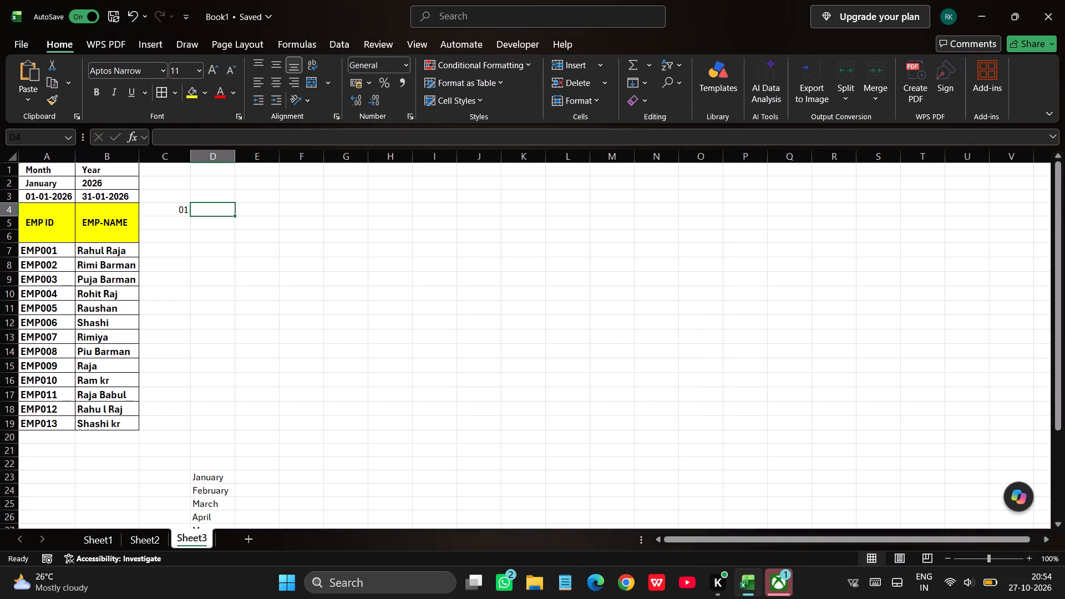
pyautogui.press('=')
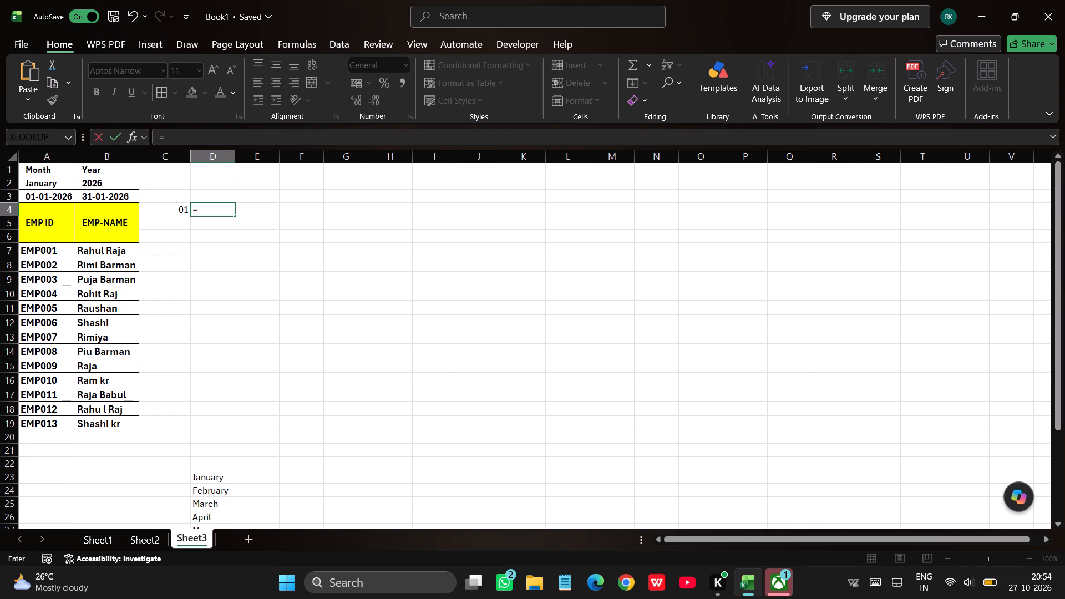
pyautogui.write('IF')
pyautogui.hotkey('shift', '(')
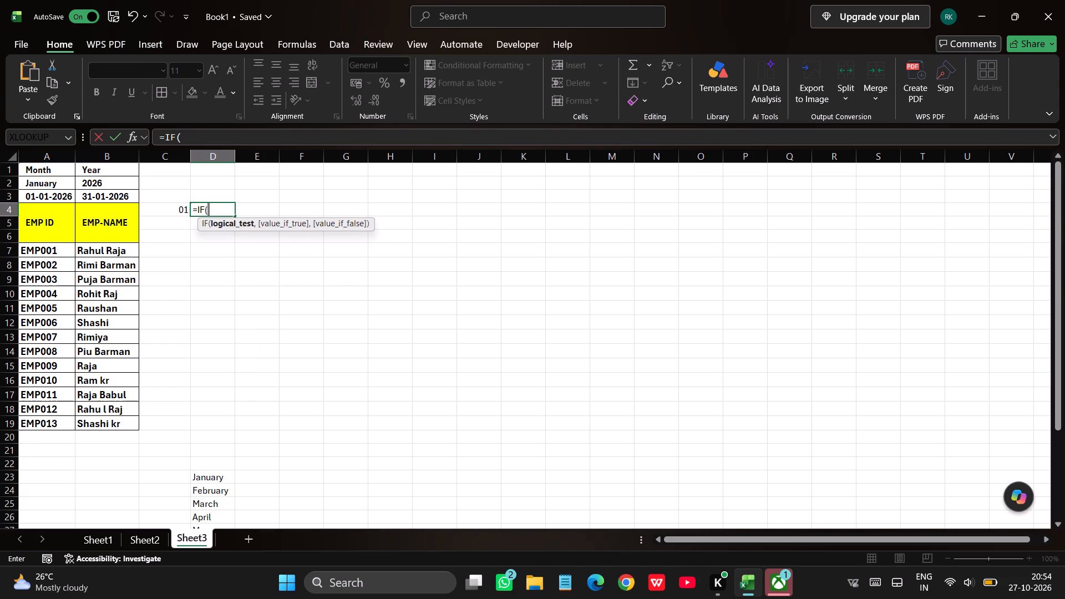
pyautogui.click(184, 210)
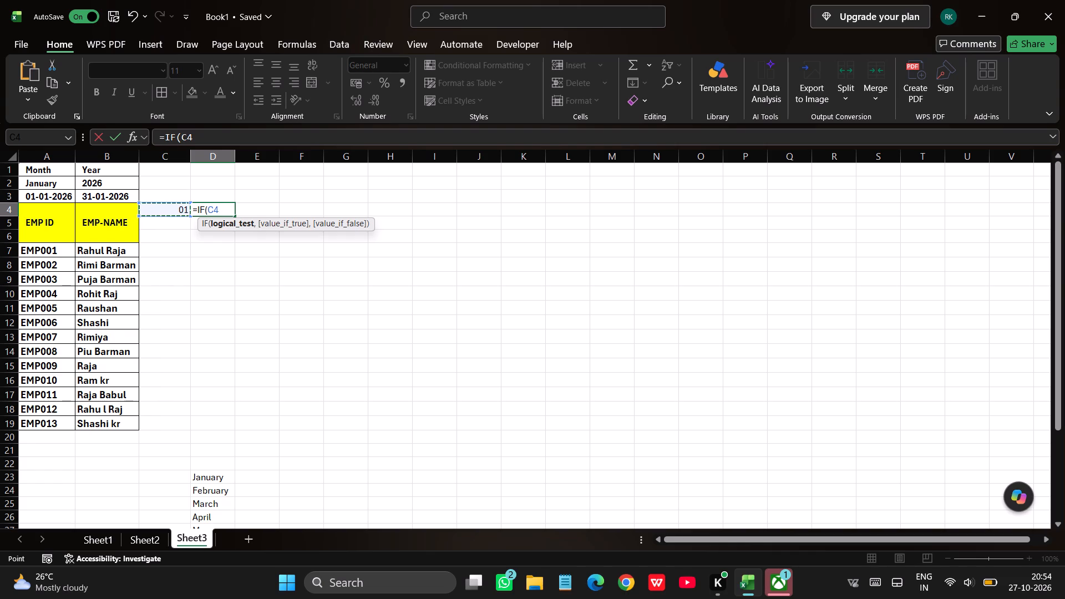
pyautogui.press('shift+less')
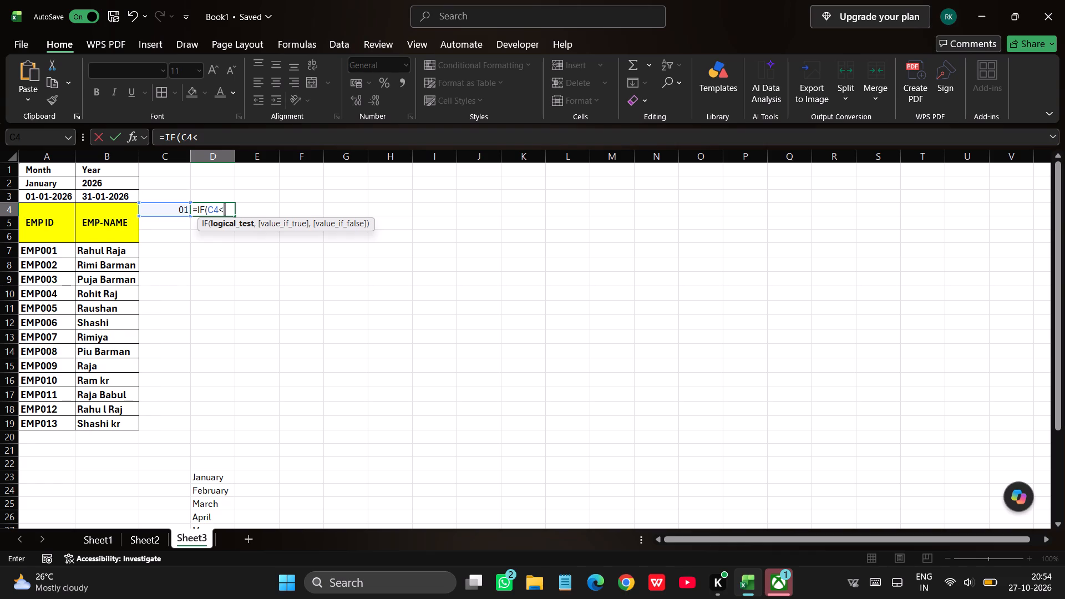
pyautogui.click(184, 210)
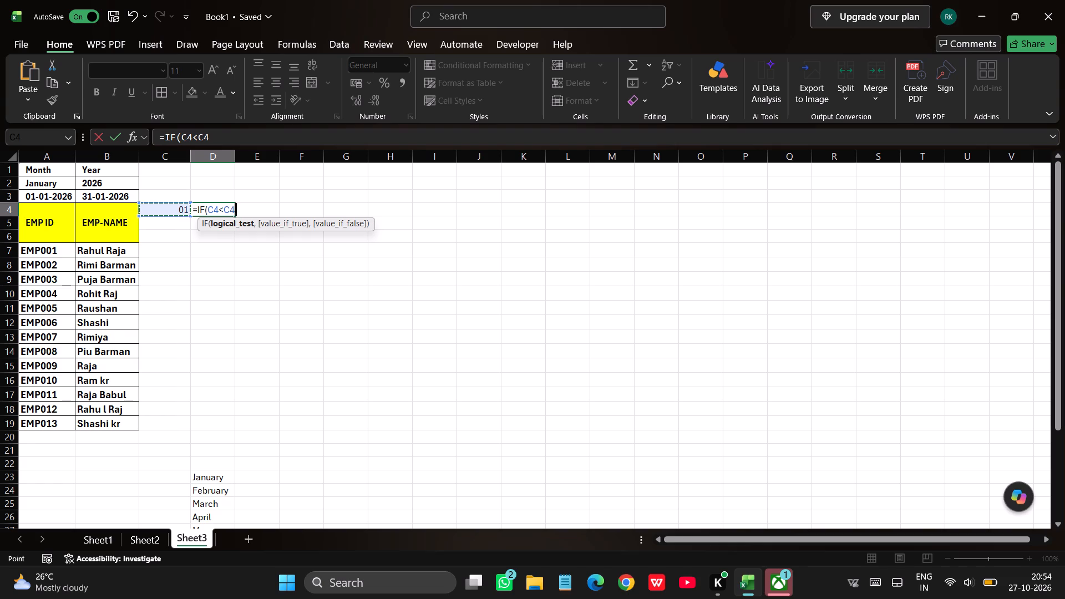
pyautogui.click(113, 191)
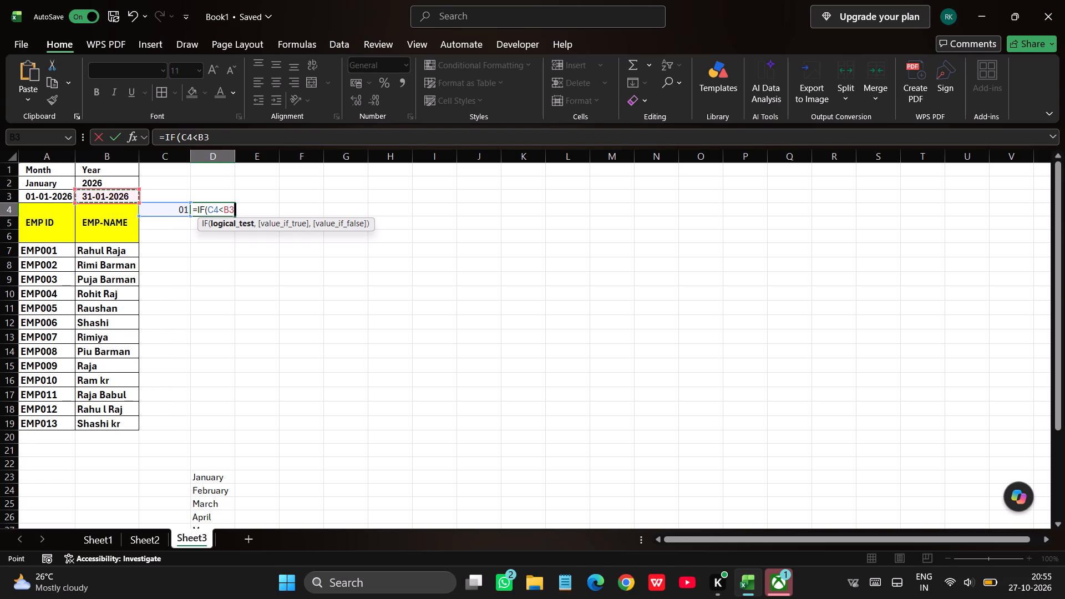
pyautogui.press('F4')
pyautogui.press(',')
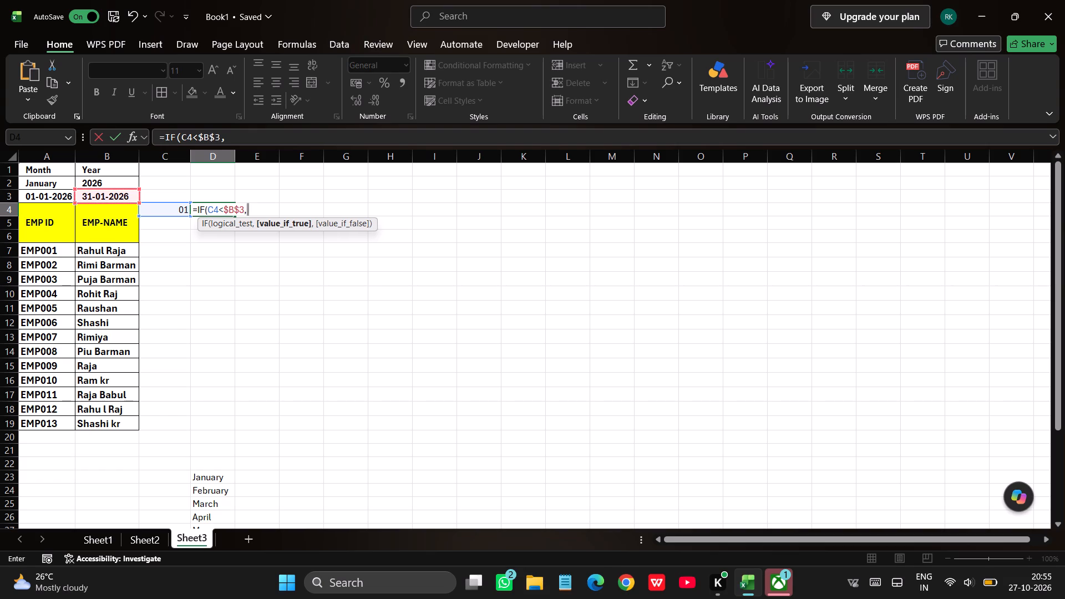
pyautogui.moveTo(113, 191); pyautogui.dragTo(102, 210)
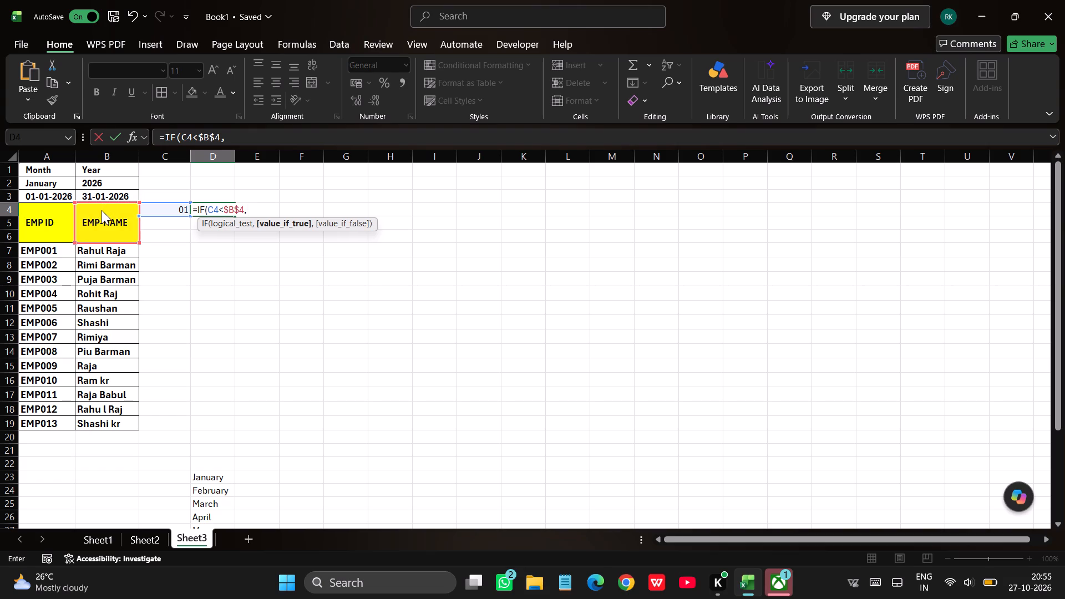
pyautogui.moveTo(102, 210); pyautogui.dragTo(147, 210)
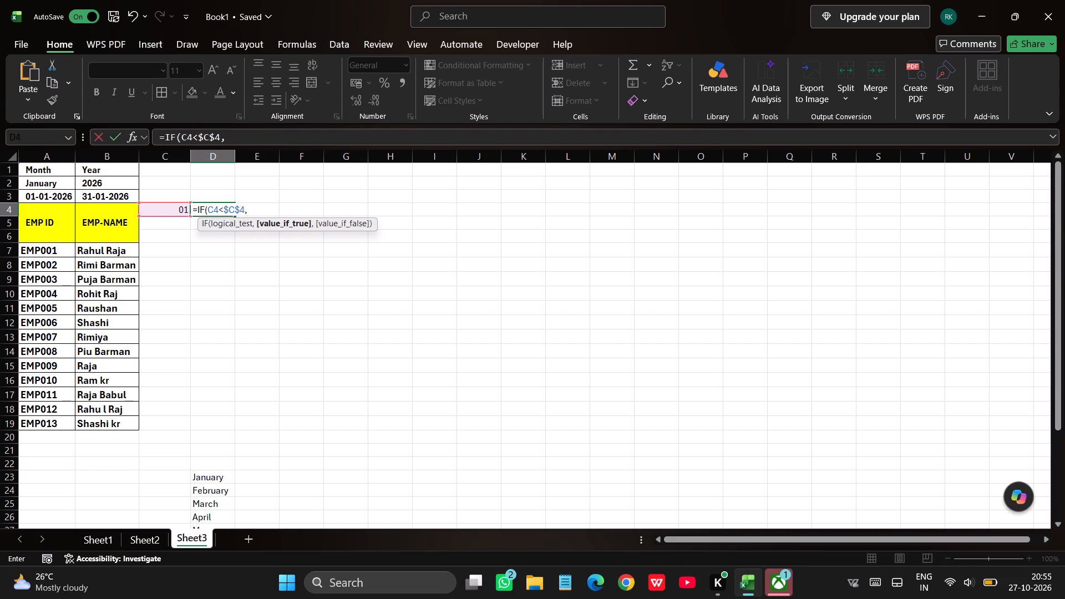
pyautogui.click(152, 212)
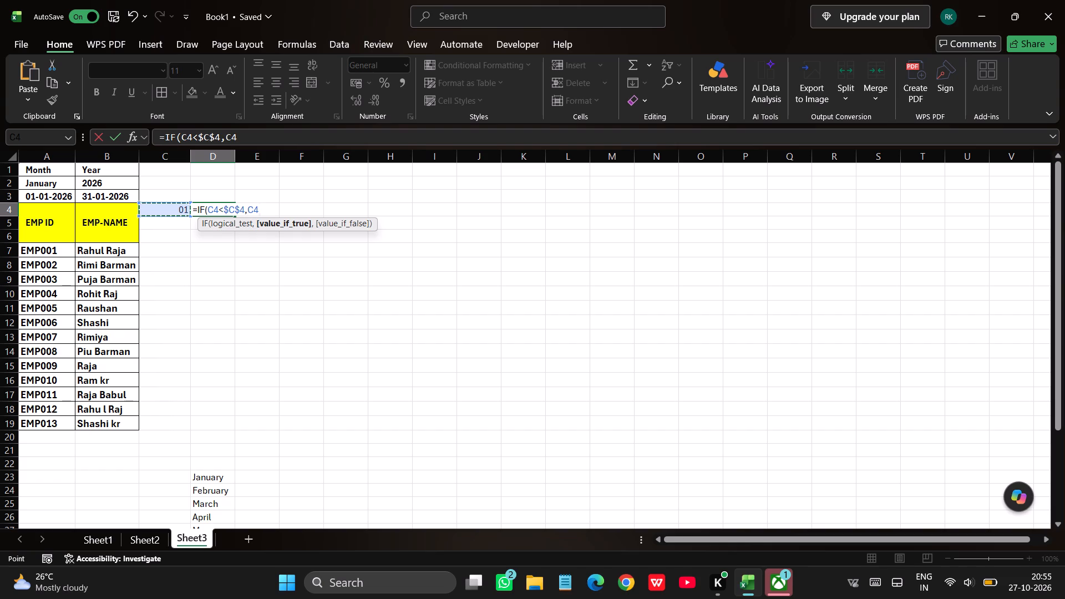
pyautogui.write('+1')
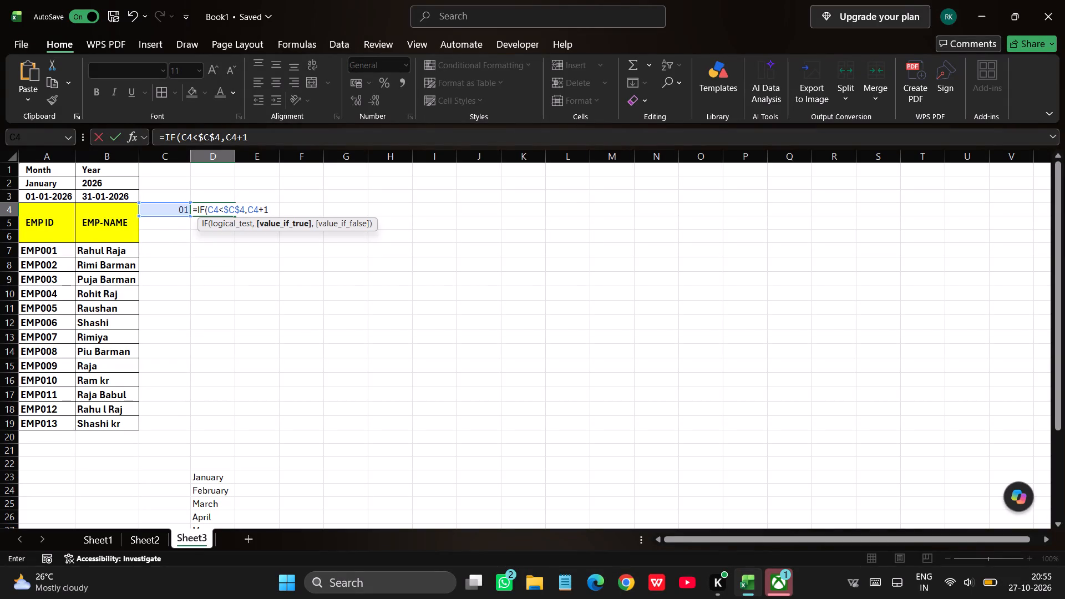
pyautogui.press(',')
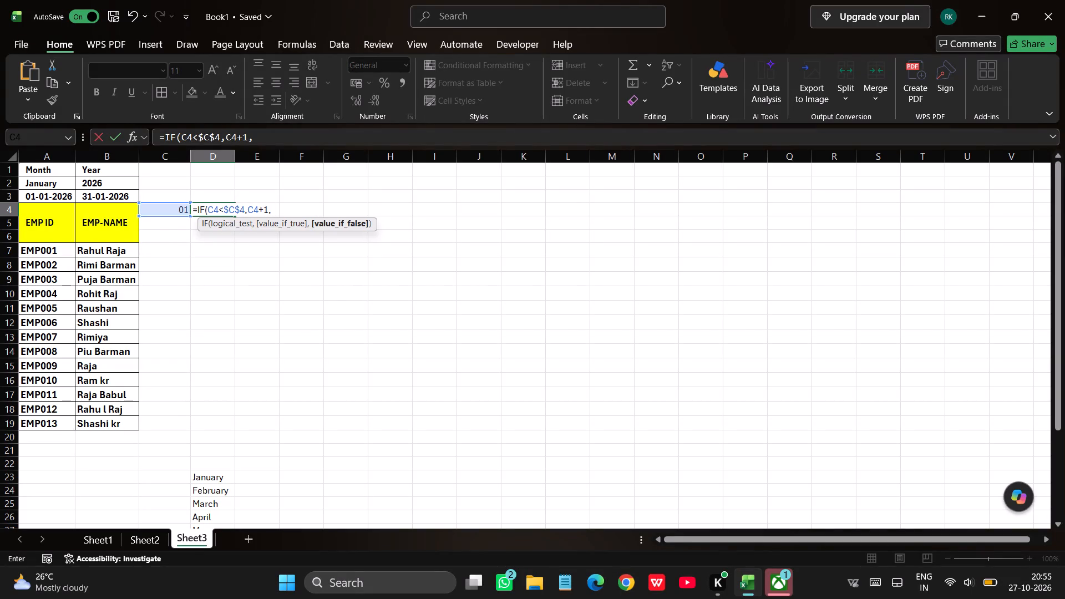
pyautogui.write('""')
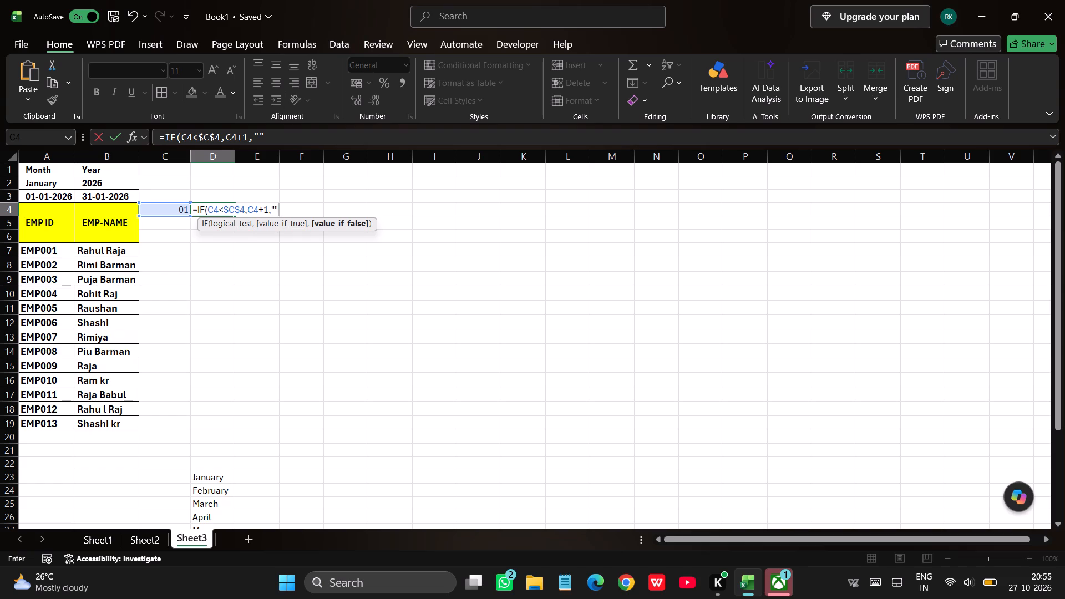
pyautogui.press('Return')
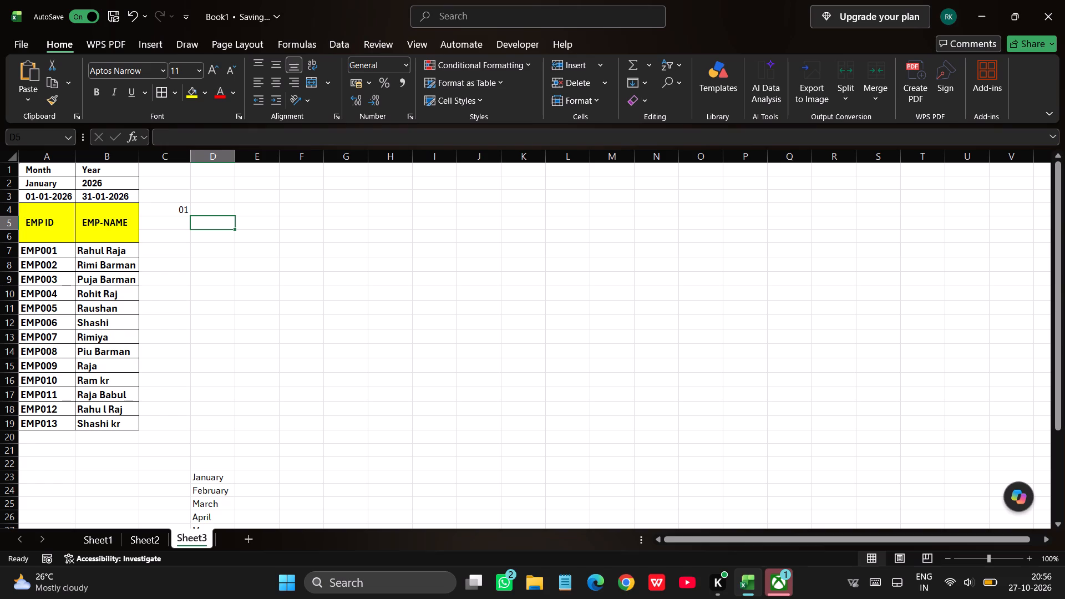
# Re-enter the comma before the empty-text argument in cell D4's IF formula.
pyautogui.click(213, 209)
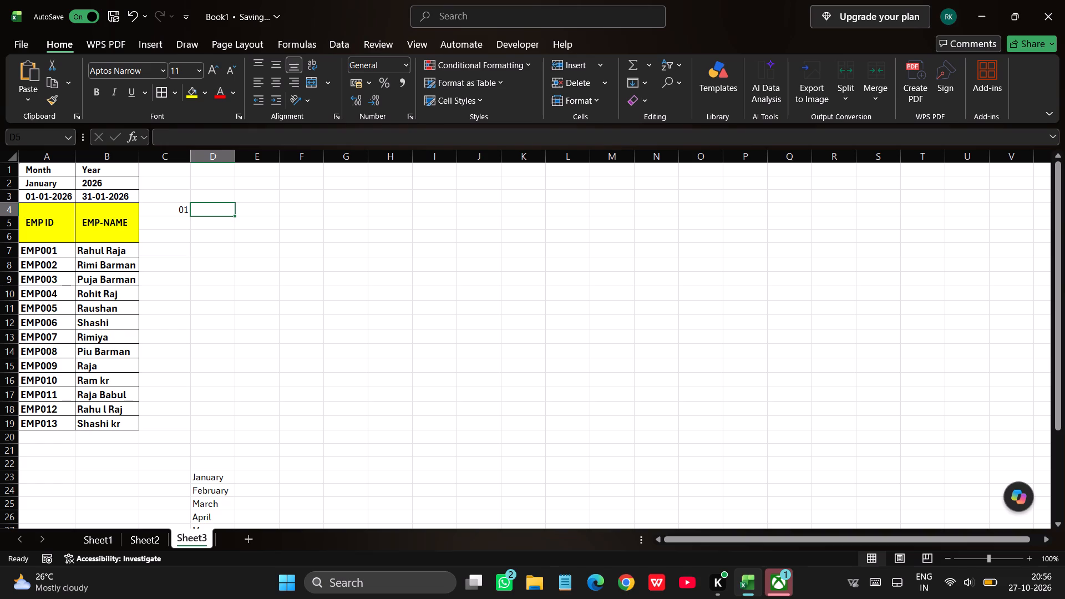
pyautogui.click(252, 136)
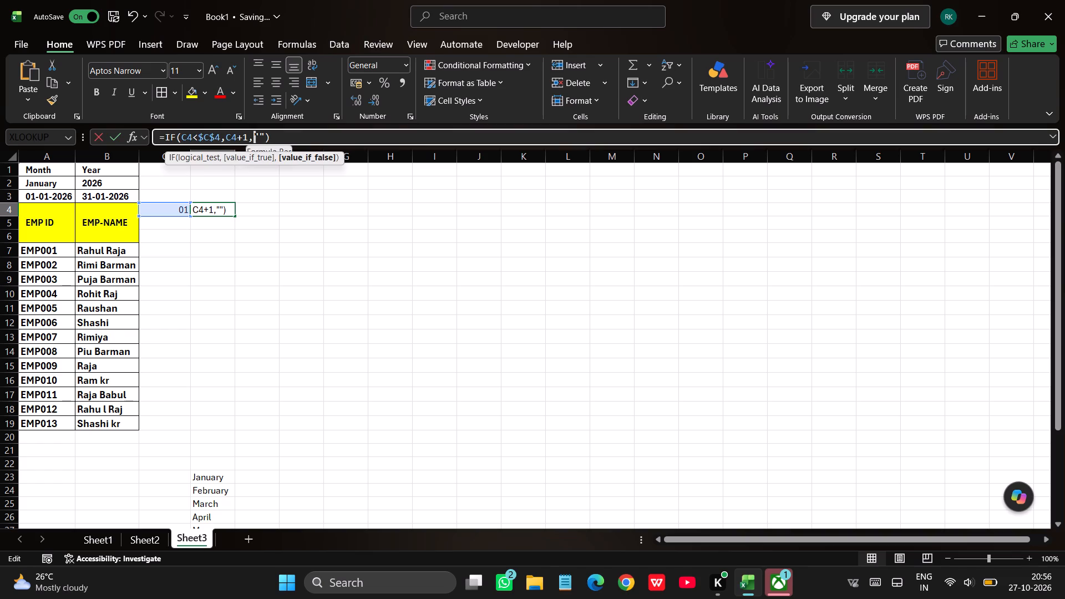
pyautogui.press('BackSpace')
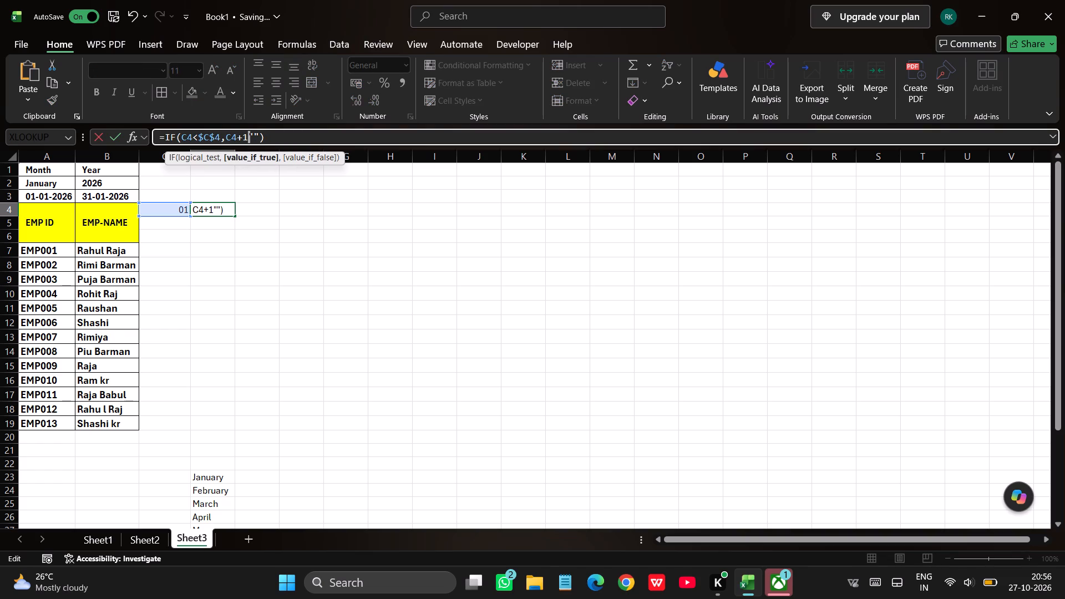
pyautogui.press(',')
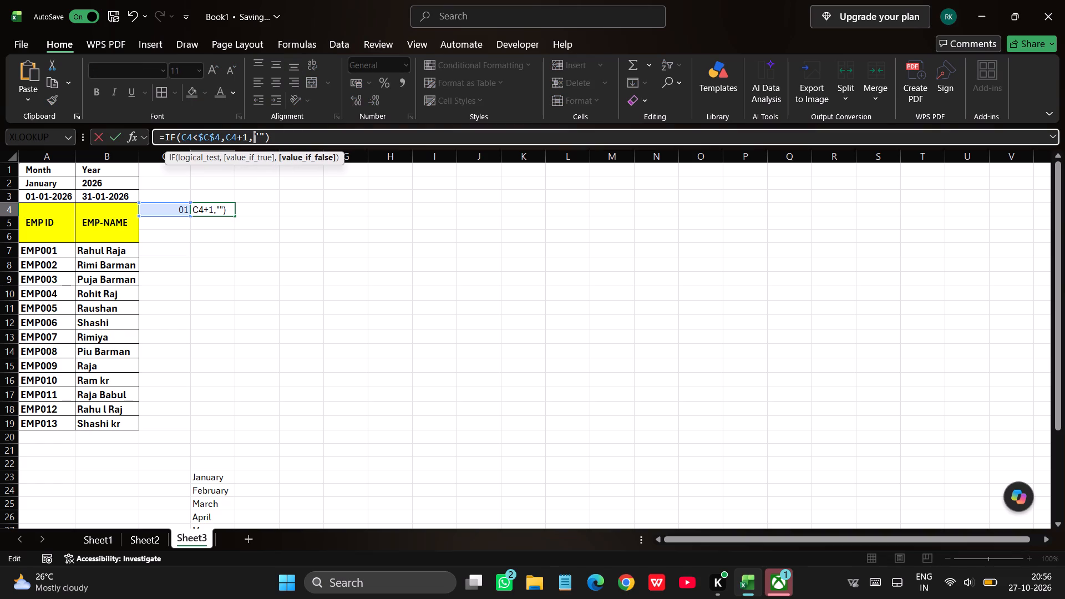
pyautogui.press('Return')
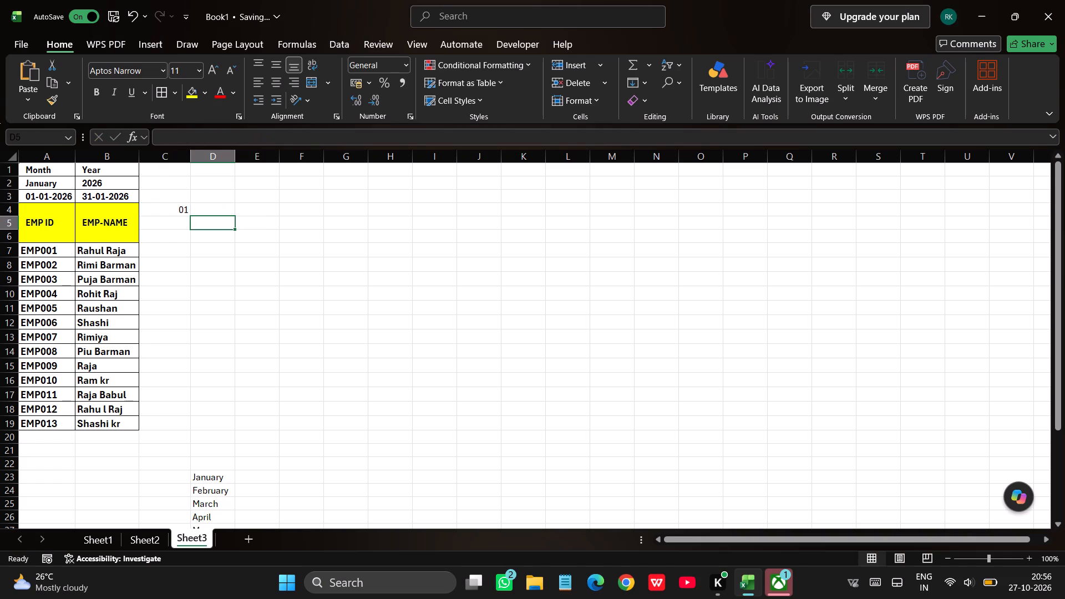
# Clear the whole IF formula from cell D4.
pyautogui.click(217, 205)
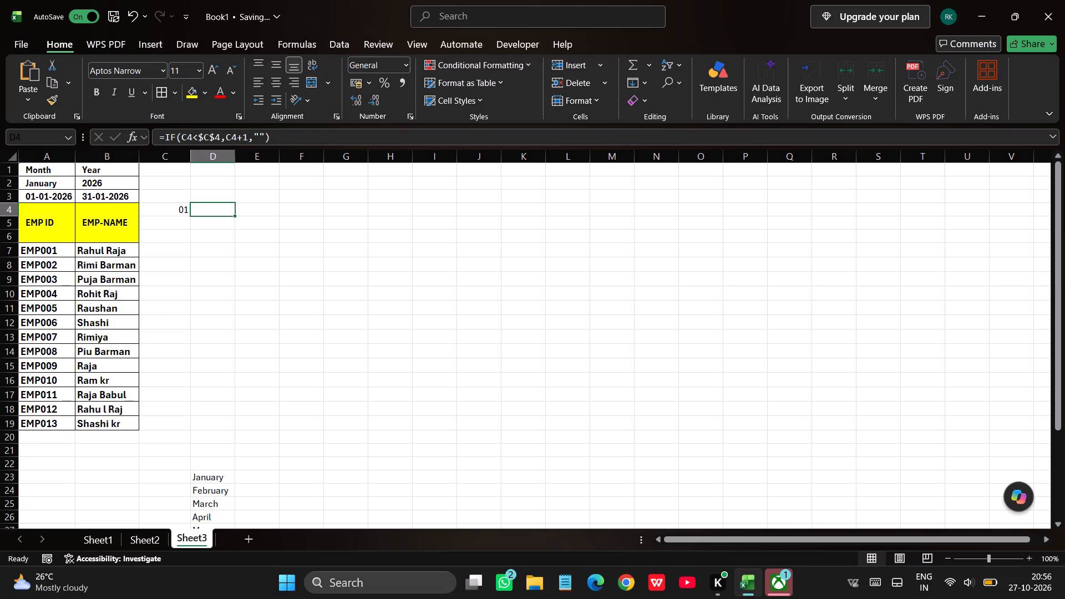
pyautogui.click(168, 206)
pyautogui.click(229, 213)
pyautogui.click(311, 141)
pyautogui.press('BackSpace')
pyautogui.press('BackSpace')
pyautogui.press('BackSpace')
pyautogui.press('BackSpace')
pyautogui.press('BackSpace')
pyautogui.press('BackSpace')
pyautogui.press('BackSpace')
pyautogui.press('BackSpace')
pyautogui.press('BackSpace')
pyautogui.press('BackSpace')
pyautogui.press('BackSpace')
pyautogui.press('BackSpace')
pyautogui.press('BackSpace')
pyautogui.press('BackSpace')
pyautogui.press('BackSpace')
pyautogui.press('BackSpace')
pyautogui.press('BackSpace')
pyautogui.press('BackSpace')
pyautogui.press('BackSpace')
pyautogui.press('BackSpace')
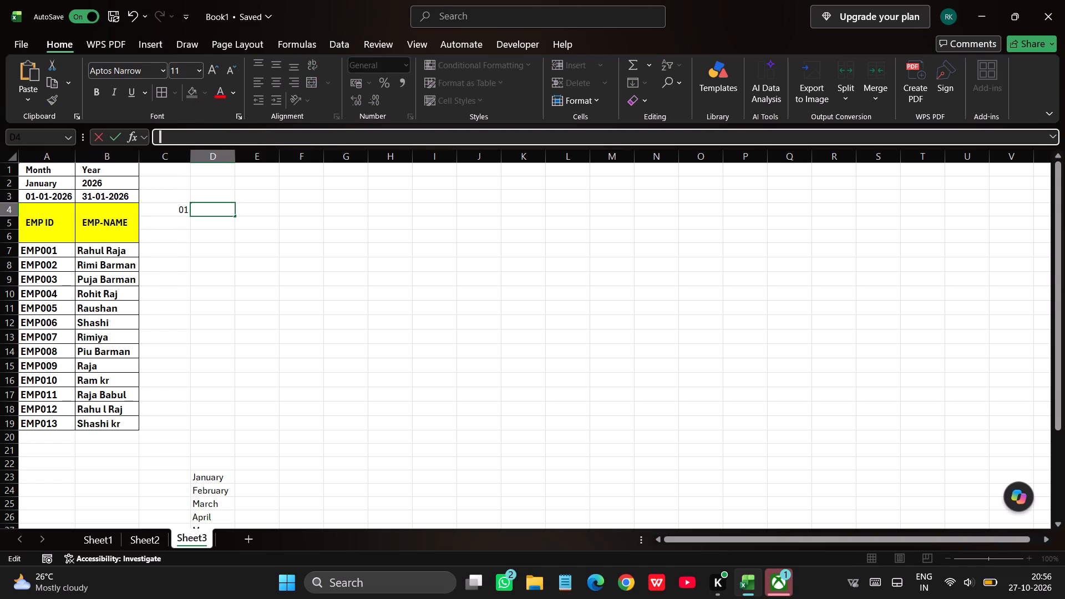
# Enter the formula =IF(C4<$B$3,C4+1,"") in cell D4, with the reference to B3 made absolute.
pyautogui.click(220, 212)
pyautogui.write('=IF')
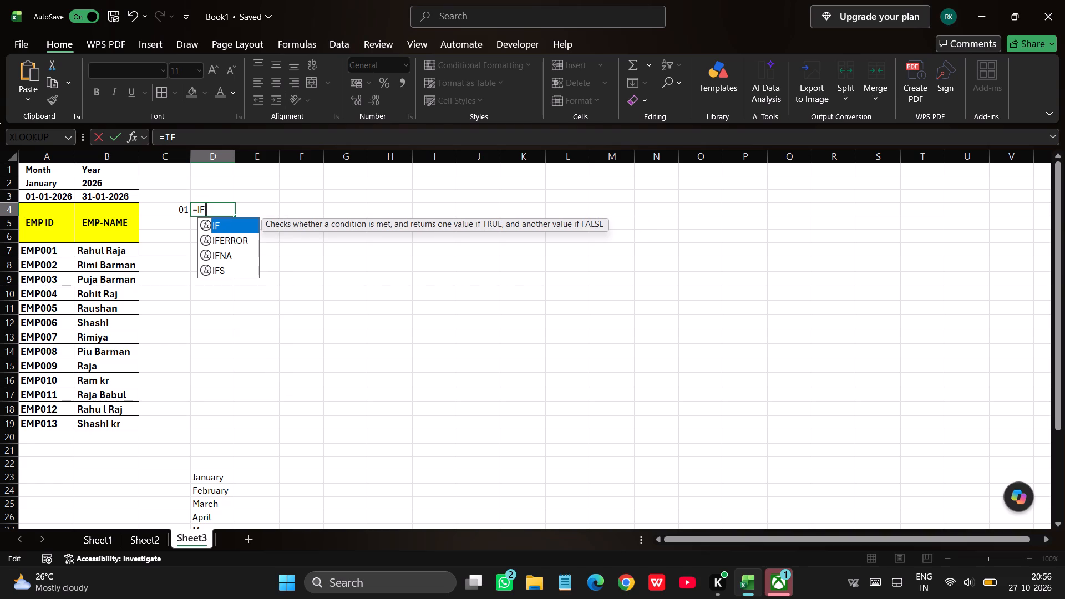
pyautogui.hotkey('shift', '(')
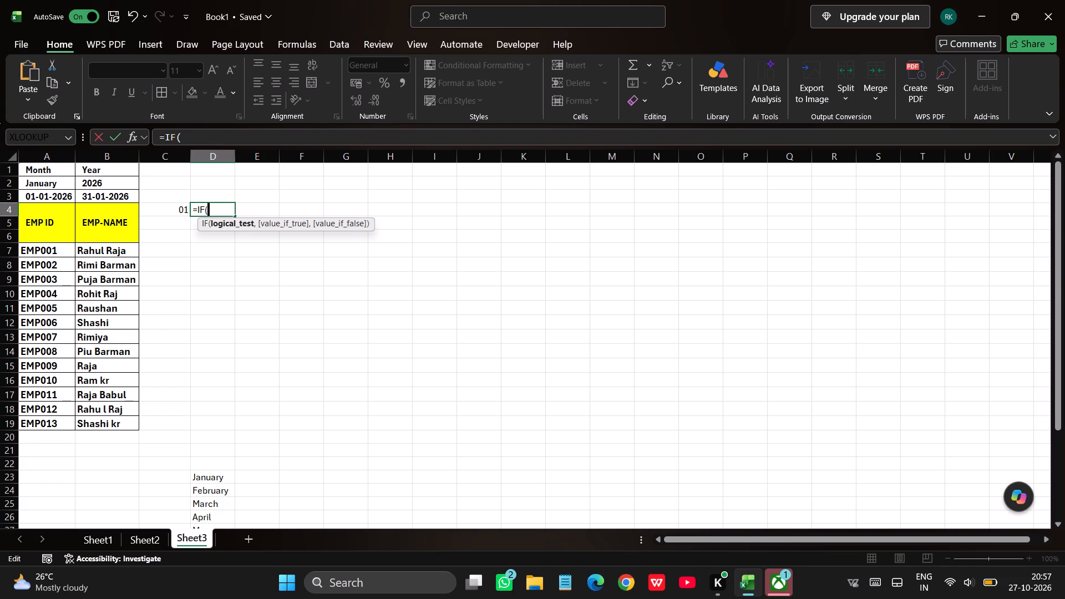
pyautogui.click(178, 210)
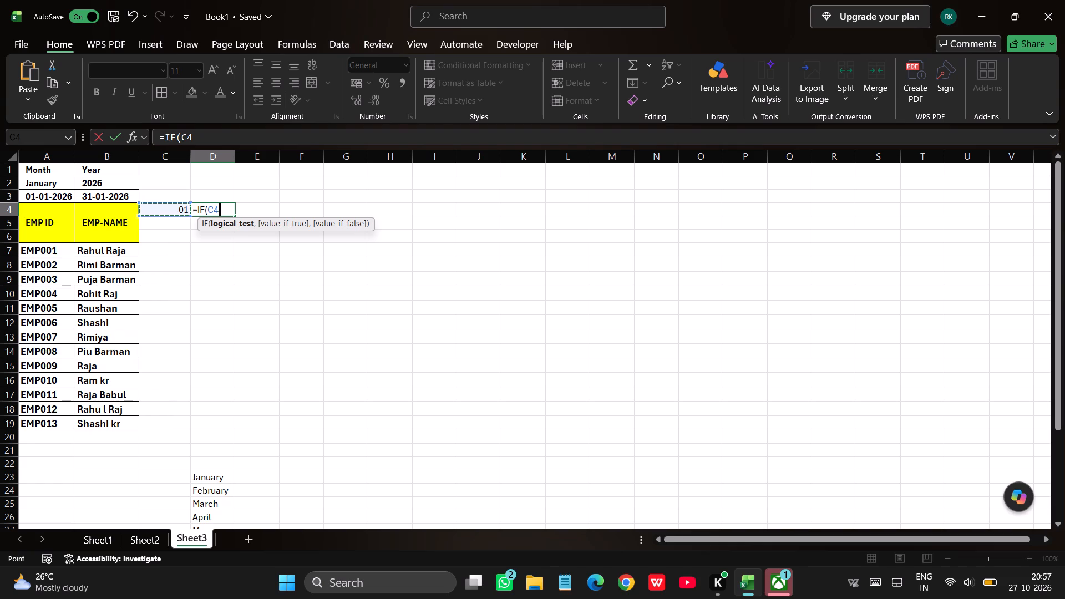
pyautogui.press('shift+less')
pyautogui.click(111, 197)
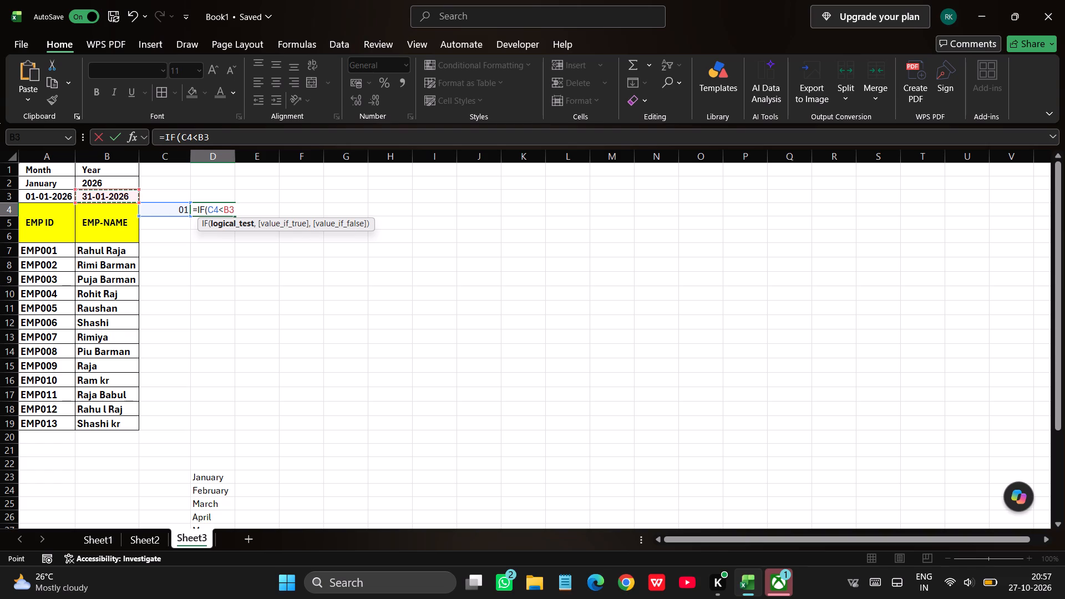
pyautogui.press('F4')
pyautogui.press('F4')
pyautogui.press('F4')
pyautogui.press(',')
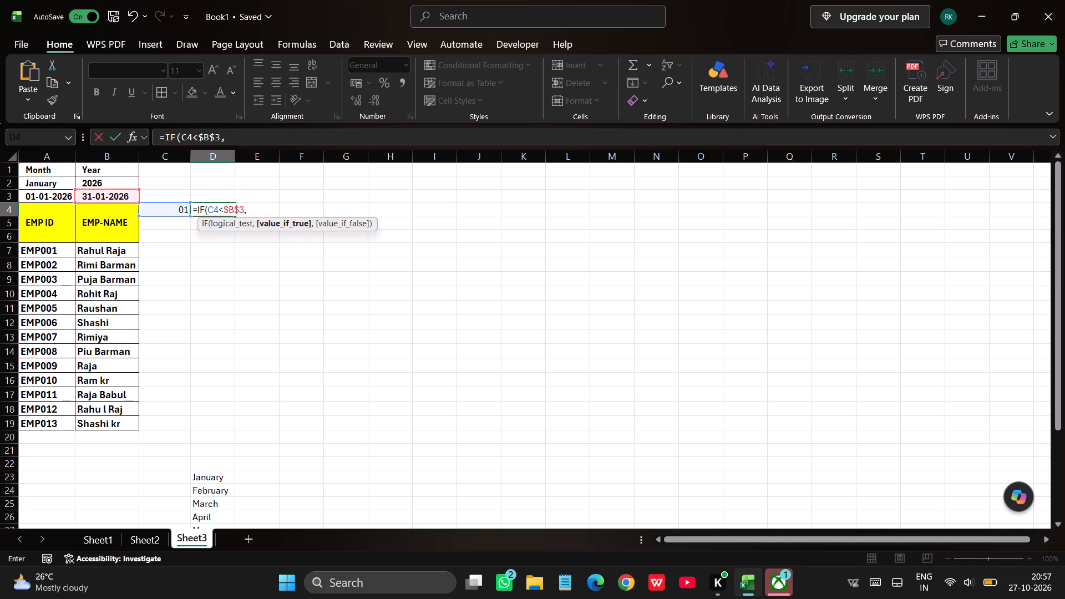
pyautogui.click(159, 204)
pyautogui.click(159, 204)
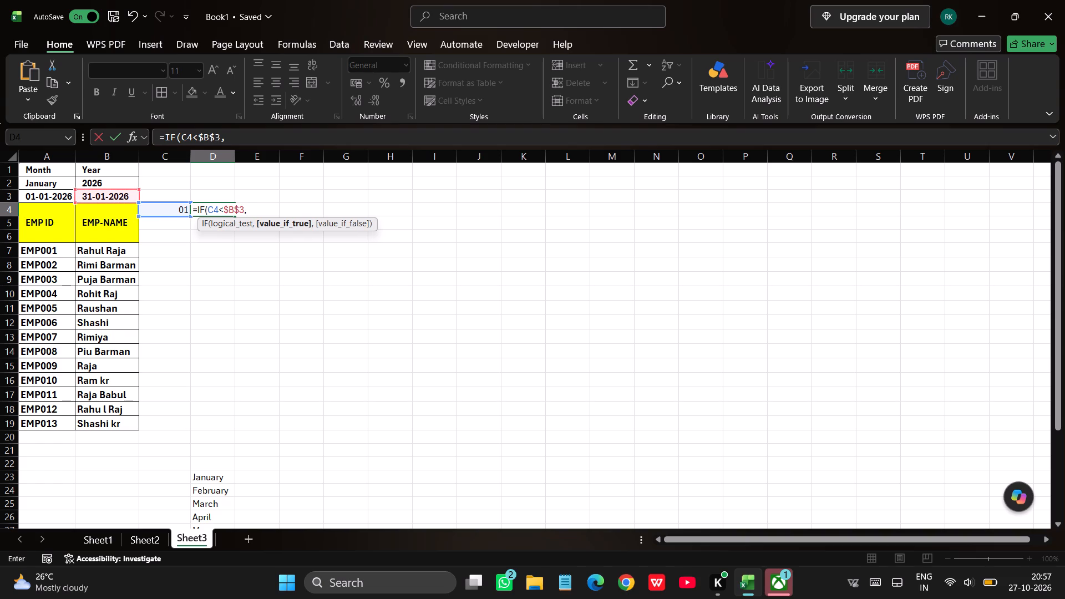
pyautogui.click(159, 204)
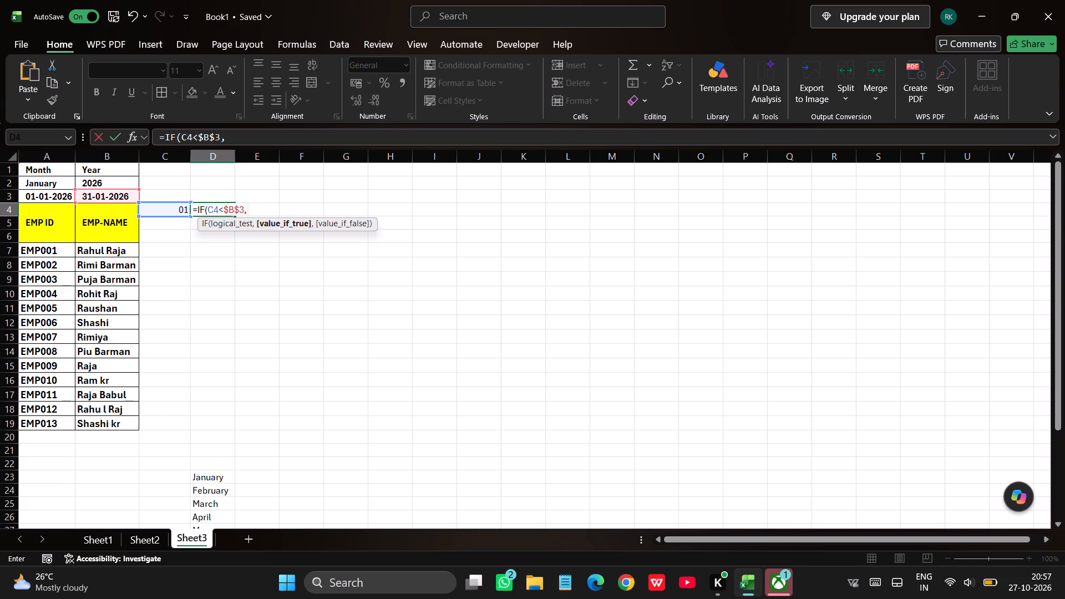
pyautogui.click(159, 204)
pyautogui.click(277, 226)
pyautogui.click(175, 208)
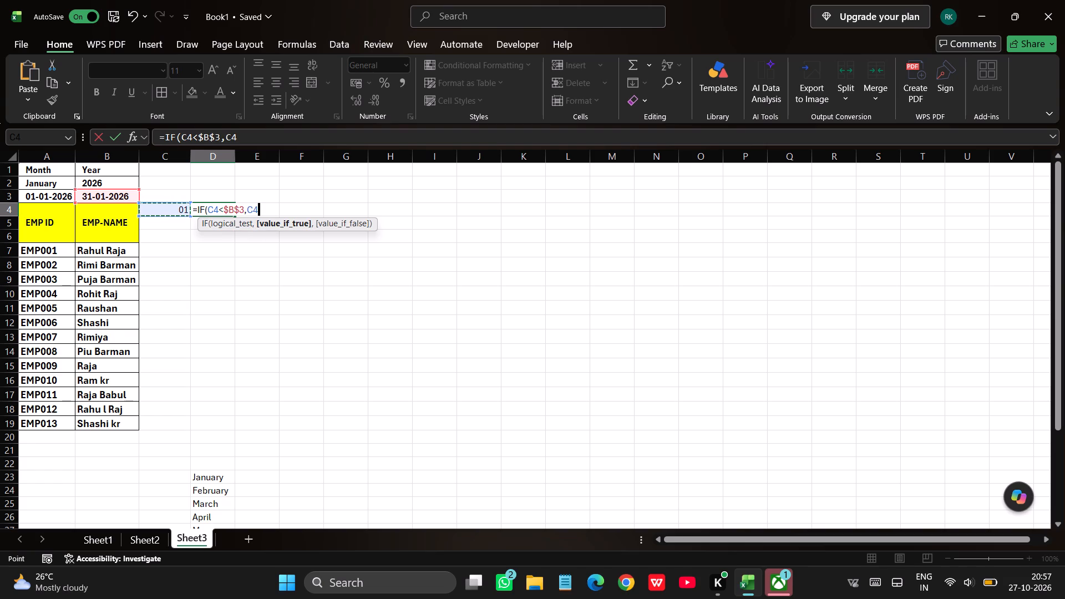
pyautogui.hotkey('shift', '+')
pyautogui.press('1')
pyautogui.press(',')
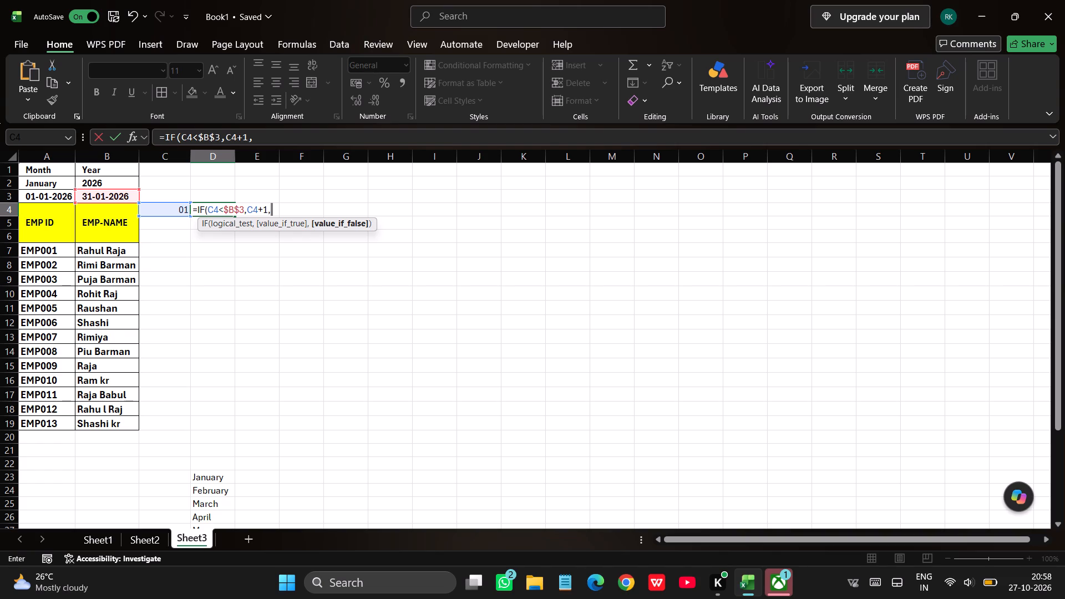
pyautogui.write('""')
pyautogui.hotkey('shift', ')')
pyautogui.press('Return')
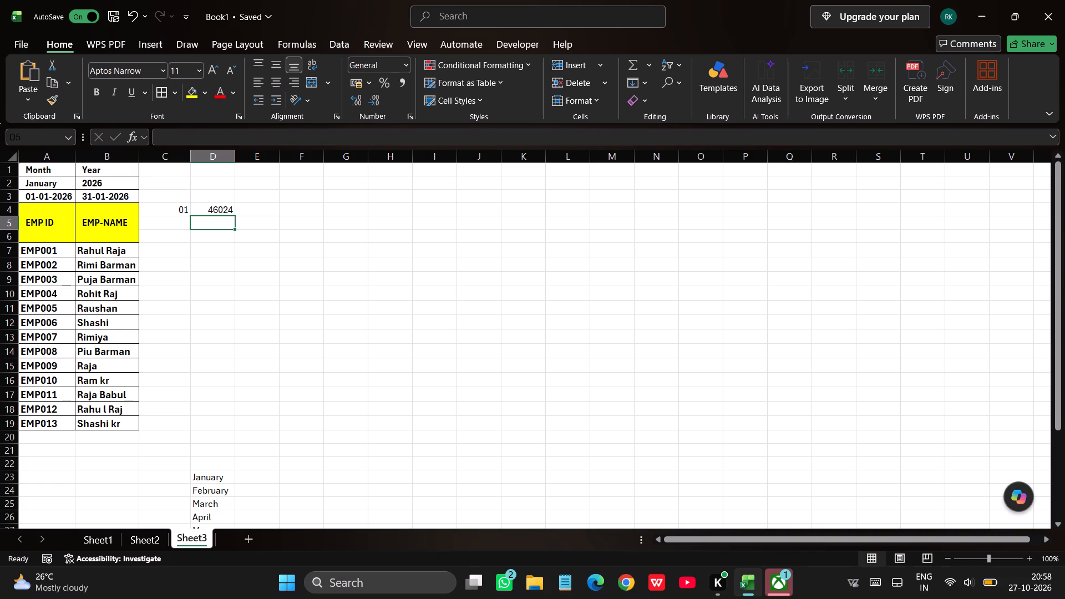
# Apply the Date number format in day-month-year form to cell D4.
pyautogui.click(224, 212)
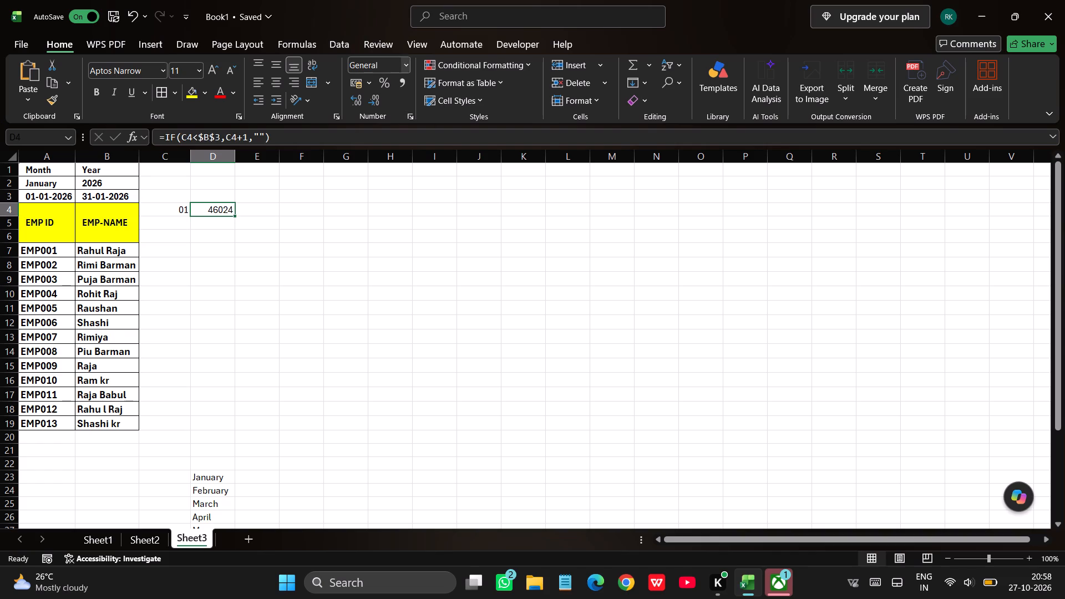
pyautogui.click(407, 69)
pyautogui.click(407, 222)
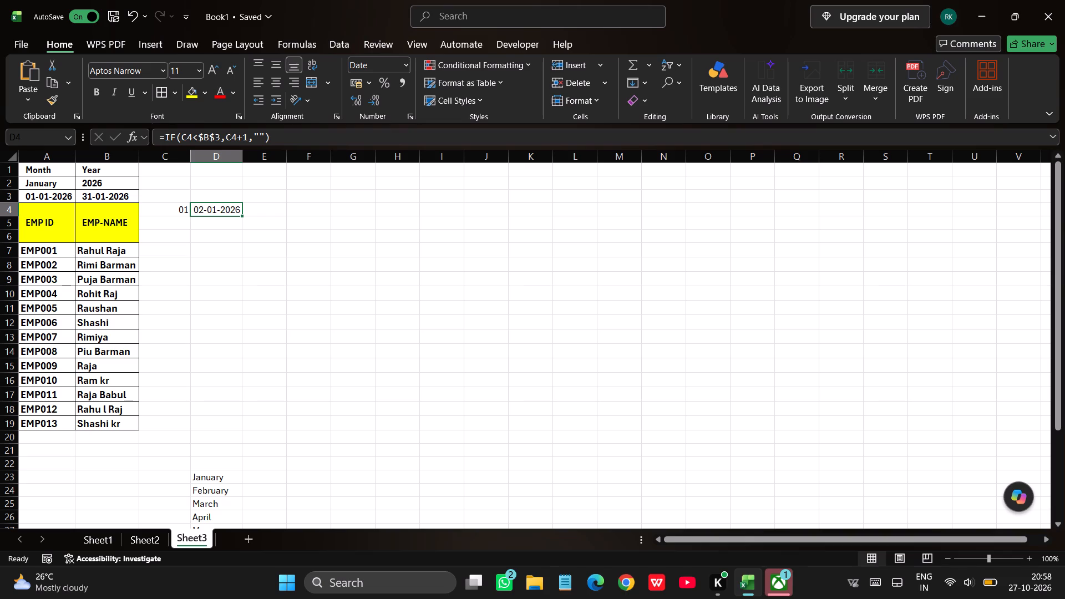
# Fill the formula in D4 across row 4 through O4 and autofit the width of column O.
pyautogui.moveTo(225, 211); pyautogui.dragTo(240, 211)
pyautogui.click(240, 211)
pyautogui.moveTo(246, 212); pyautogui.dragTo(266, 212)
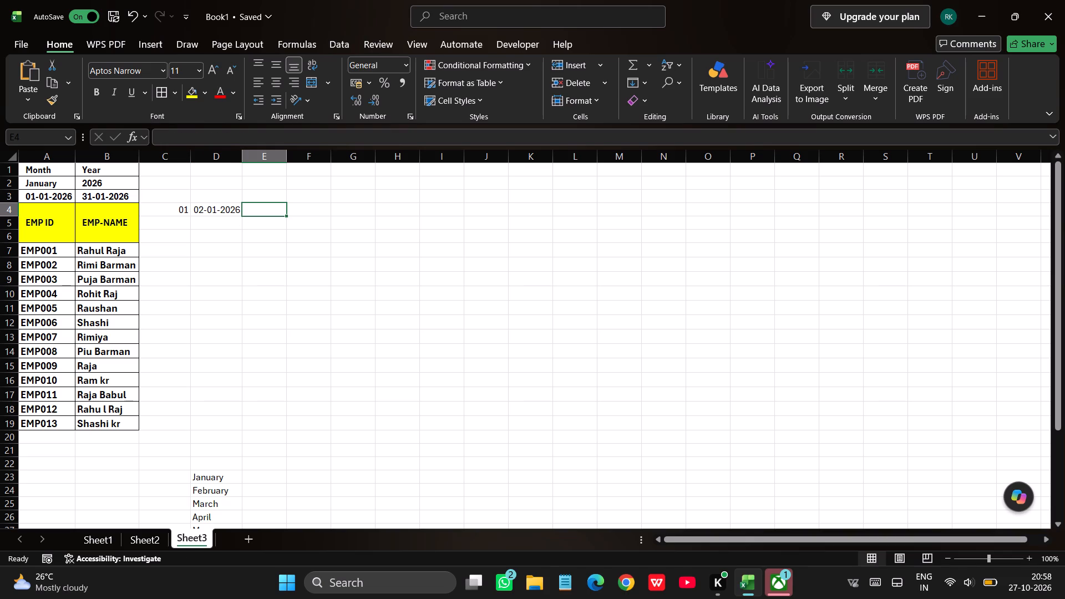
pyautogui.click(225, 209)
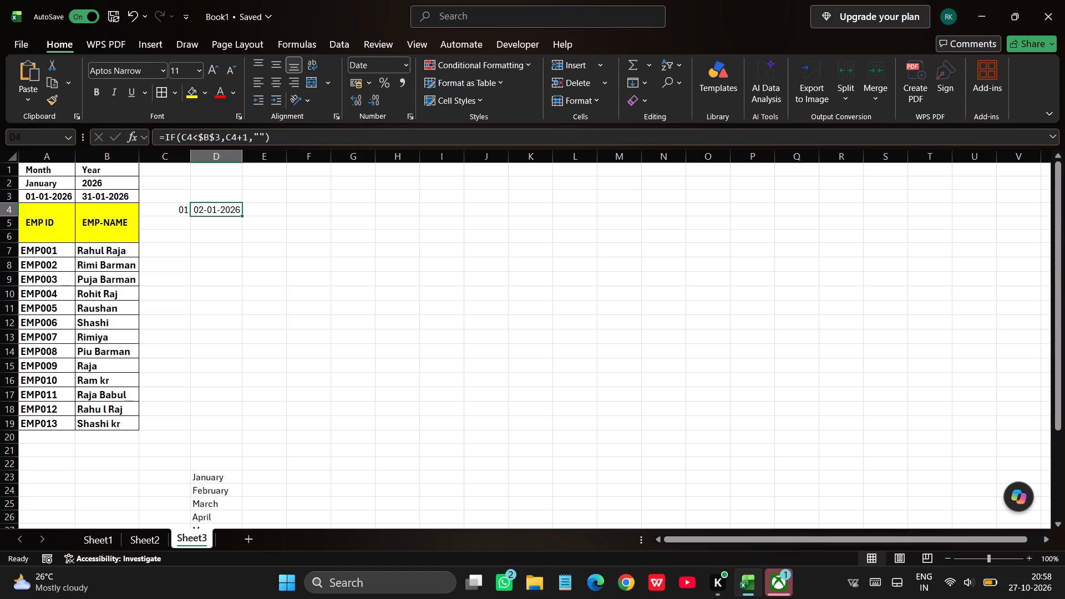
pyautogui.click(244, 217)
pyautogui.moveTo(242, 214); pyautogui.dragTo(302, 214)
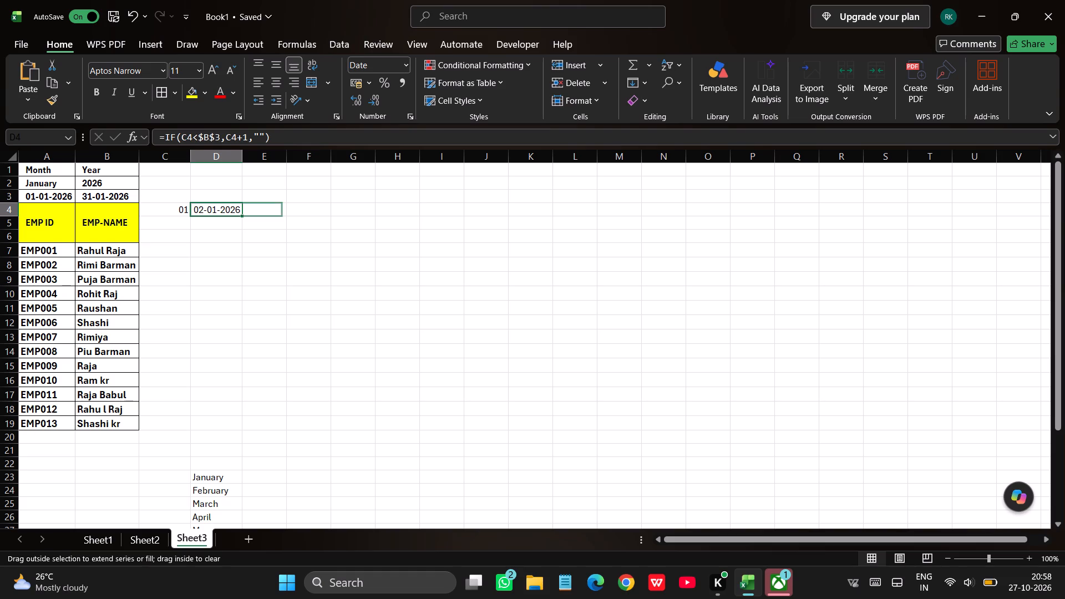
pyautogui.moveTo(302, 214); pyautogui.dragTo(664, 230)
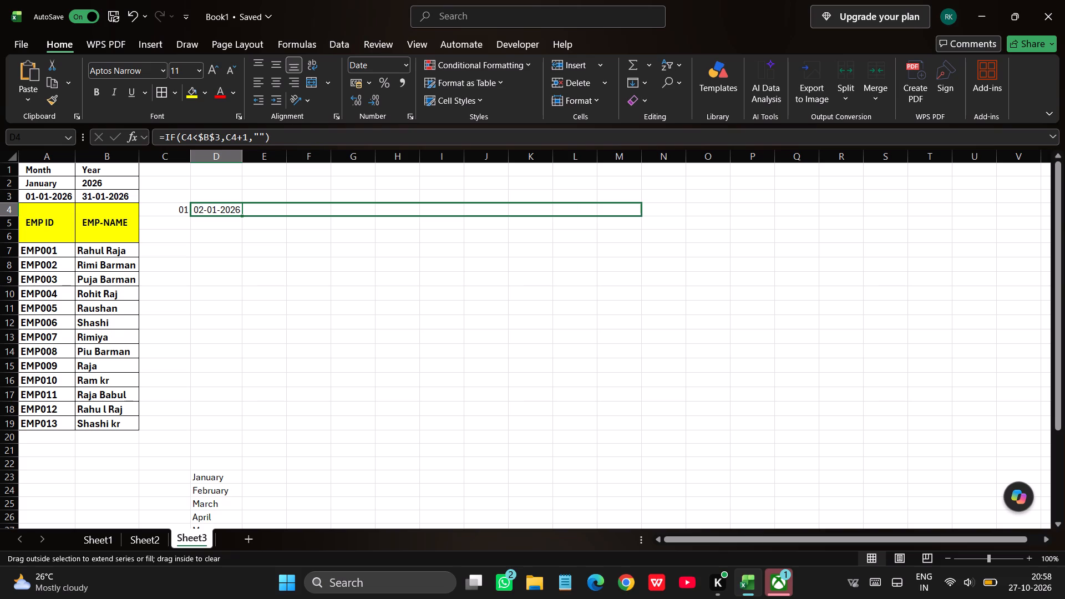
pyautogui.moveTo(664, 230); pyautogui.dragTo(737, 231)
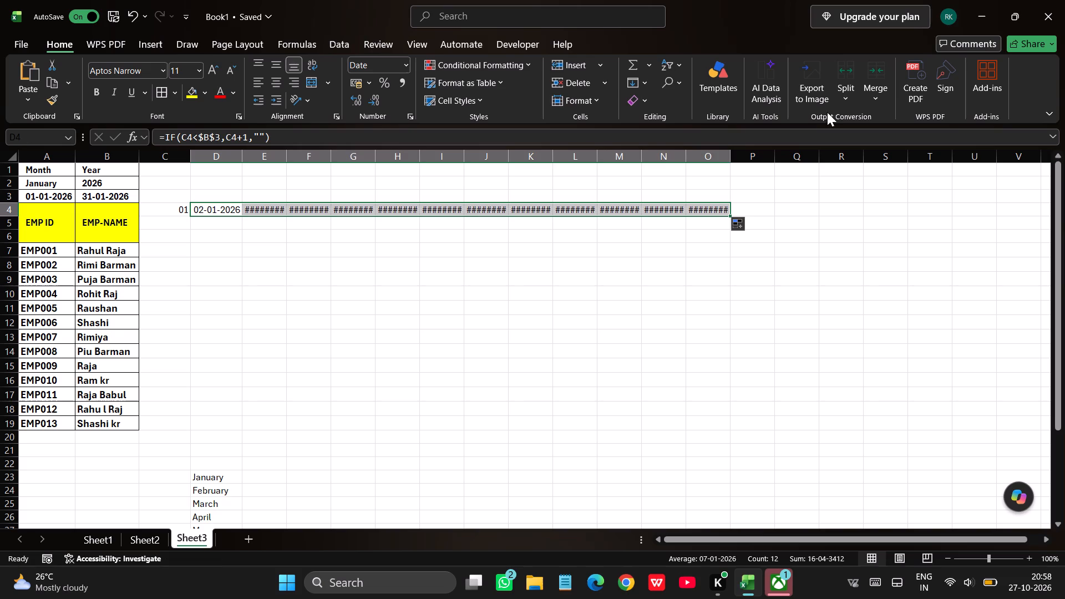
pyautogui.doubleClick(735, 156)
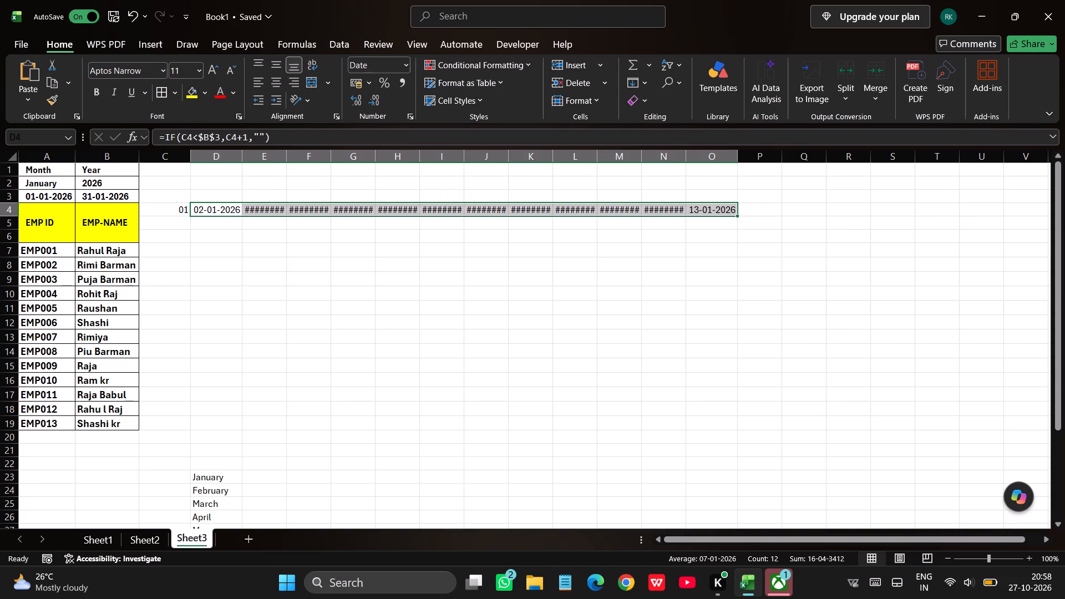
# Extend the row 4 date formula from O4 through AD4 and autofit the width of column AD.
pyautogui.hscroll(-2, 631, 211)
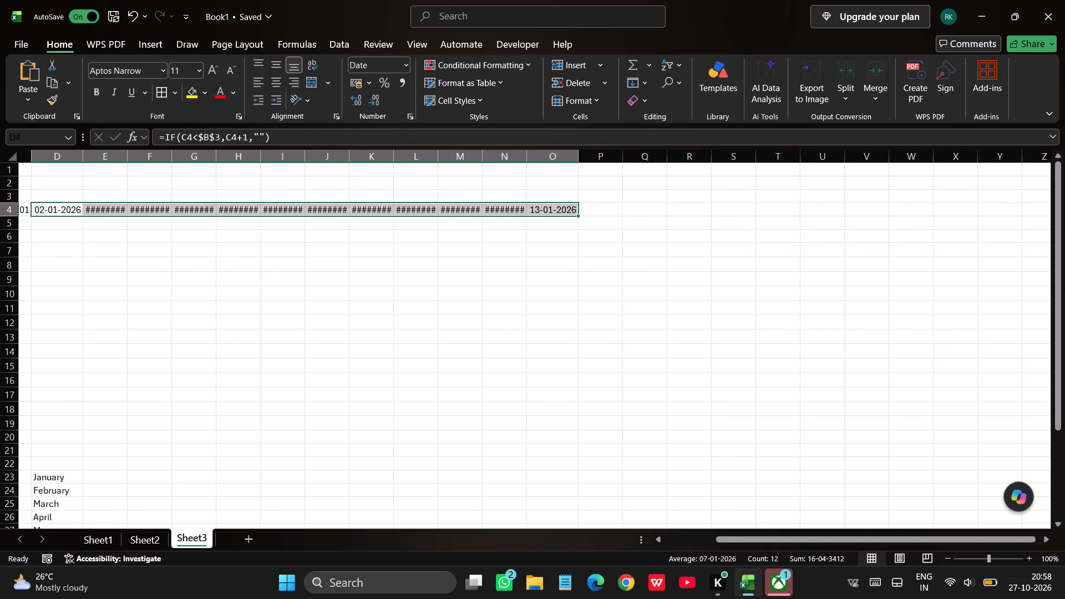
pyautogui.hscroll(-4, 576, 214)
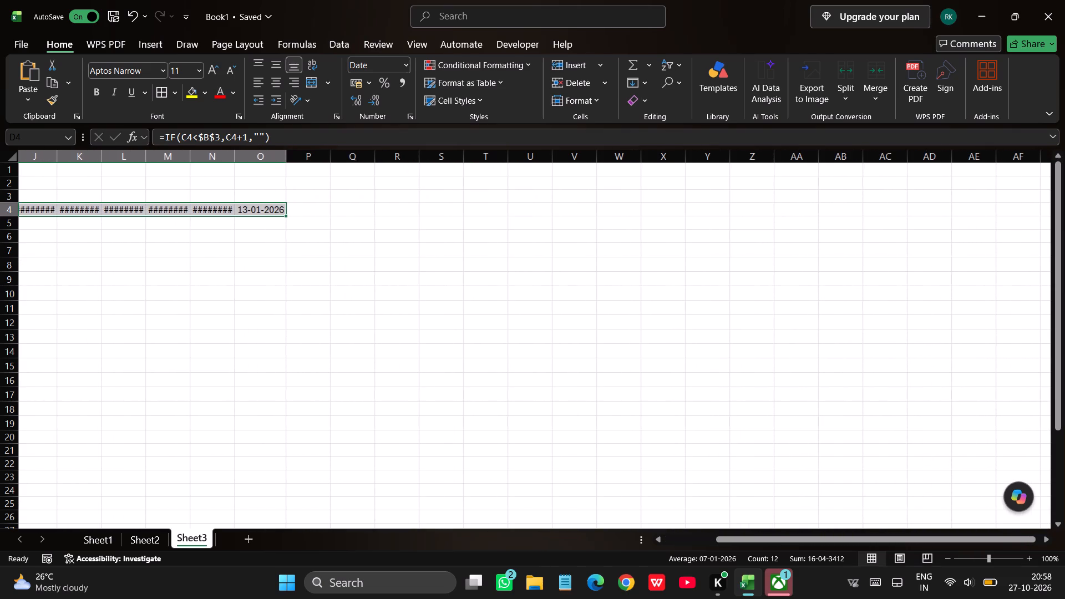
pyautogui.hscroll(-1, 576, 214)
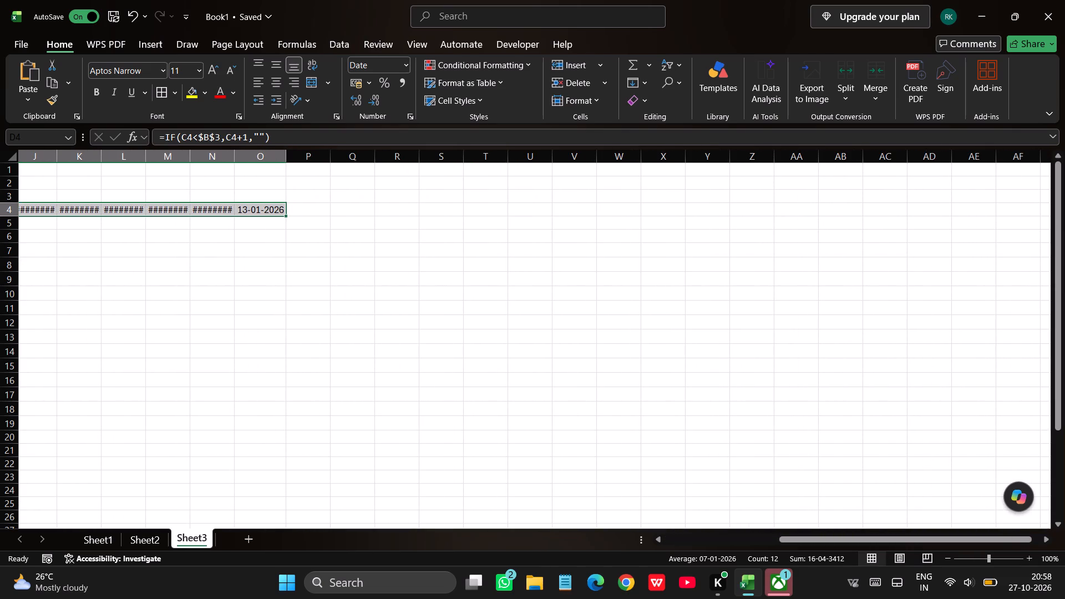
pyautogui.moveTo(285, 215); pyautogui.dragTo(809, 235)
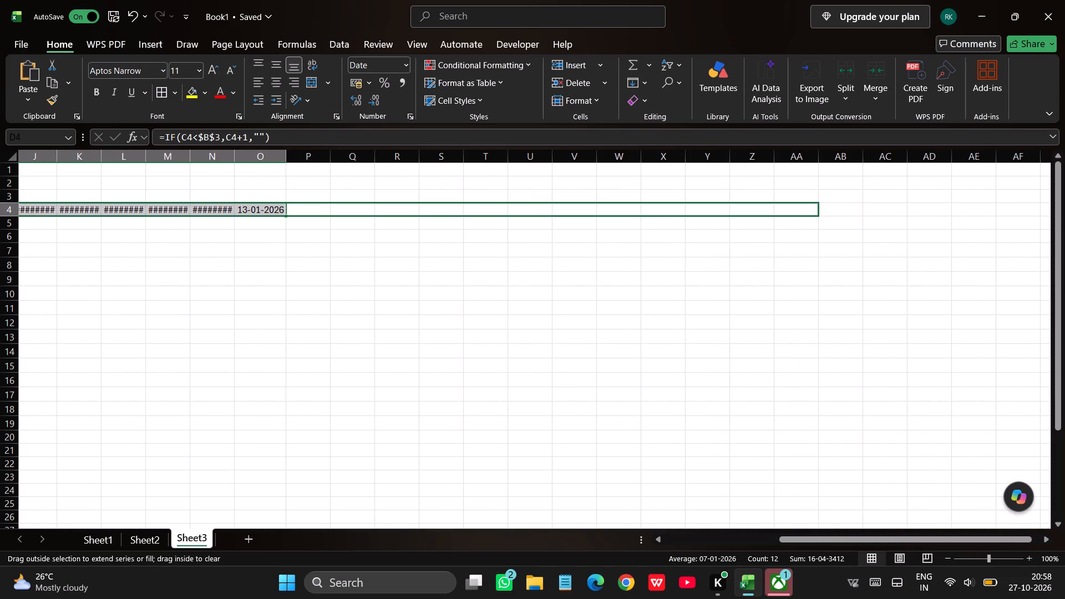
pyautogui.moveTo(809, 235); pyautogui.dragTo(951, 231)
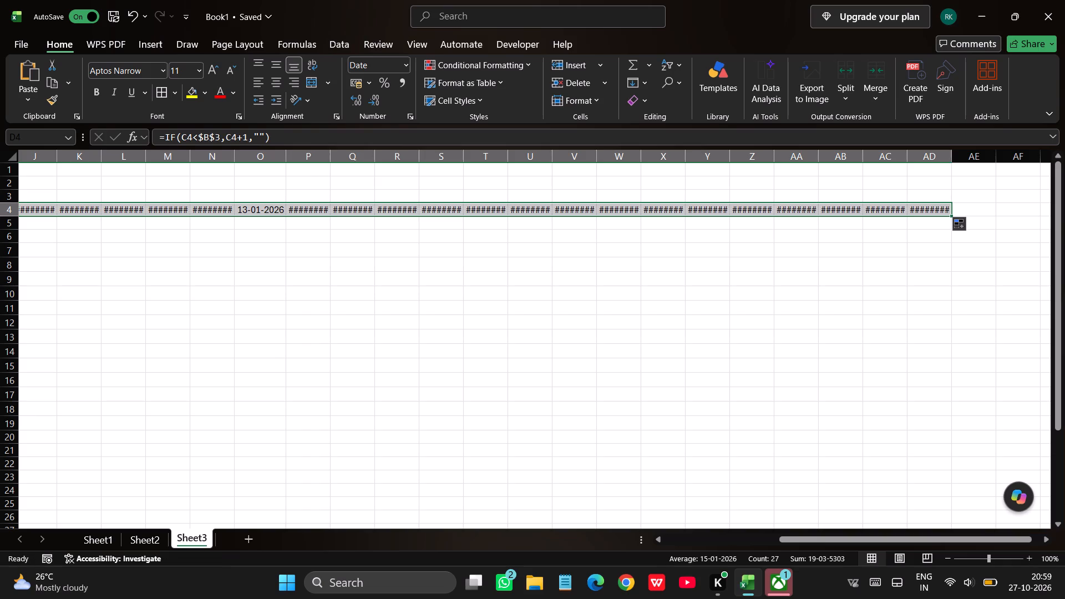
pyautogui.doubleClick(952, 156)
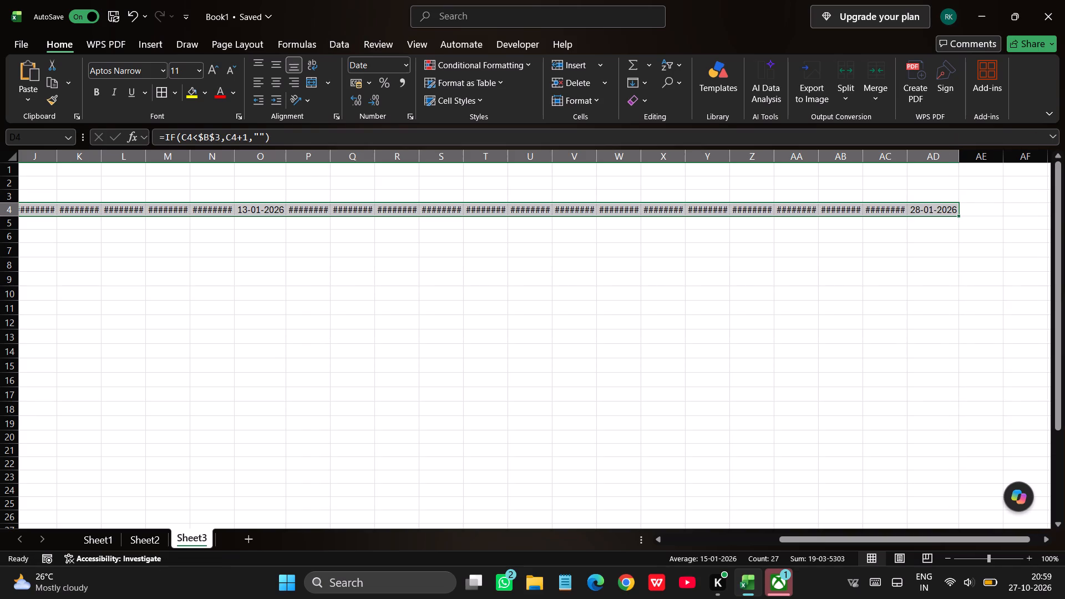
# Move the block of date formulas D4:AD4 three columns along row 4 to G4:AG4.
pyautogui.hscroll(-3, 902, 243)
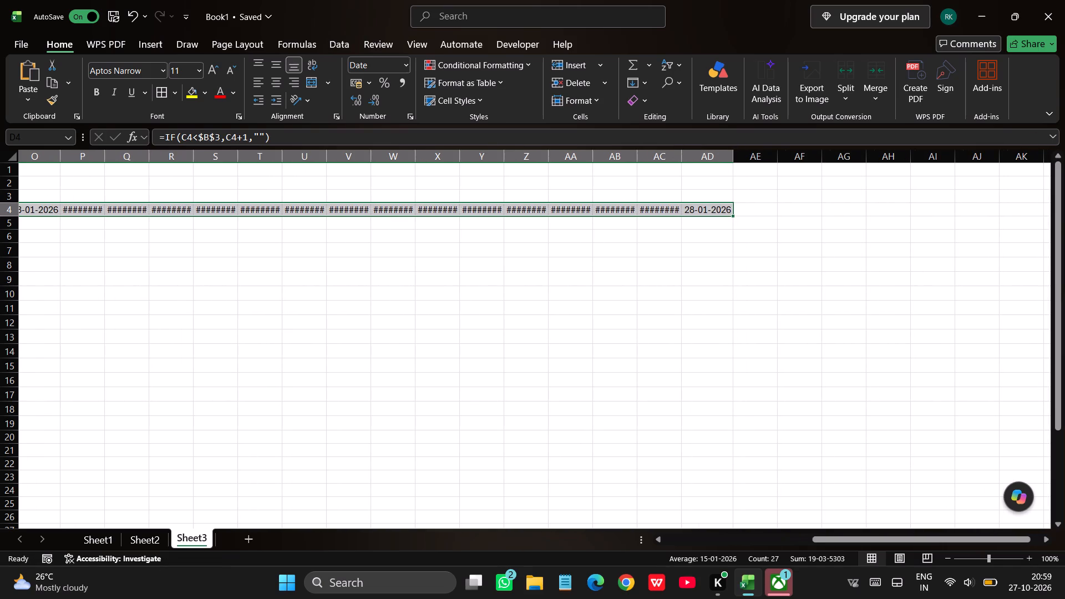
pyautogui.moveTo(732, 212); pyautogui.dragTo(778, 214)
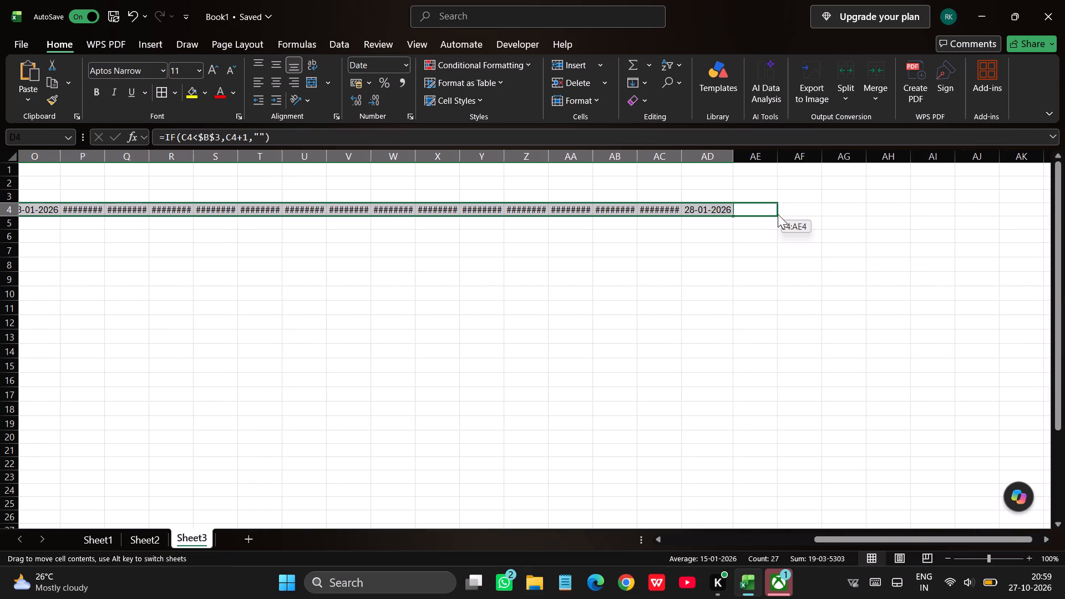
pyautogui.moveTo(778, 214); pyautogui.dragTo(838, 209)
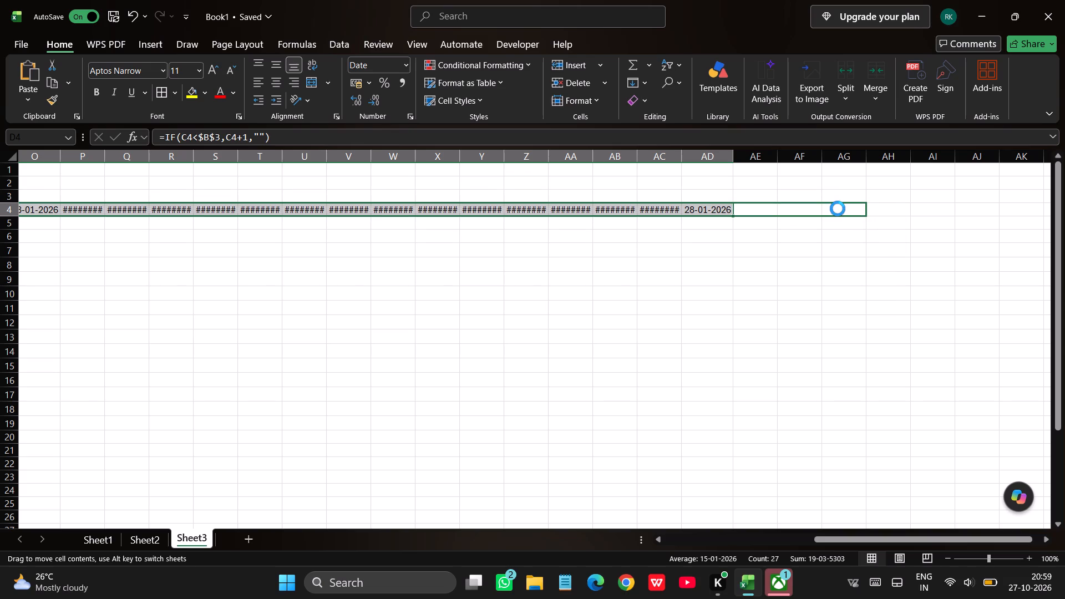
pyautogui.doubleClick(866, 180)
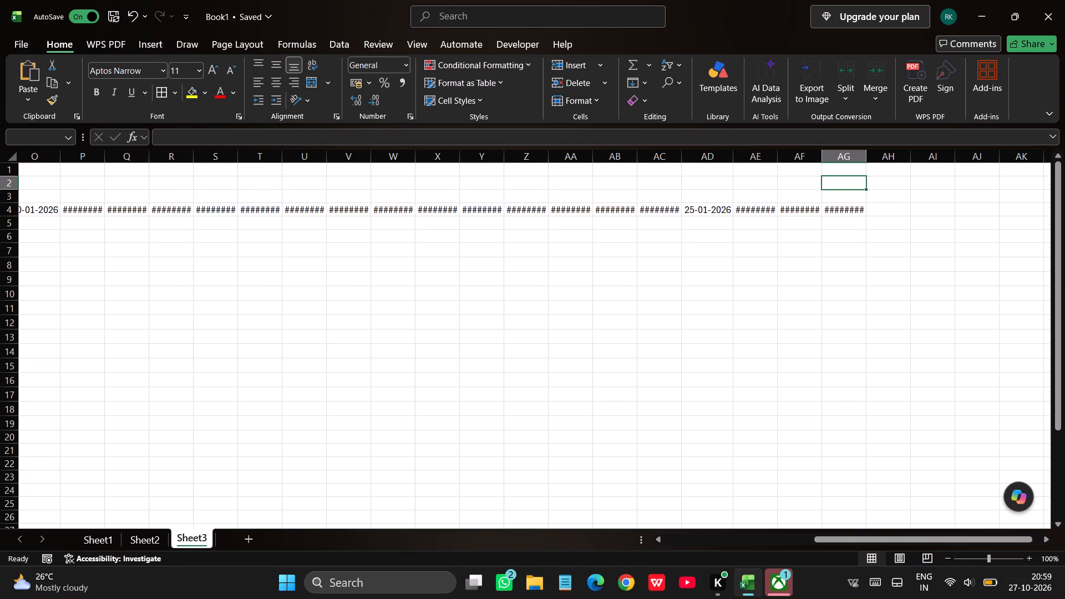
# Autofit the width of column AG.
pyautogui.doubleClick(864, 159)
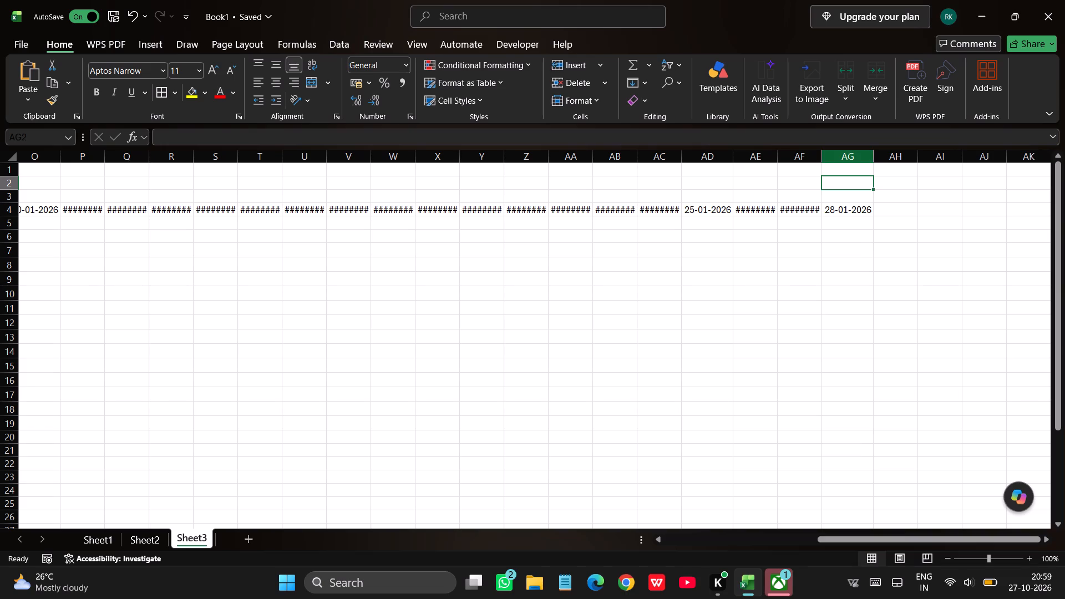
# Edit the formula in AC4 to read =IF(AE2AB4<$B$3,AB4+1,"").
pyautogui.doubleClick(654, 212)
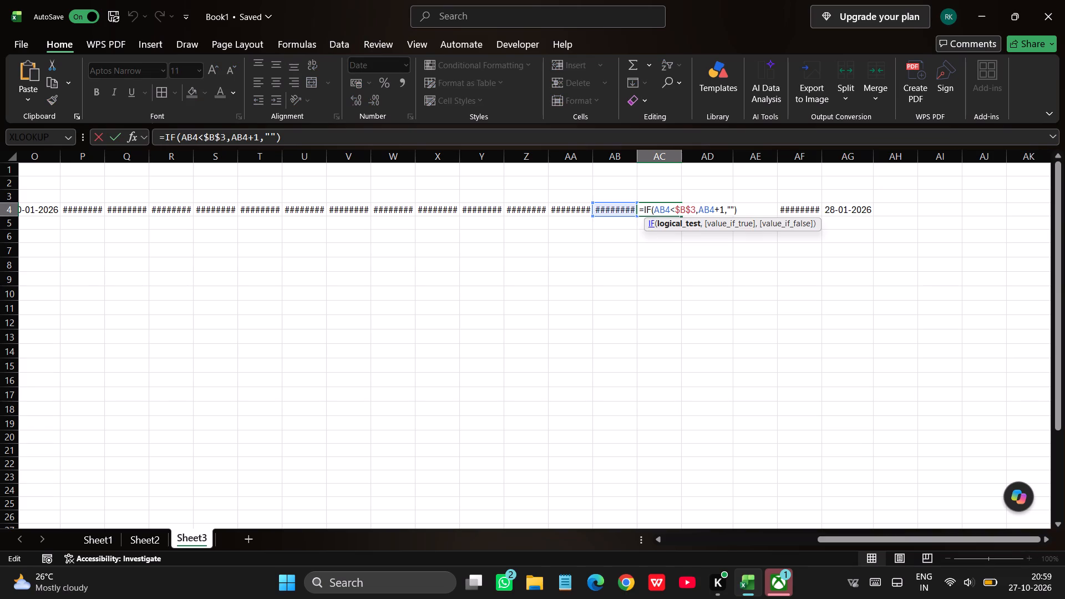
pyautogui.doubleClick(637, 160)
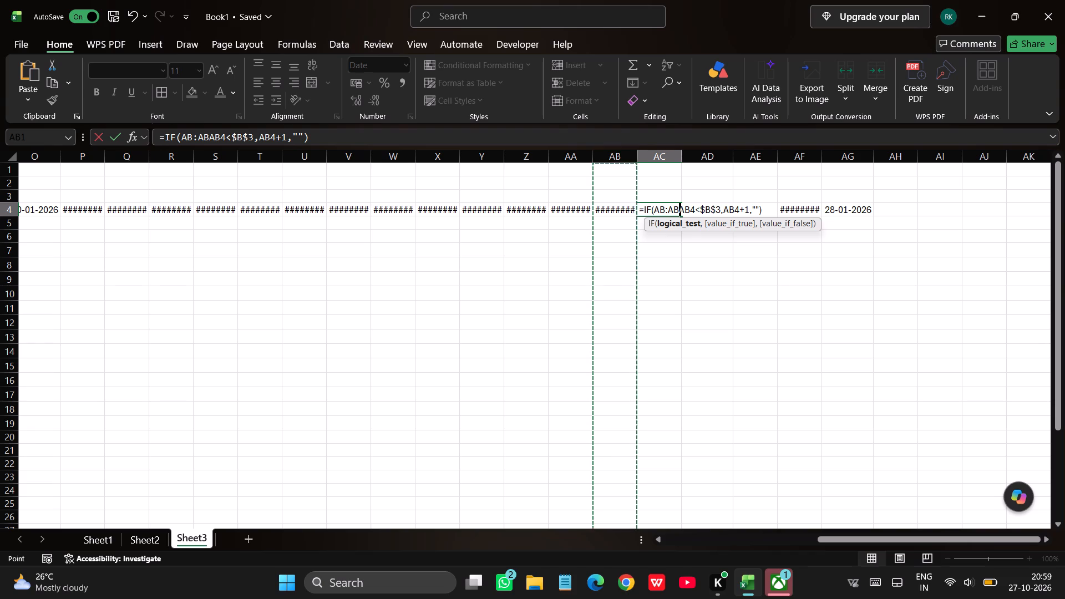
pyautogui.click(668, 250)
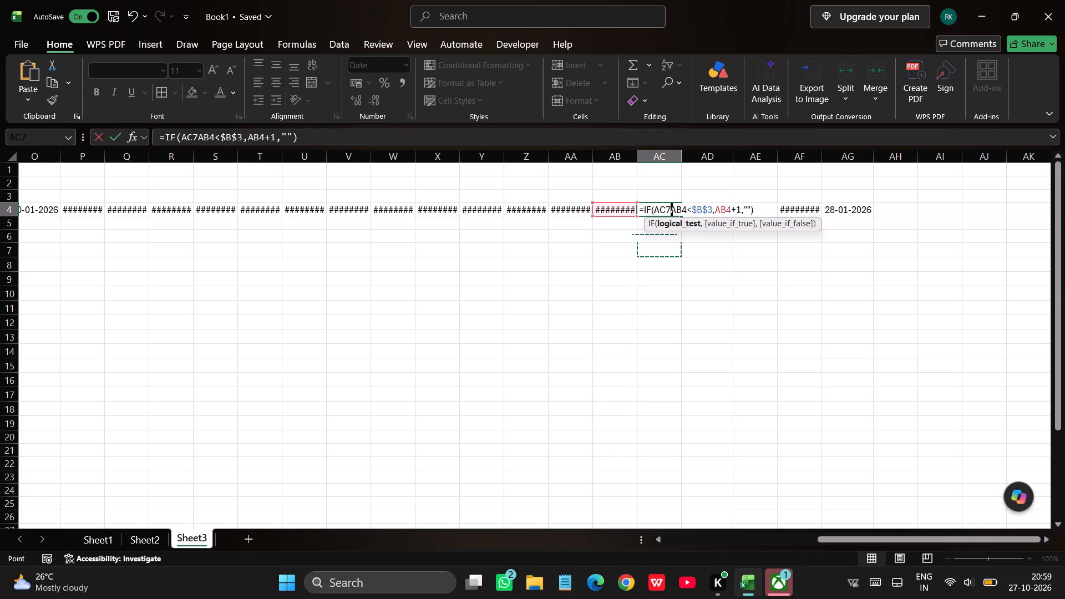
pyautogui.click(754, 185)
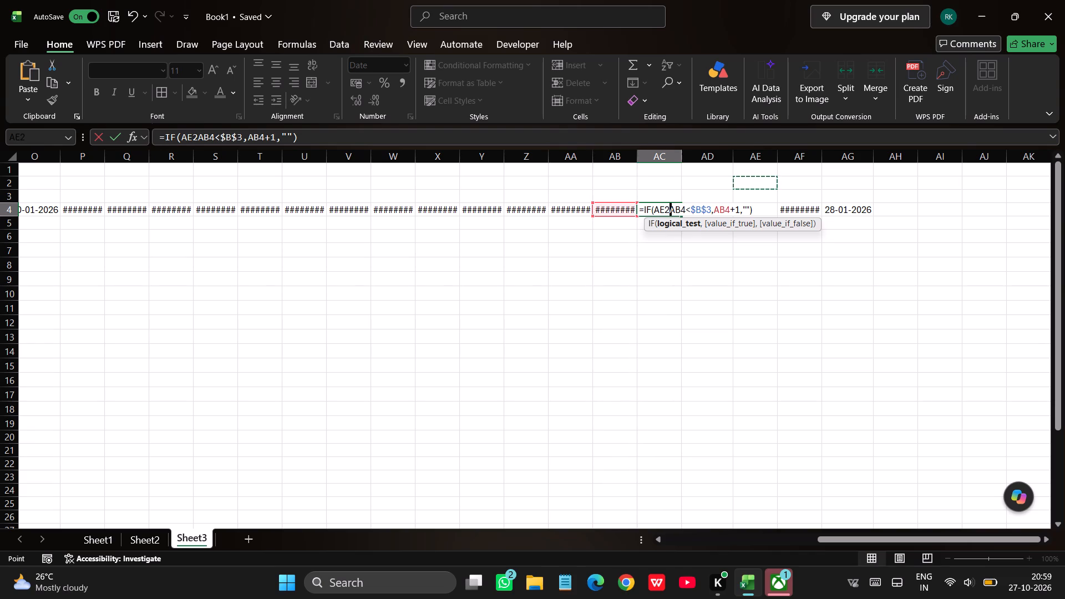
pyautogui.click(766, 204)
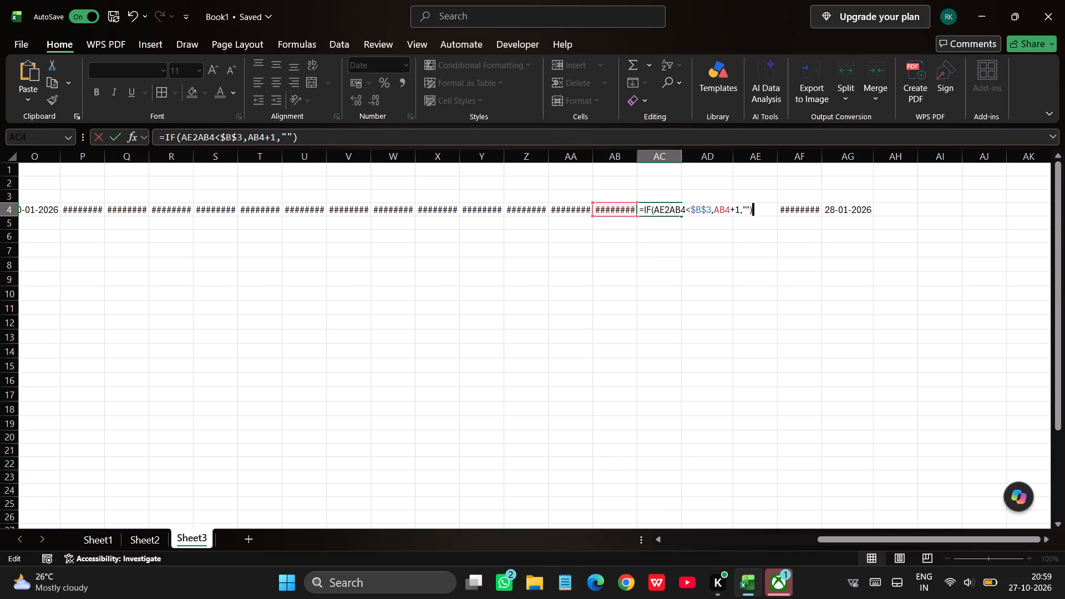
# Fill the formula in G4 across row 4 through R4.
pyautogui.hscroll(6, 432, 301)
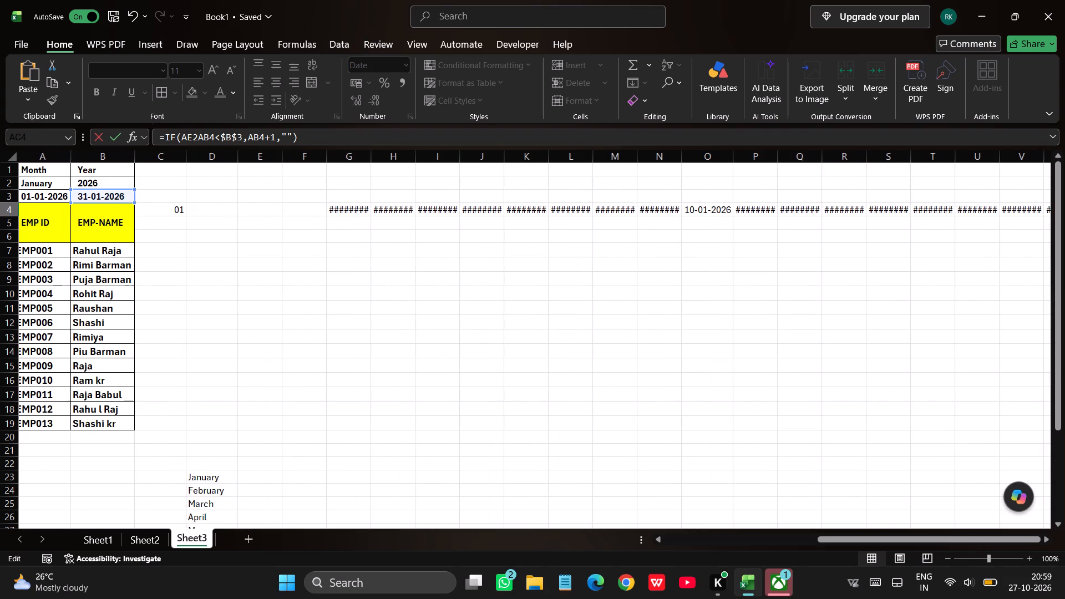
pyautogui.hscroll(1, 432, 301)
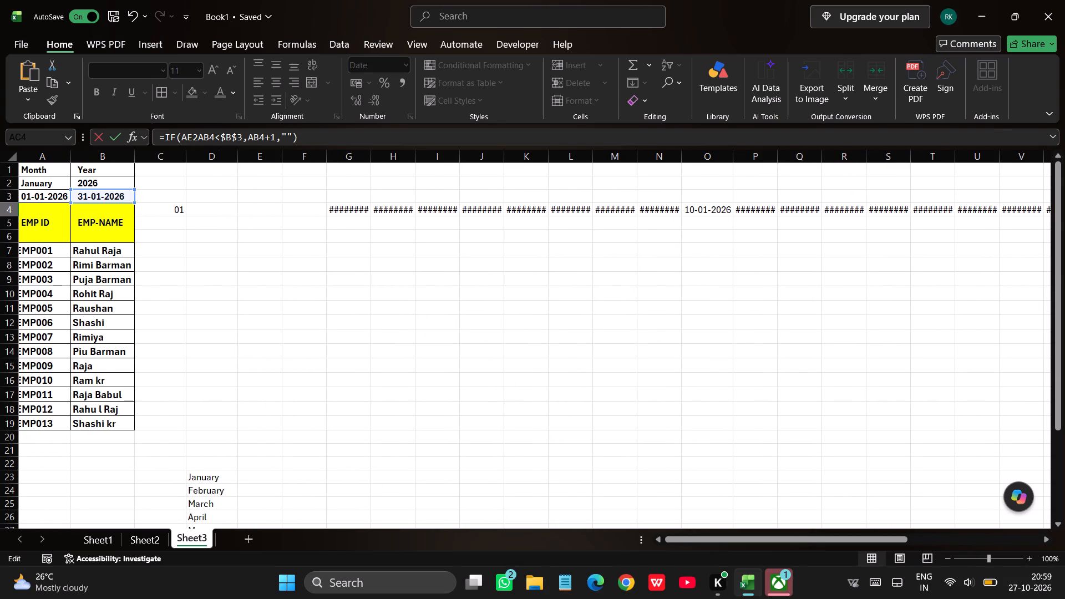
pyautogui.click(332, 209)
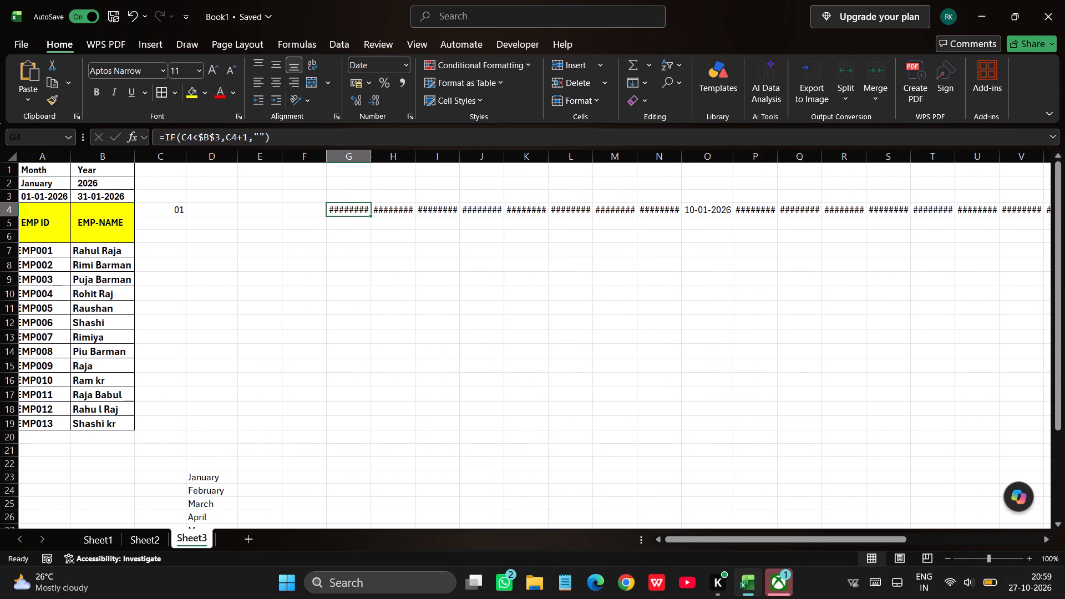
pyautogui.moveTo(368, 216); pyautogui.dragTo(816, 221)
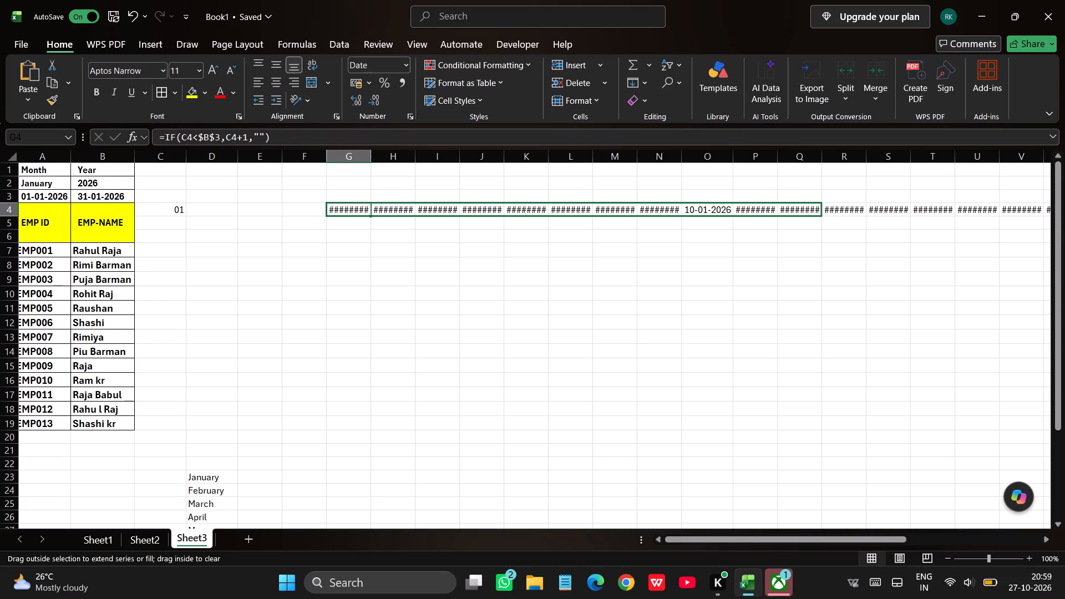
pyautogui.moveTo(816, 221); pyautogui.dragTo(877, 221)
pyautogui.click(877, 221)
# Clear the date formulas from G4 through AB4 in row 4.
pyautogui.hscroll(1, 877, 221)
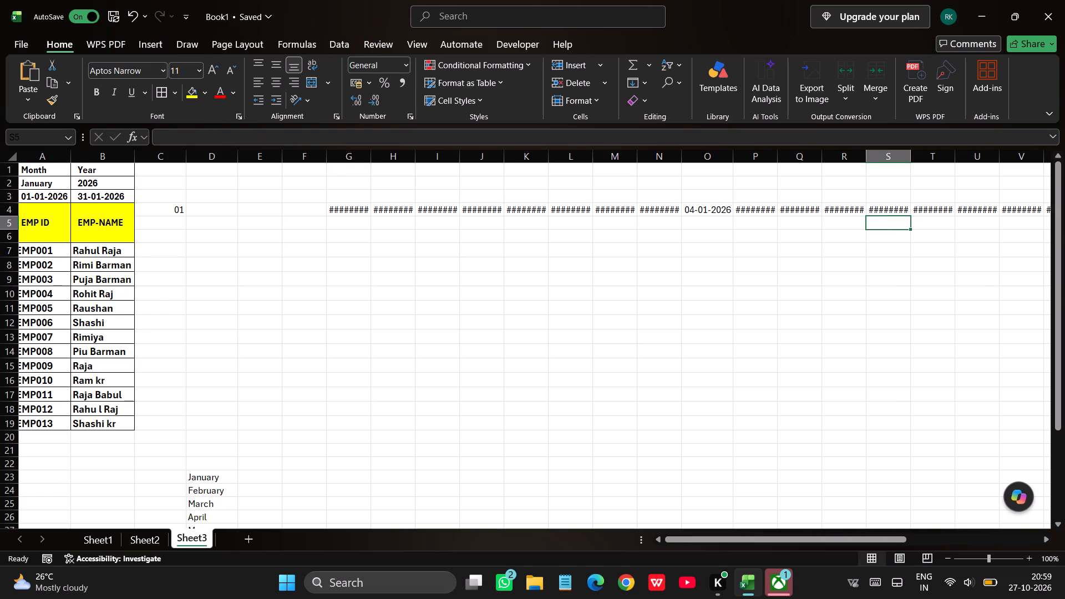
pyautogui.hscroll(3, 877, 221)
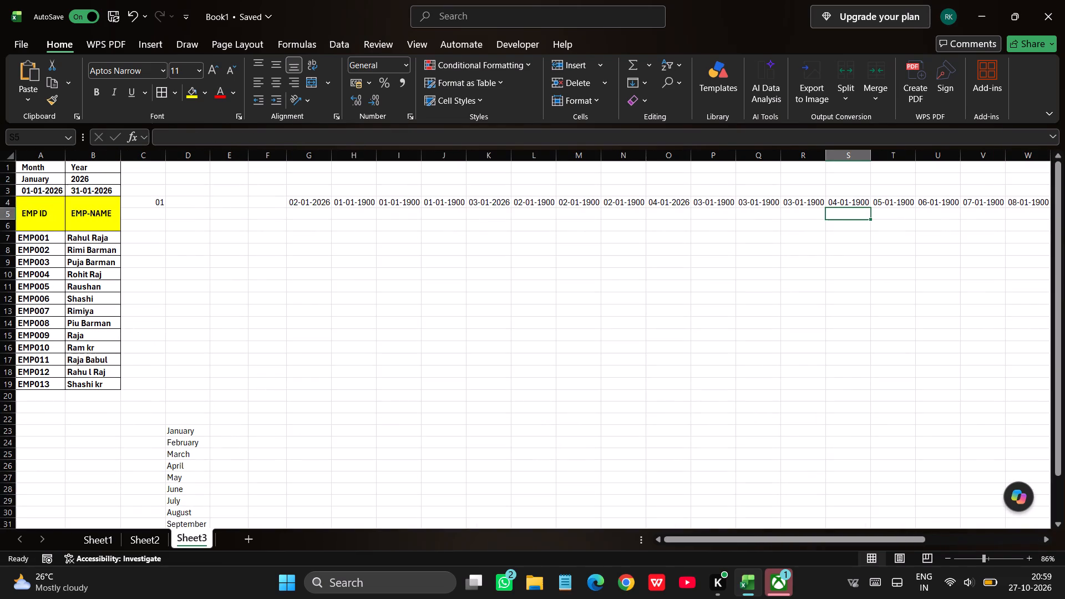
pyautogui.hscroll(-1, 588, 354)
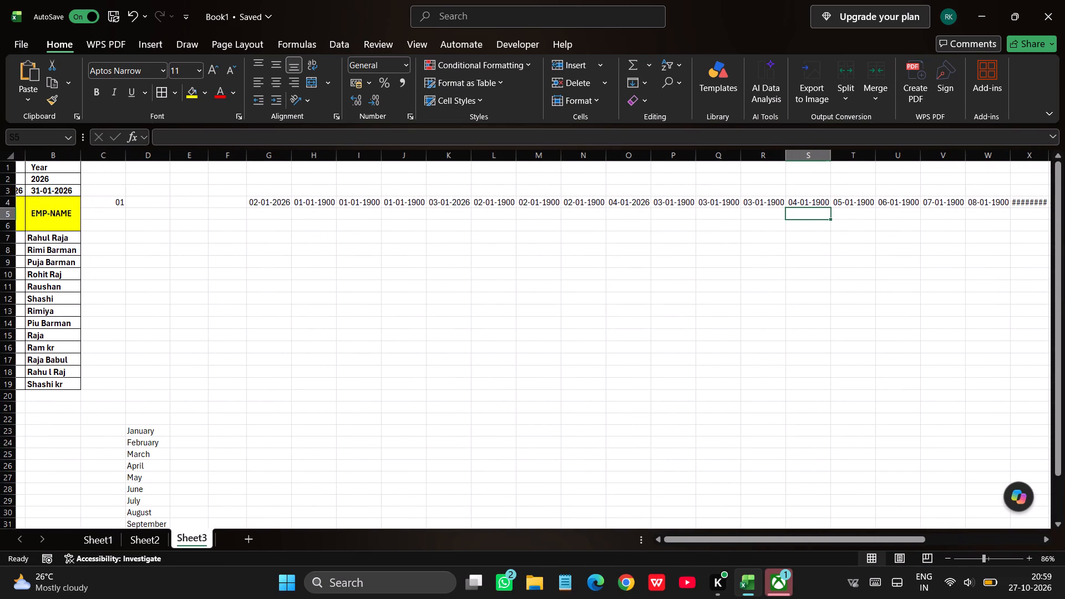
pyautogui.hscroll(-1, 588, 354)
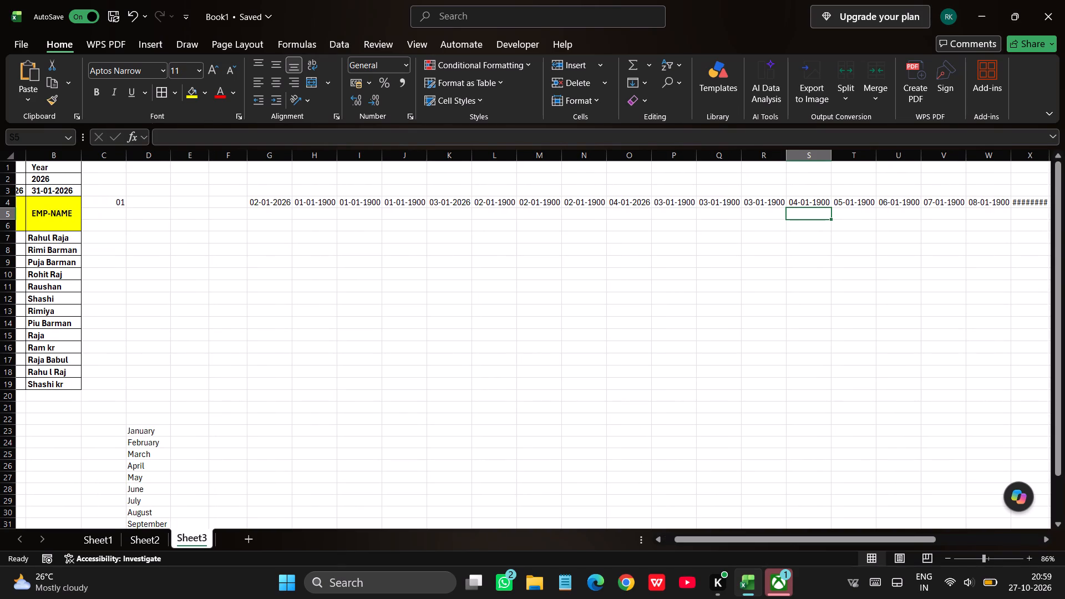
pyautogui.moveTo(257, 200); pyautogui.dragTo(616, 190)
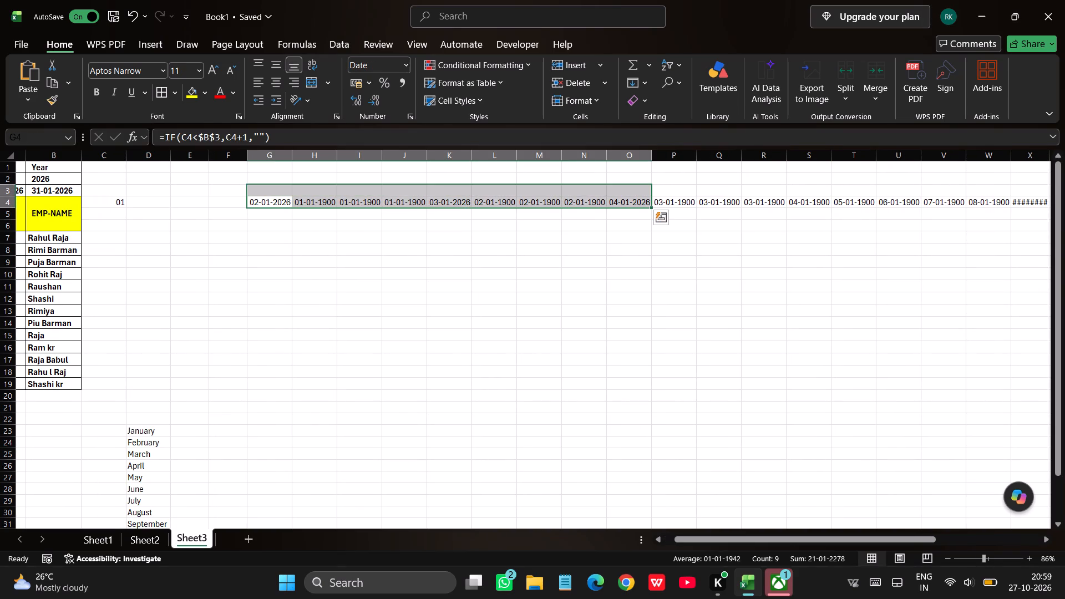
pyautogui.click(483, 263)
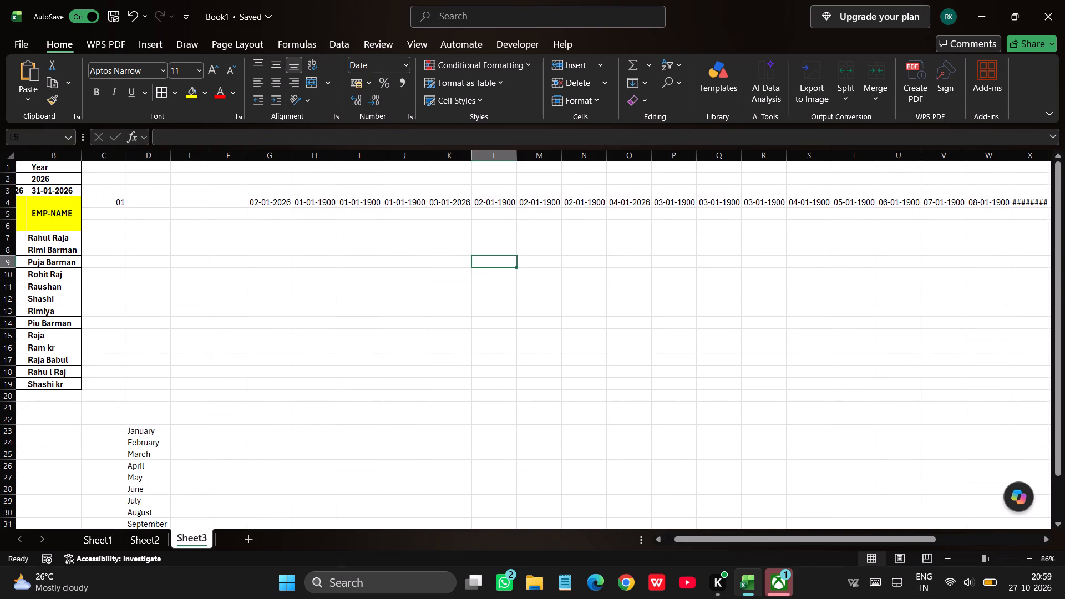
pyautogui.hscroll(-3, 262, 207)
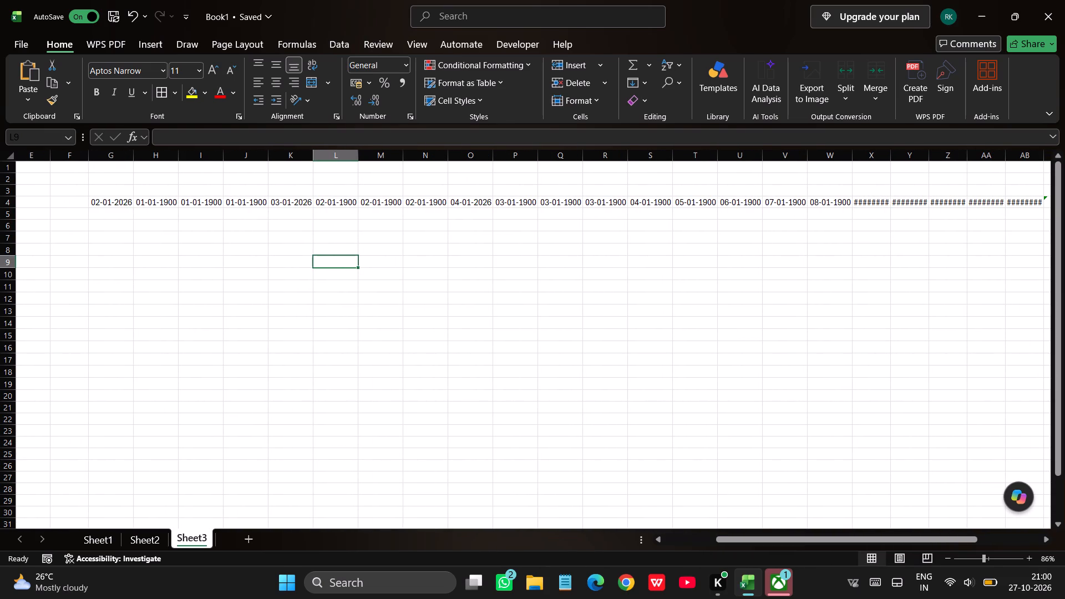
pyautogui.moveTo(98, 202); pyautogui.dragTo(882, 200)
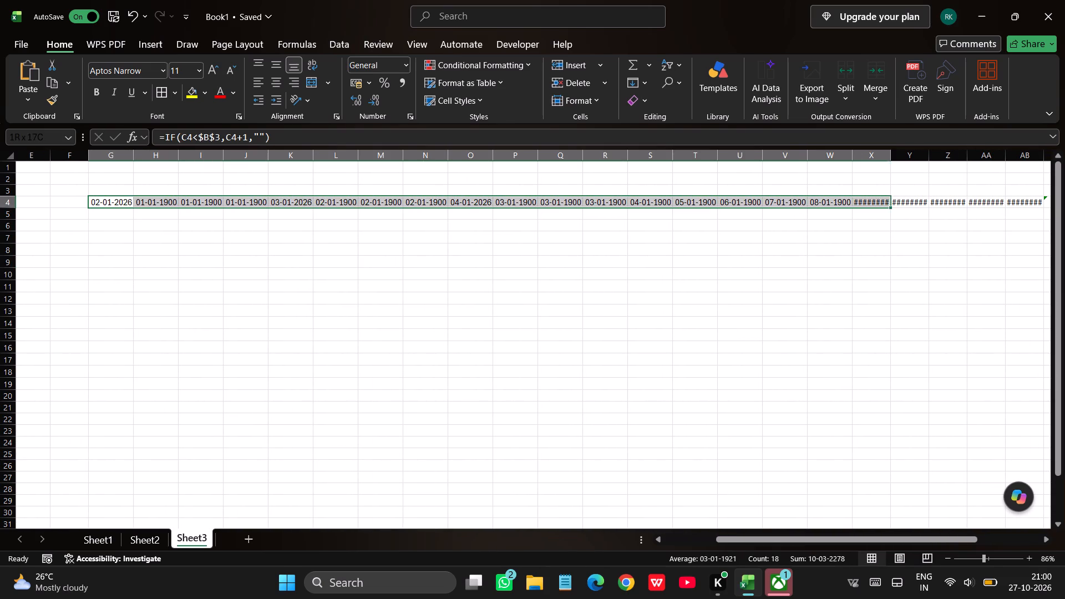
pyautogui.moveTo(882, 200); pyautogui.dragTo(1032, 202)
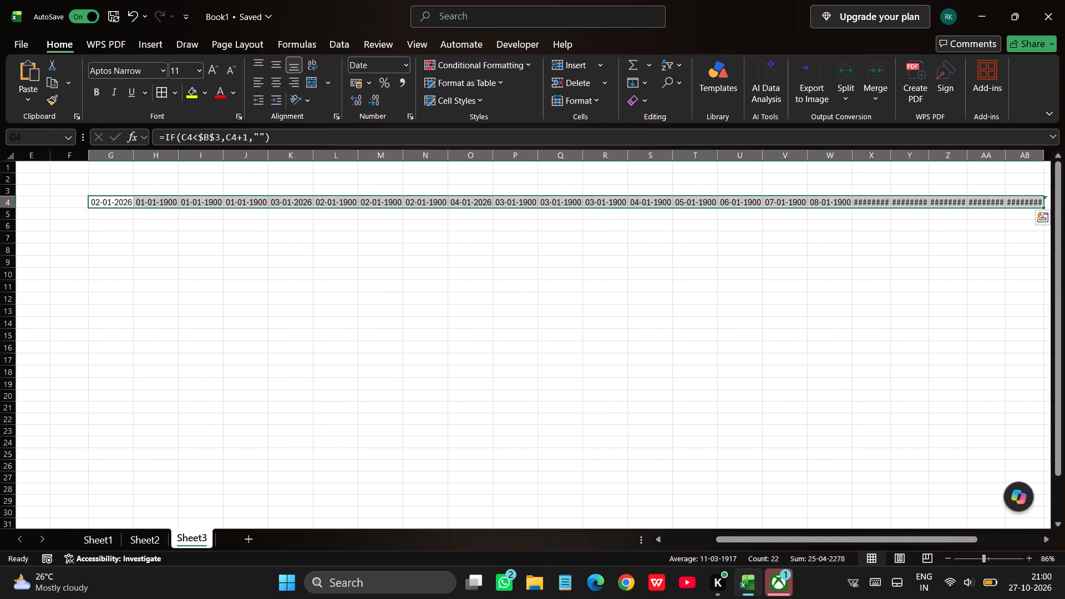
pyautogui.press('Delete')
pyautogui.click(661, 237)
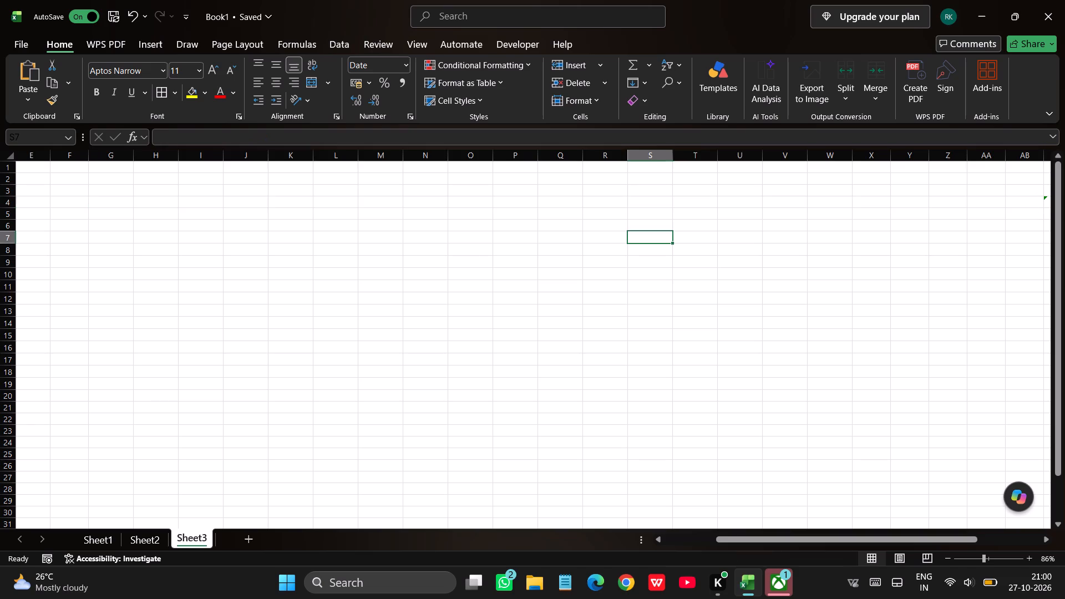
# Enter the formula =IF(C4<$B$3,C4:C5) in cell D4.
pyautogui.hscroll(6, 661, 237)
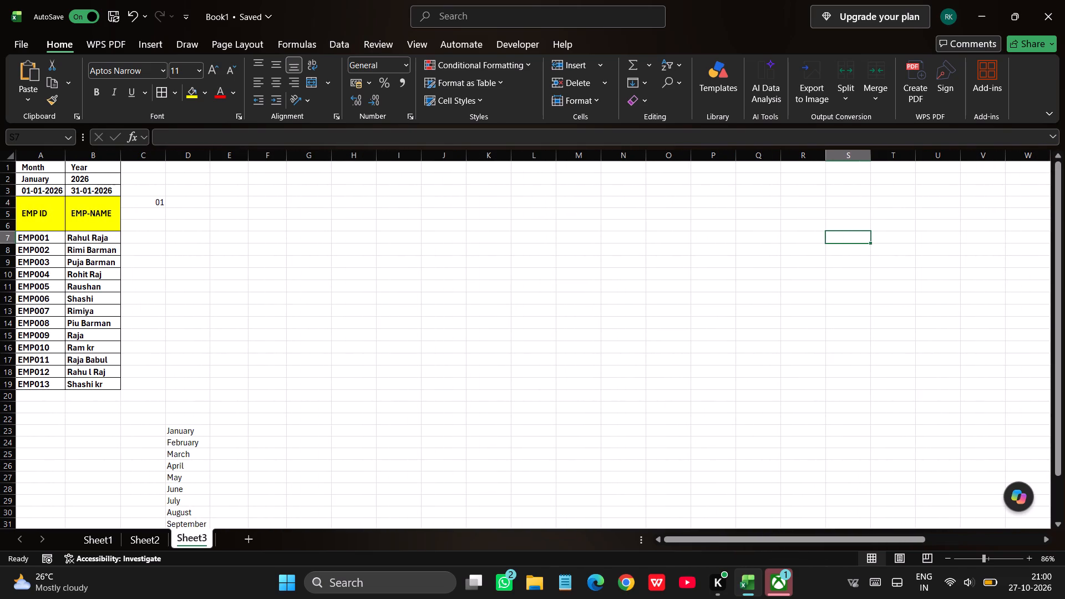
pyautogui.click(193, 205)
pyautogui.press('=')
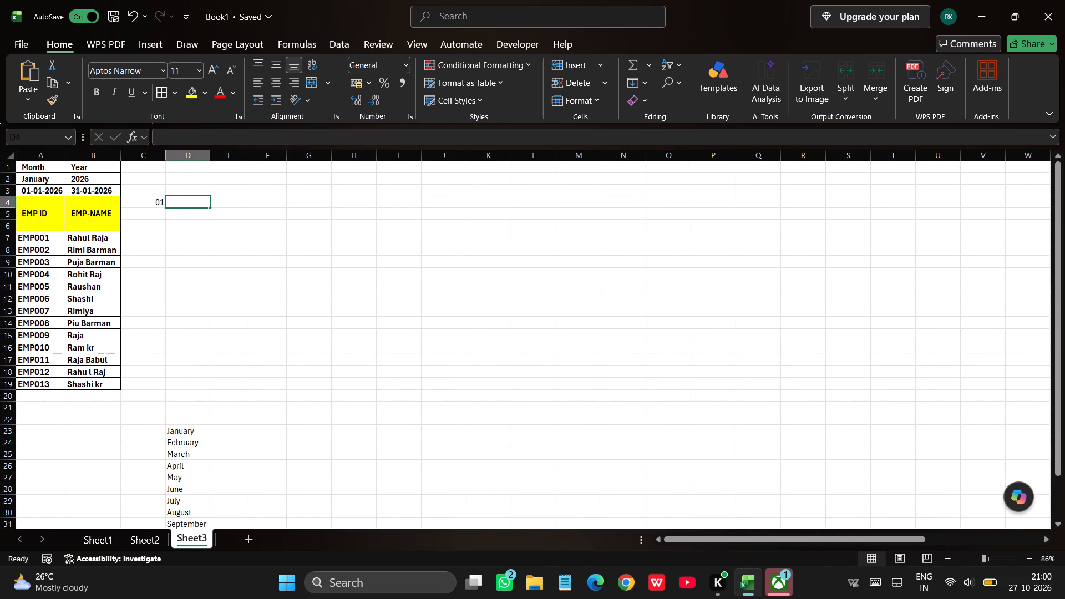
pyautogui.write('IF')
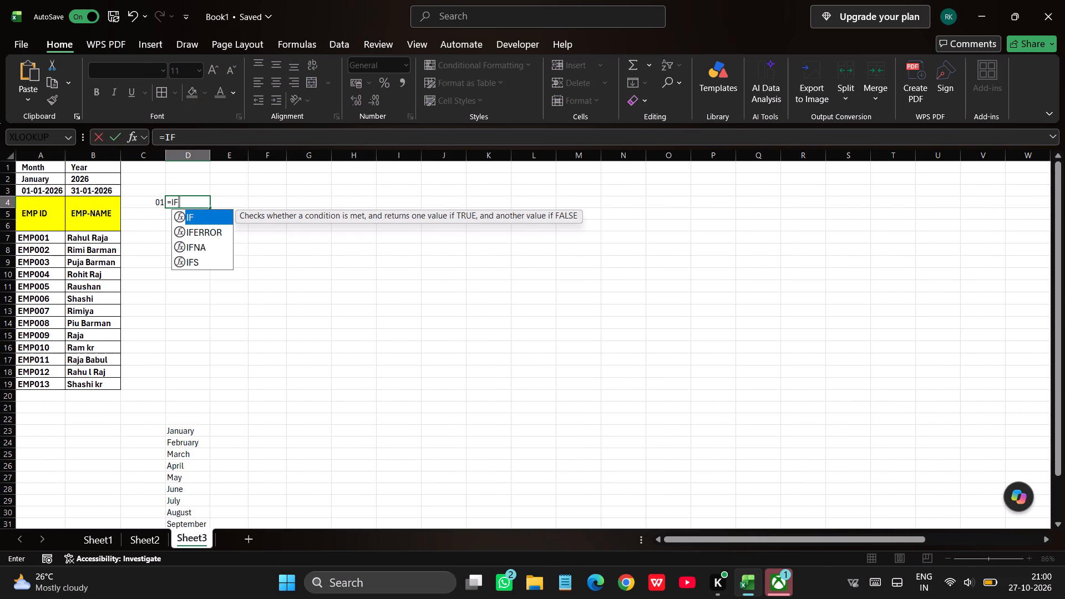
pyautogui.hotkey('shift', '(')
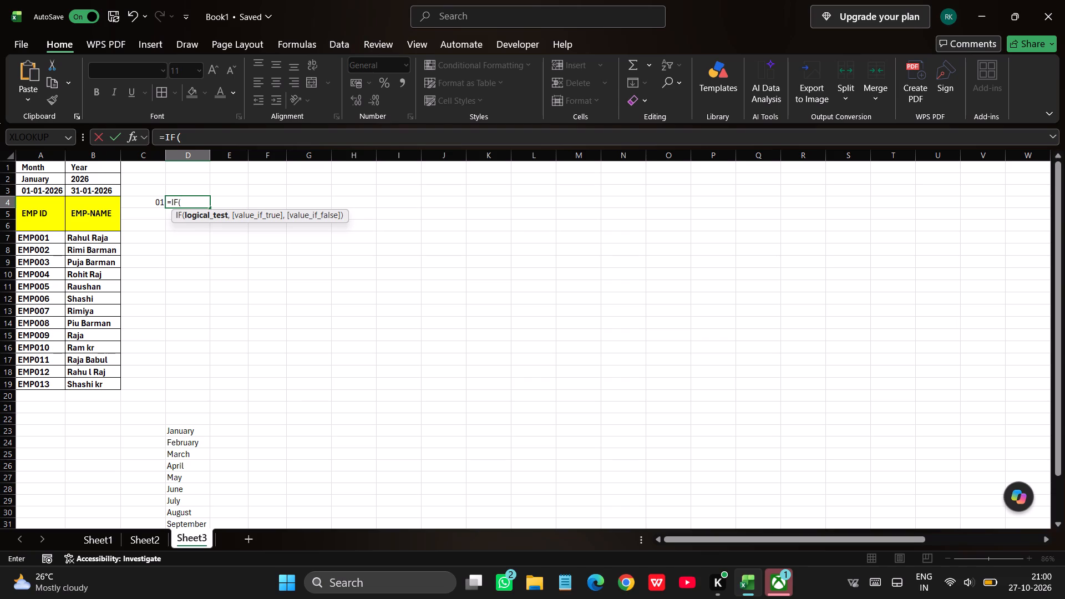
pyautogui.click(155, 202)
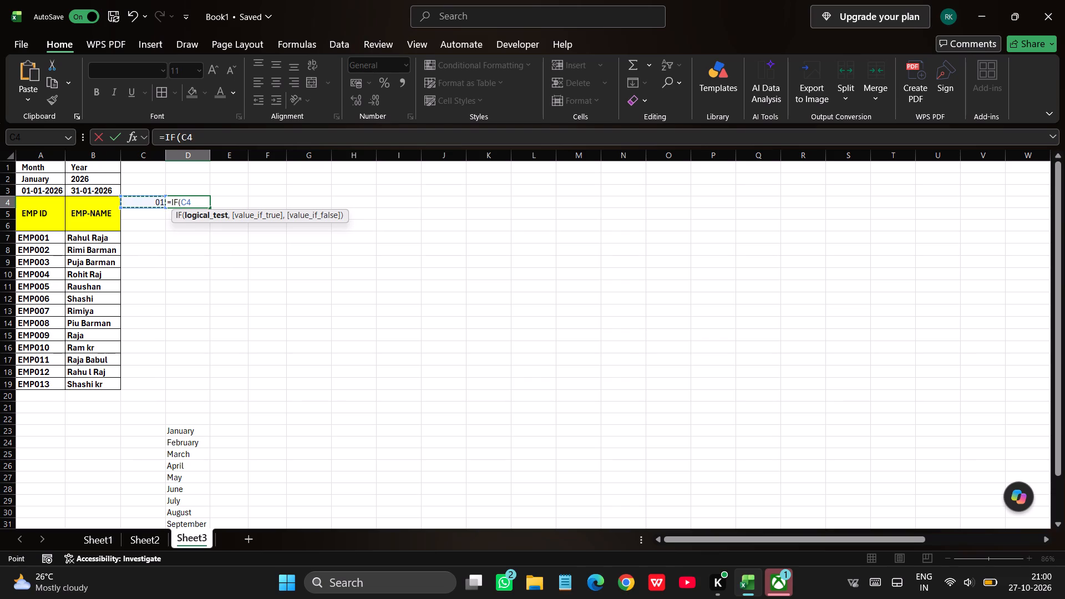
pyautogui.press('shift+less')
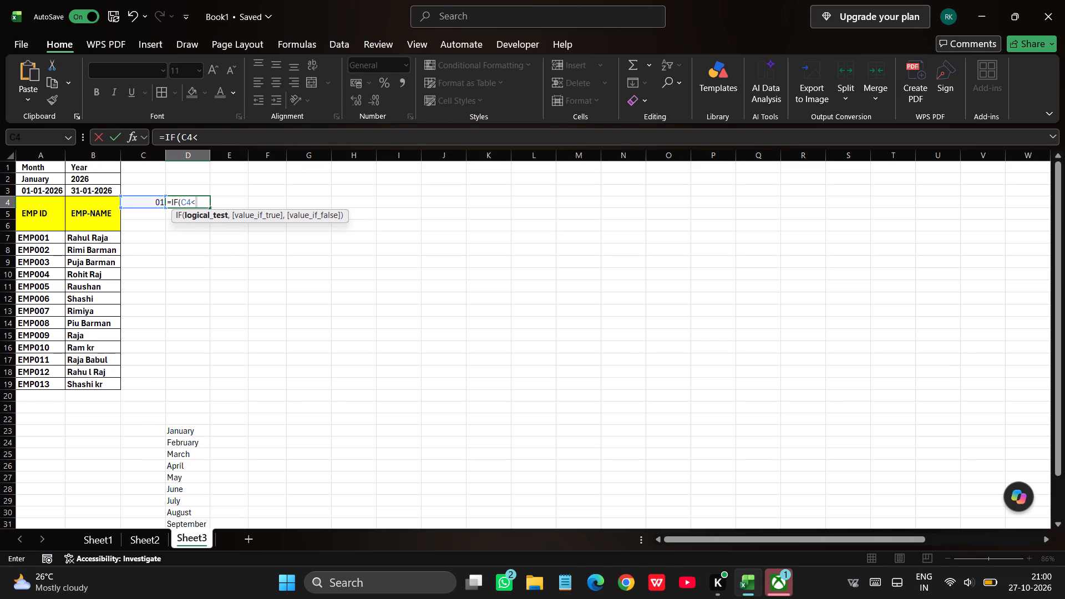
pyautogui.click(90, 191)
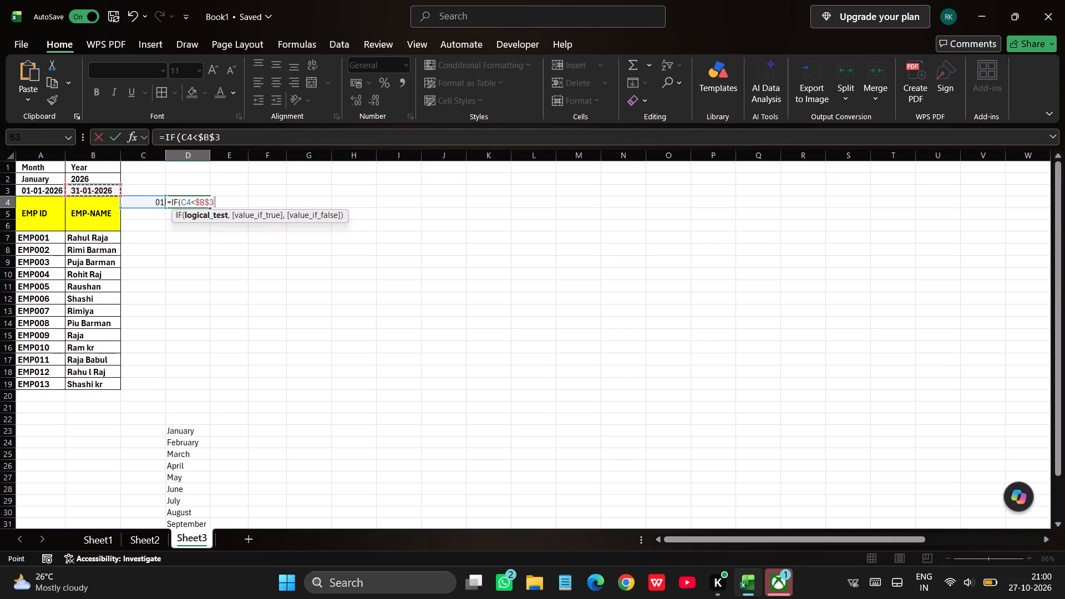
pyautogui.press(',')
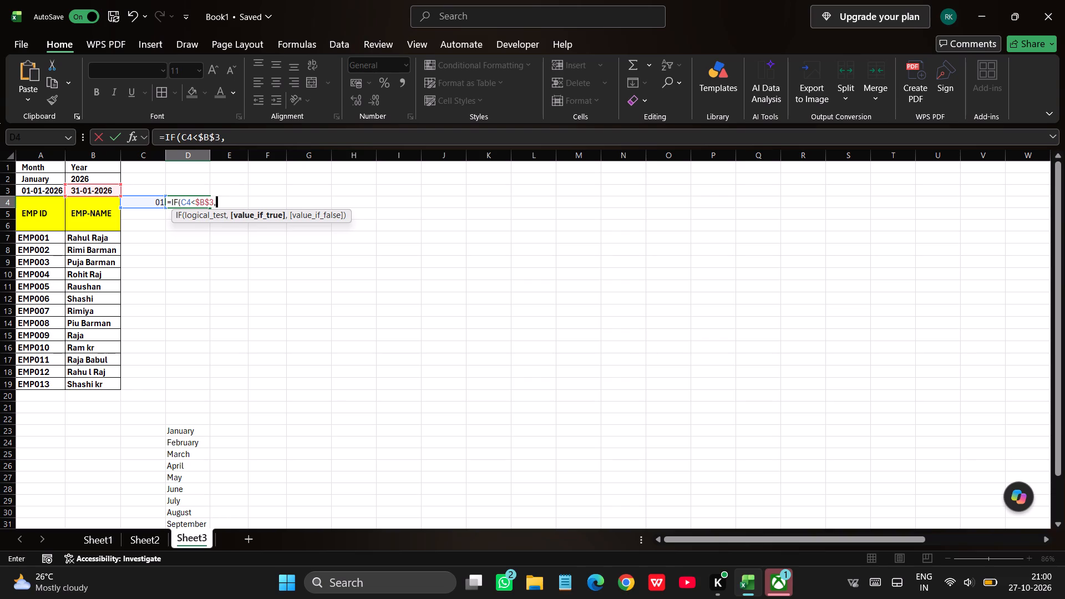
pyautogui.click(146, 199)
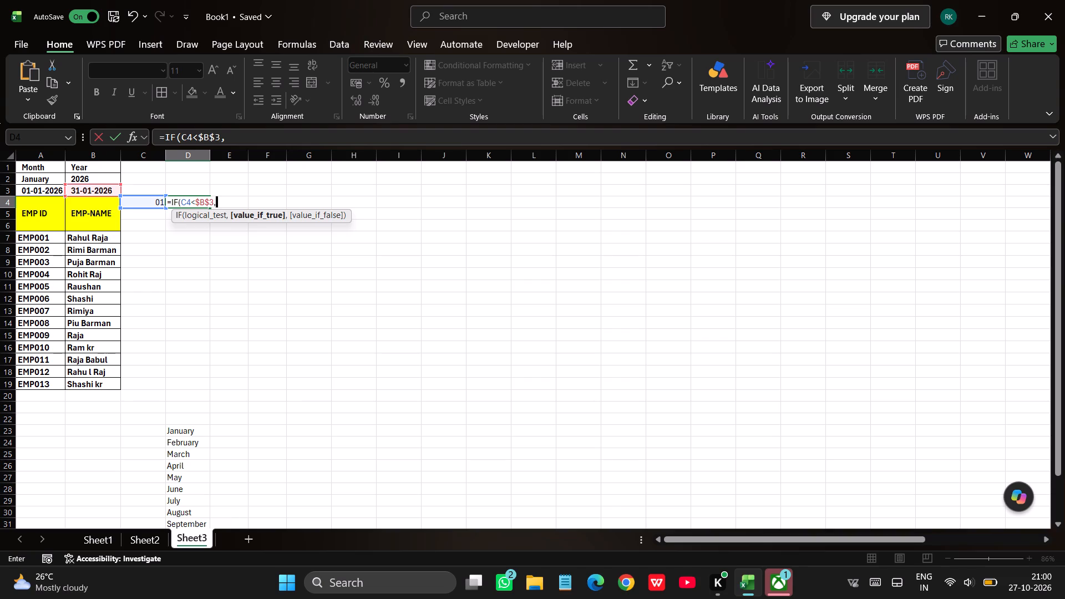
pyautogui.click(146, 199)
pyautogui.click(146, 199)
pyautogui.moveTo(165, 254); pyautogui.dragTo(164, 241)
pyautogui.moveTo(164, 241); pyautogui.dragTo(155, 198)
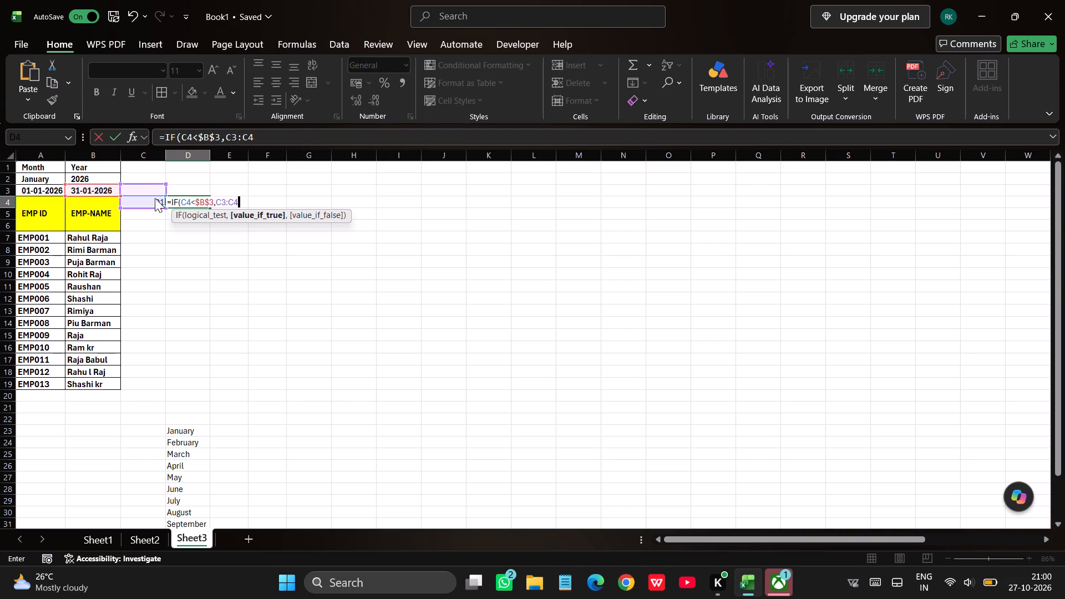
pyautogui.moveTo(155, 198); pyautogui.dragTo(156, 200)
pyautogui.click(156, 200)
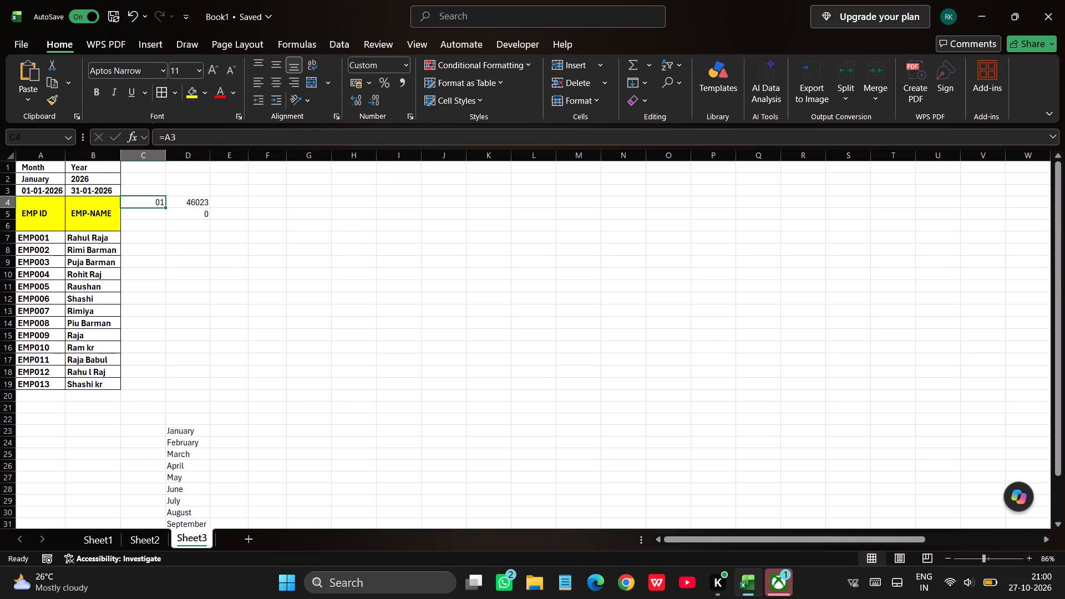
# Replace the formula in D4 with =IF(C4<$B$3,C4+1,"").
pyautogui.click(201, 204)
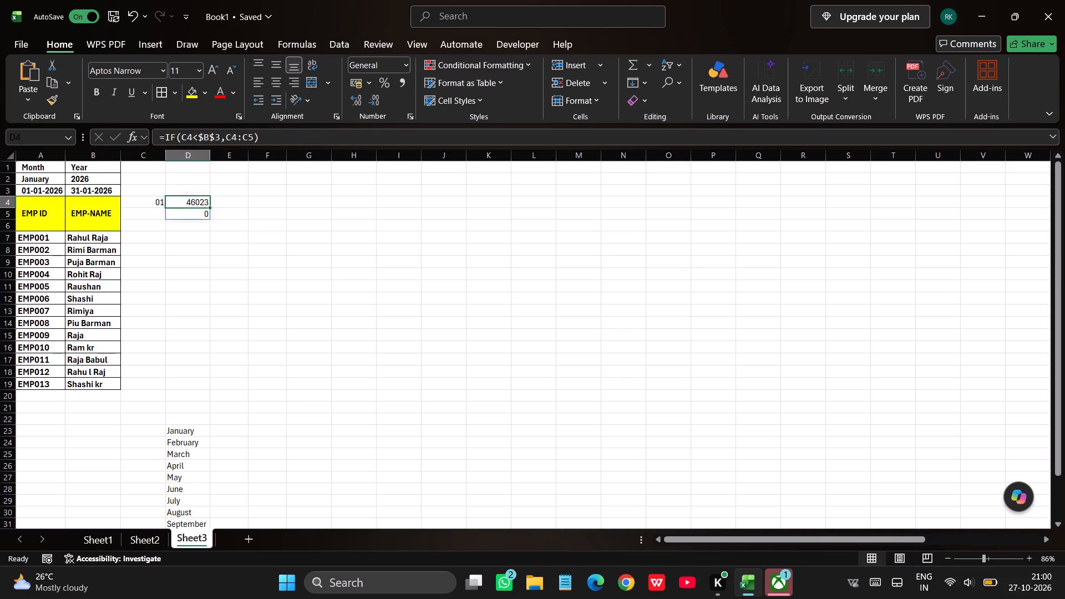
pyautogui.press('BackSpace')
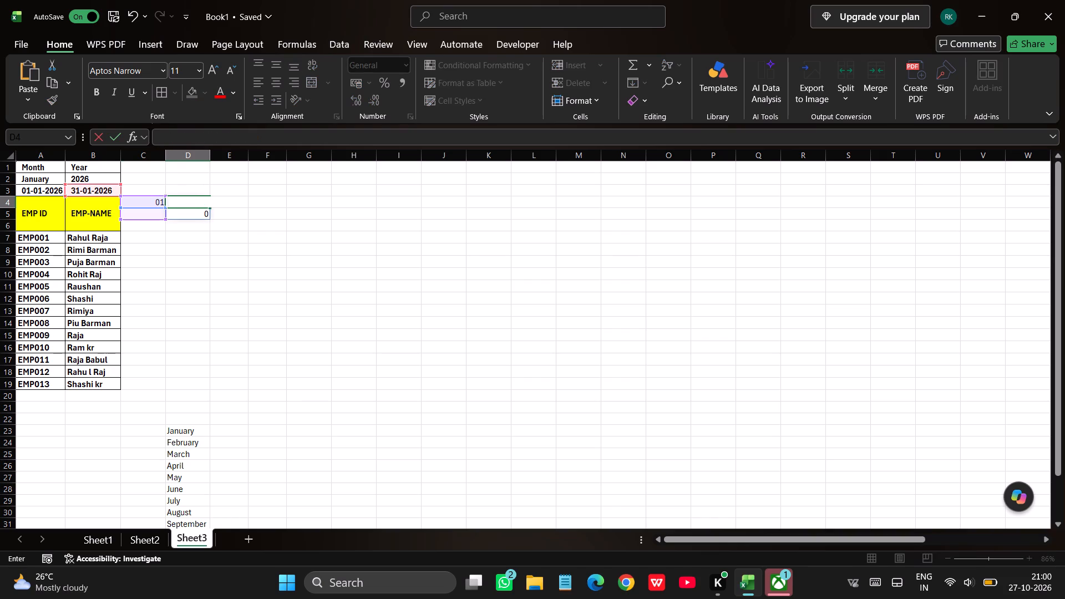
pyautogui.press('=')
pyautogui.write('IF')
pyautogui.hotkey('shift', '(')
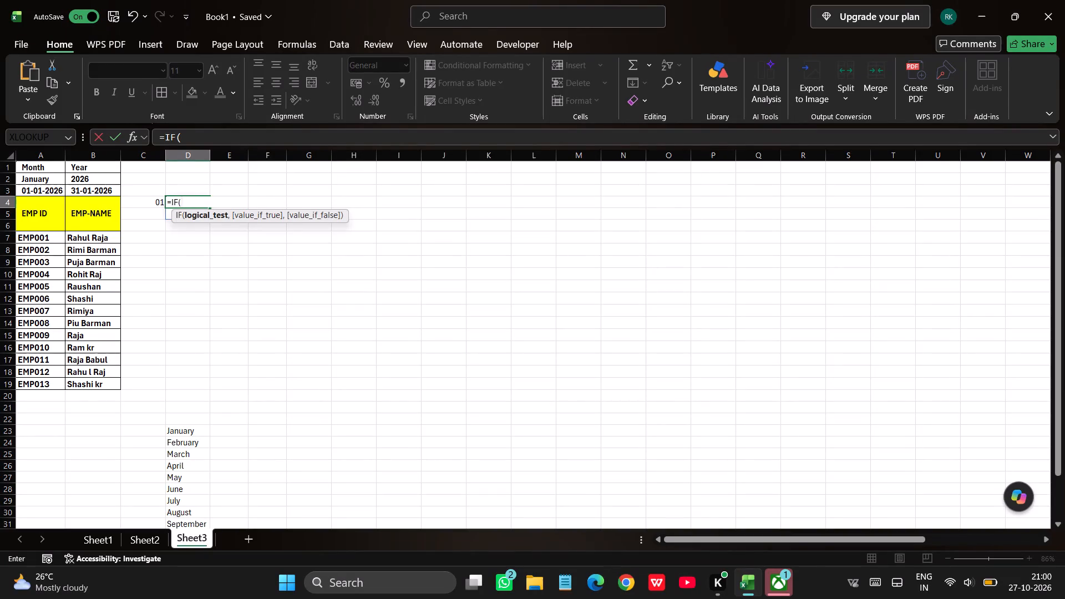
pyautogui.click(146, 201)
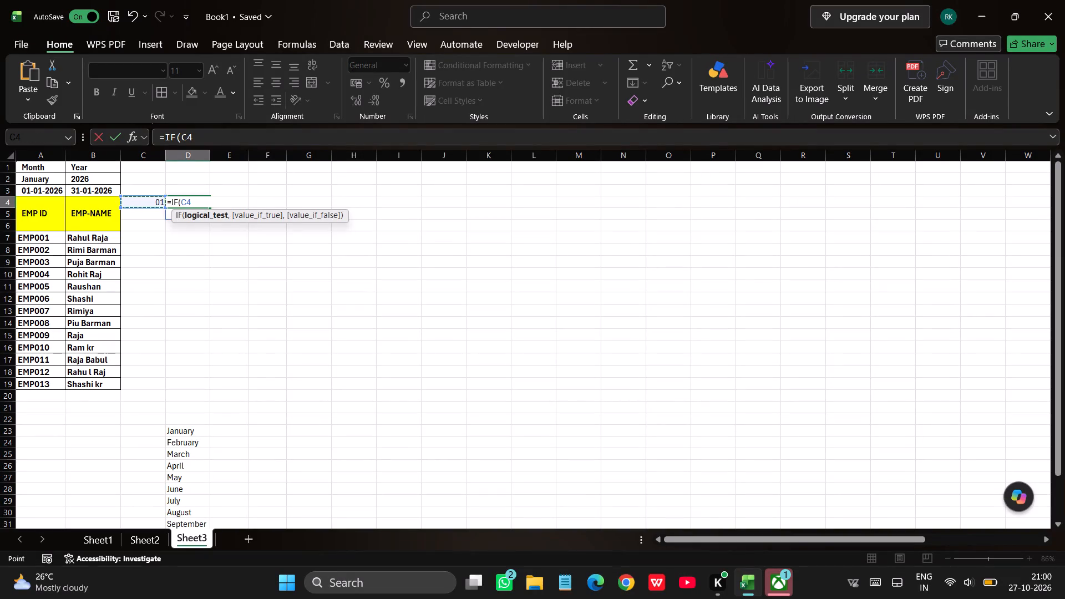
pyautogui.press('shift+less')
pyautogui.click(83, 191)
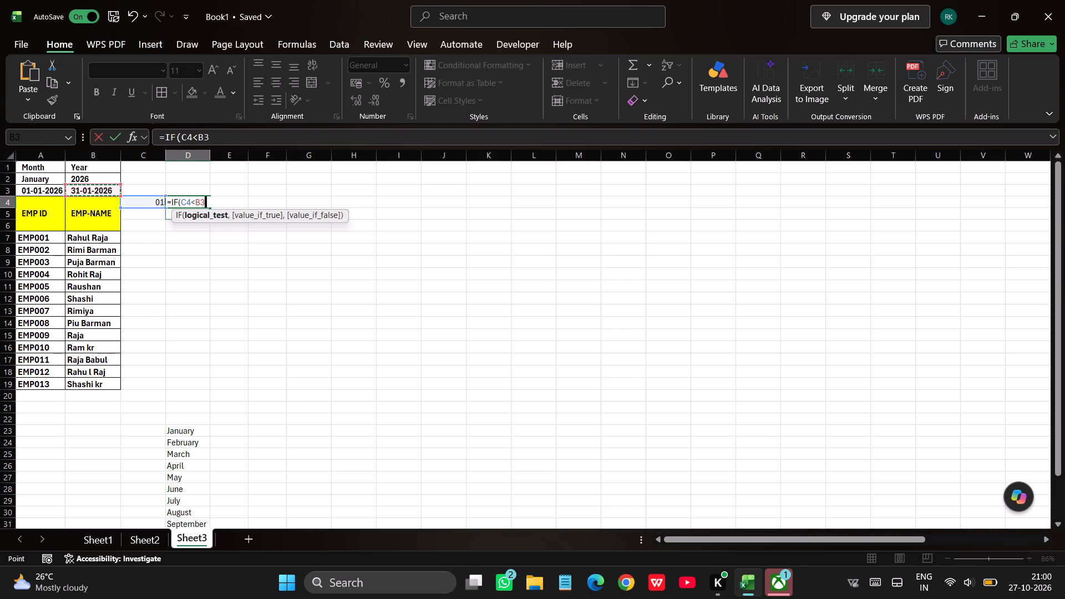
pyautogui.press(',')
pyautogui.click(141, 200)
pyautogui.write('+1')
pyautogui.press(',')
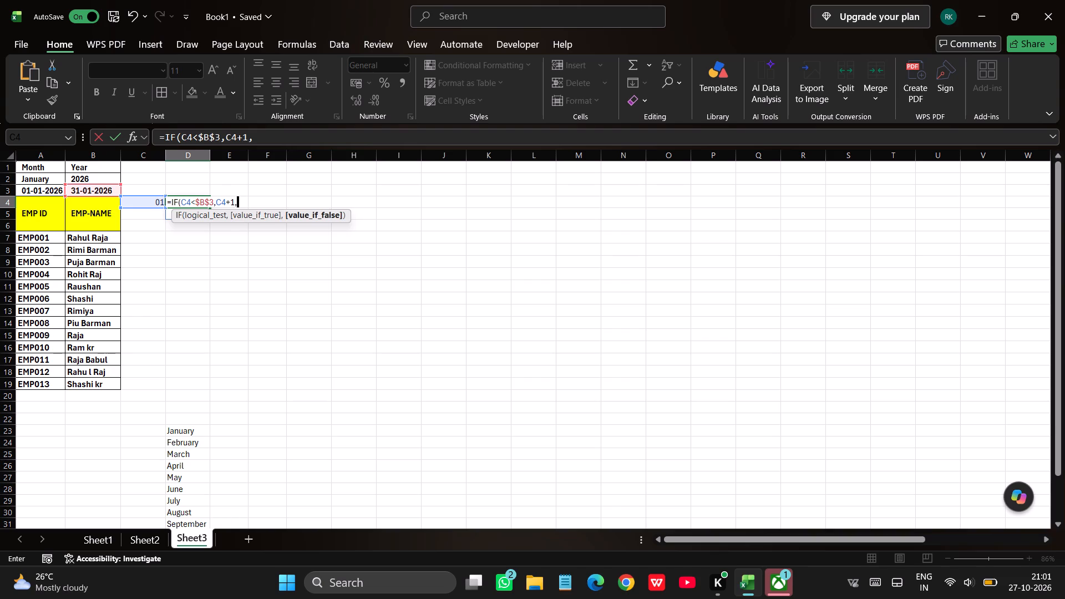
pyautogui.write('""')
pyautogui.hotkey('shift', ')')
pyautogui.press('Return')
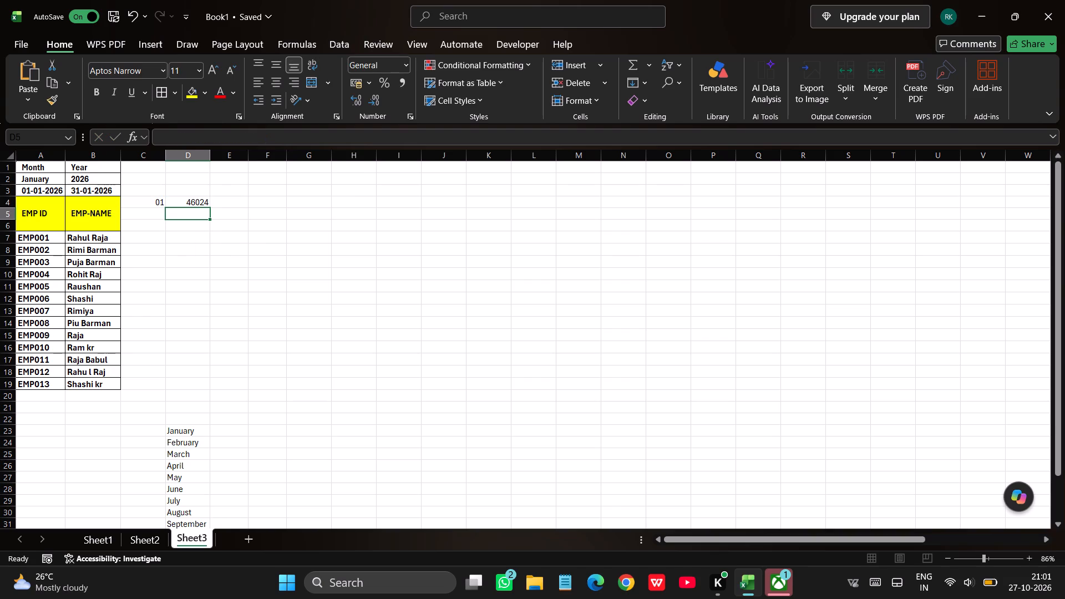
# Format cell D4 as Short Date.
pyautogui.click(196, 203)
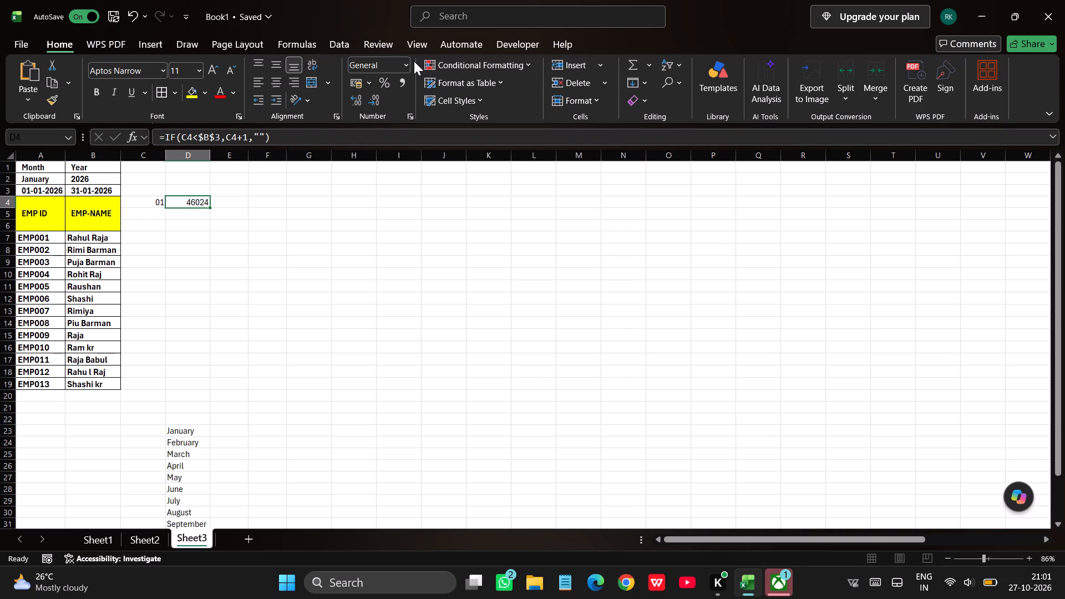
pyautogui.click(406, 64)
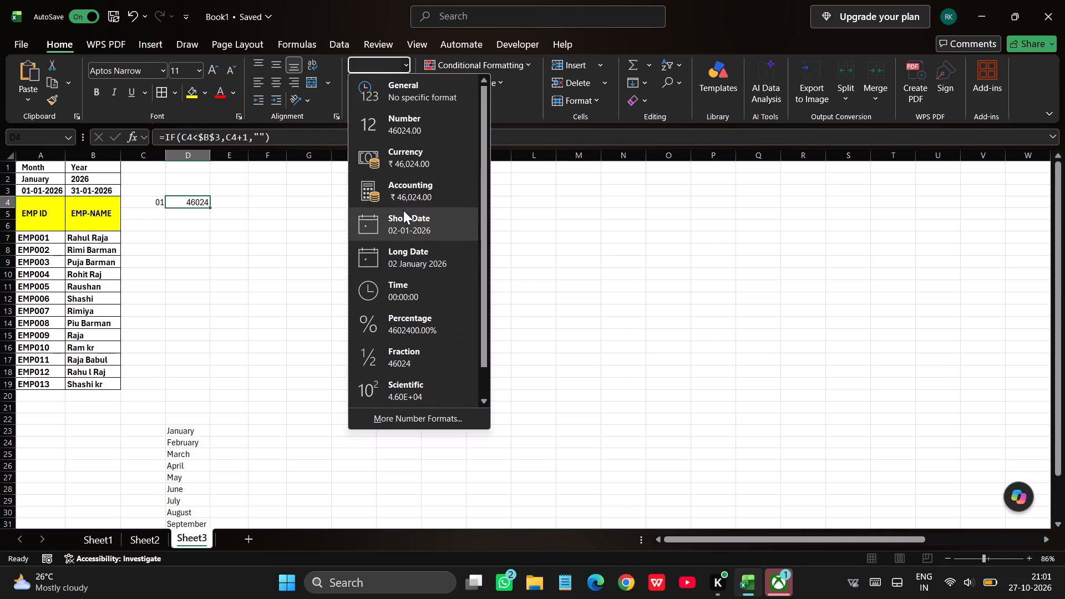
pyautogui.click(403, 210)
# Fill the date formula from D4 across row 4 through AE4.
pyautogui.hscroll(-1, 268, 237)
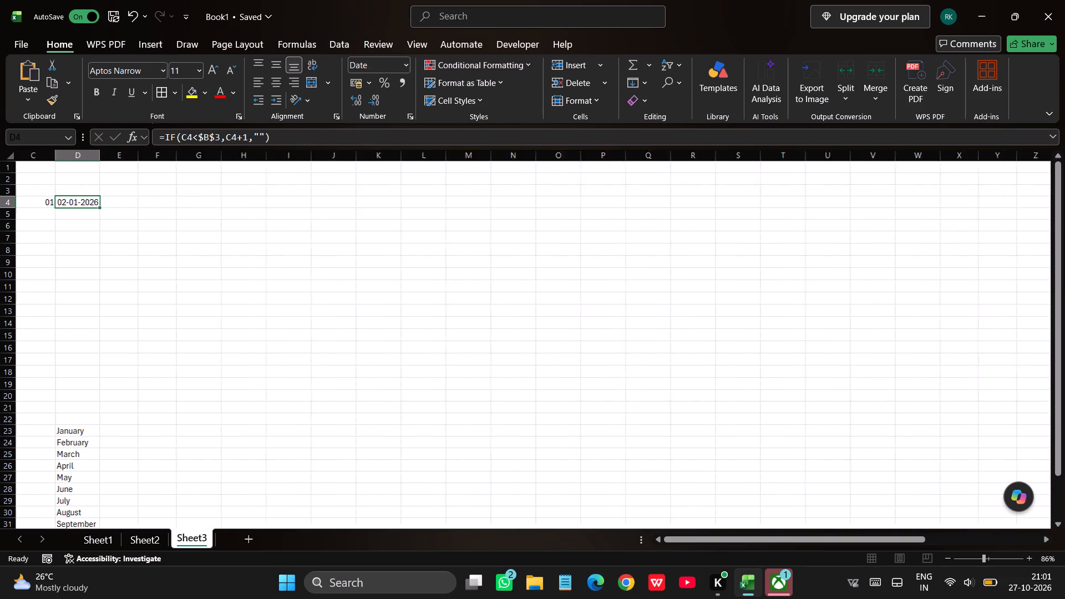
pyautogui.hscroll(-2, 268, 237)
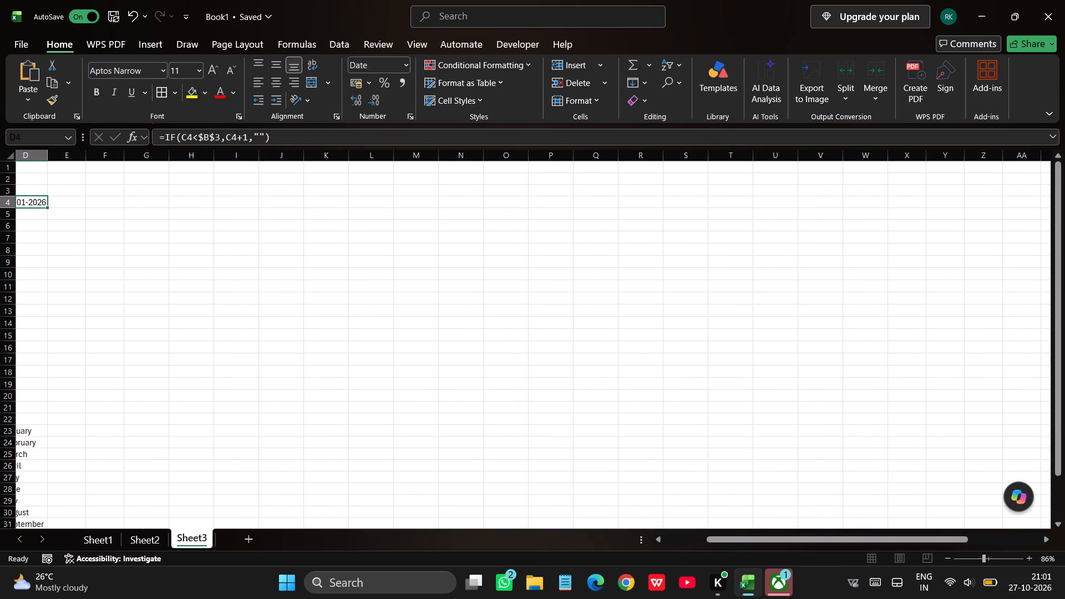
pyautogui.moveTo(45, 205); pyautogui.dragTo(280, 226)
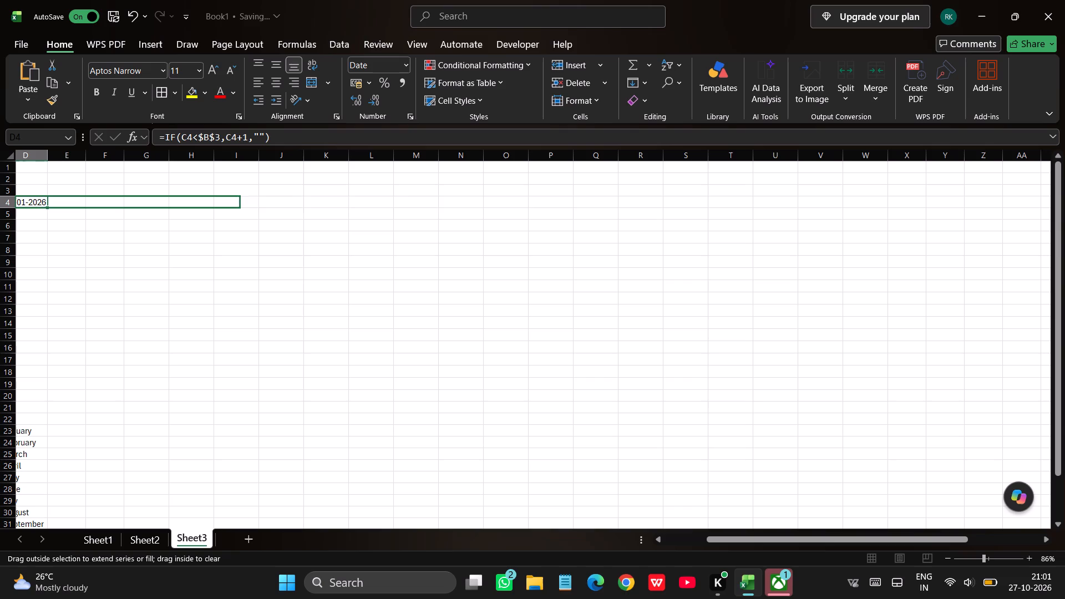
pyautogui.moveTo(280, 226); pyautogui.dragTo(940, 207)
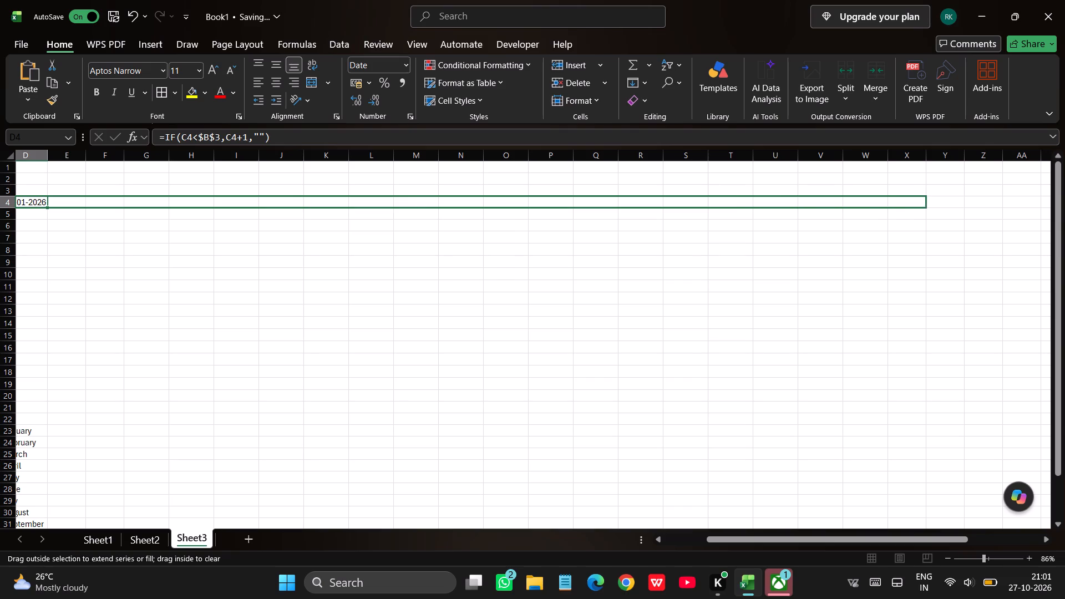
pyautogui.moveTo(940, 207); pyautogui.dragTo(1064, 206)
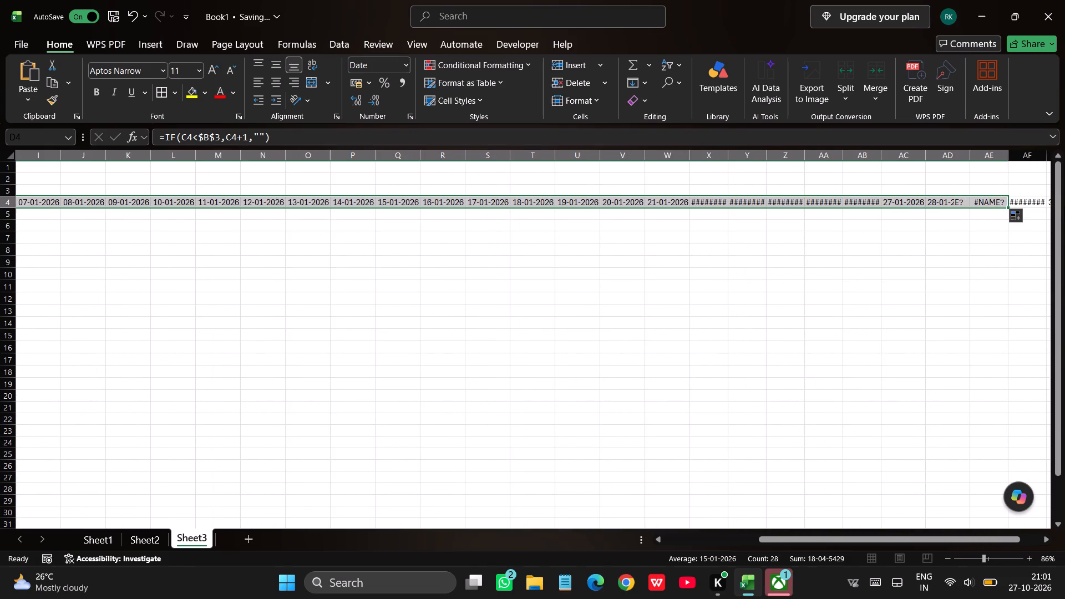
# Autofit the widths of columns X through AB, AE and AF to fit their row 4 dates.
pyautogui.hscroll(-1, 1064, 206)
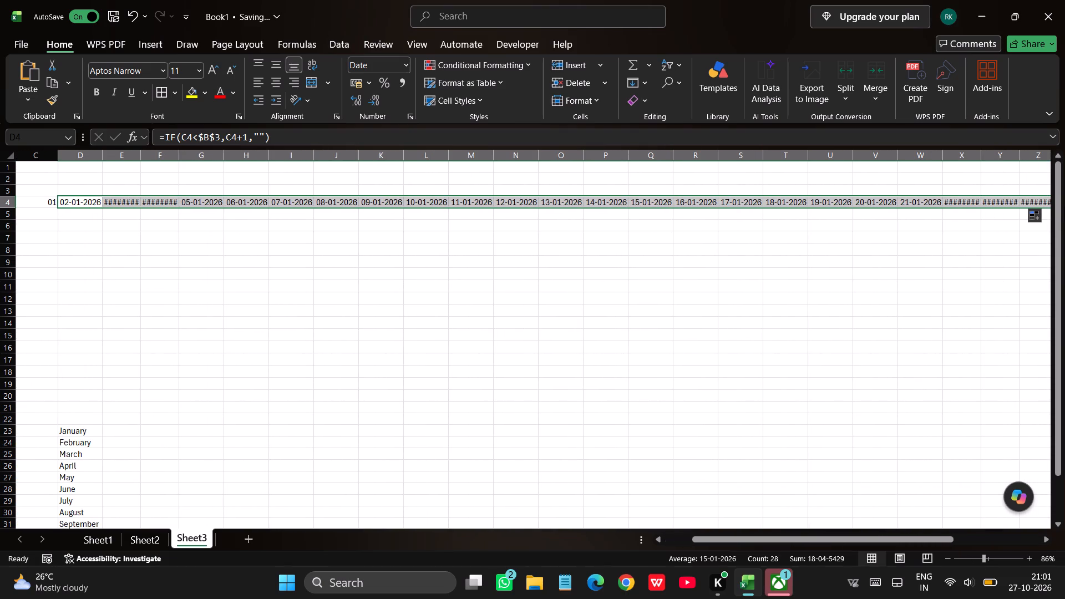
pyautogui.hscroll(-5, 756, 307)
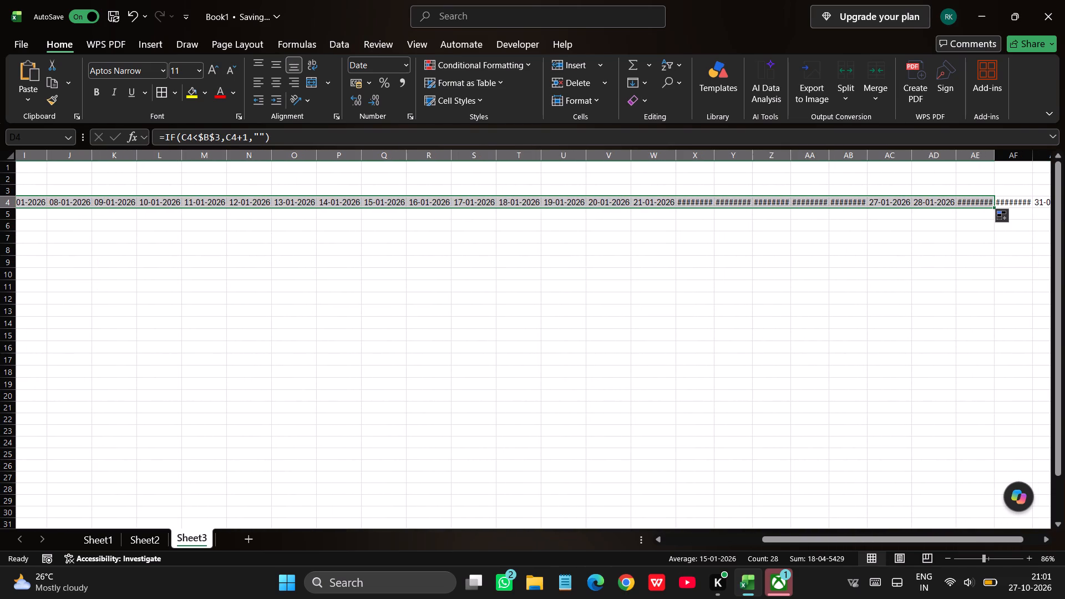
pyautogui.doubleClick(716, 154)
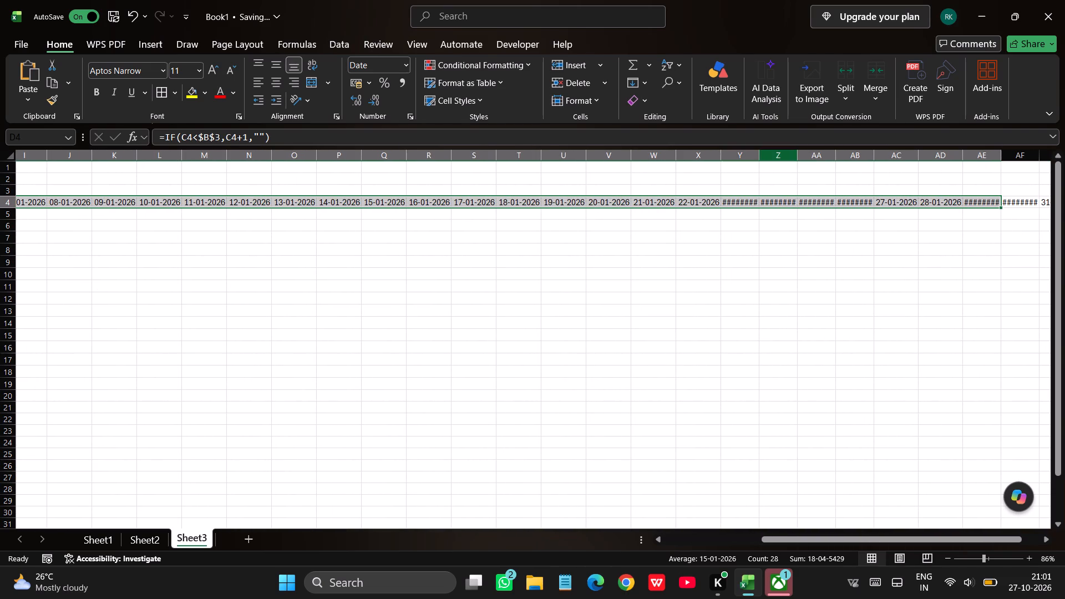
pyautogui.doubleClick(757, 153)
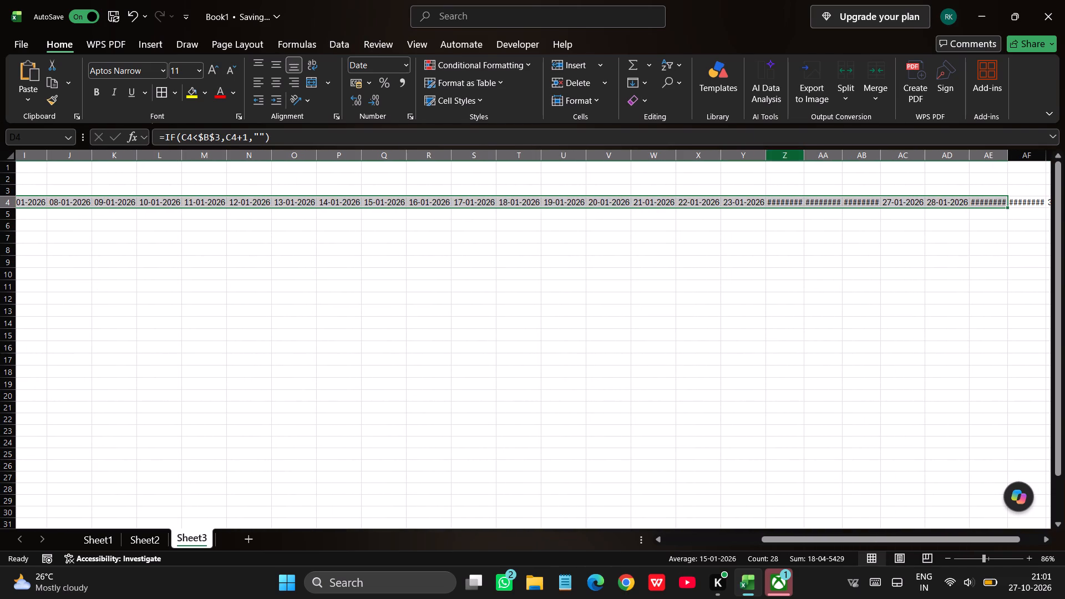
pyautogui.doubleClick(805, 157)
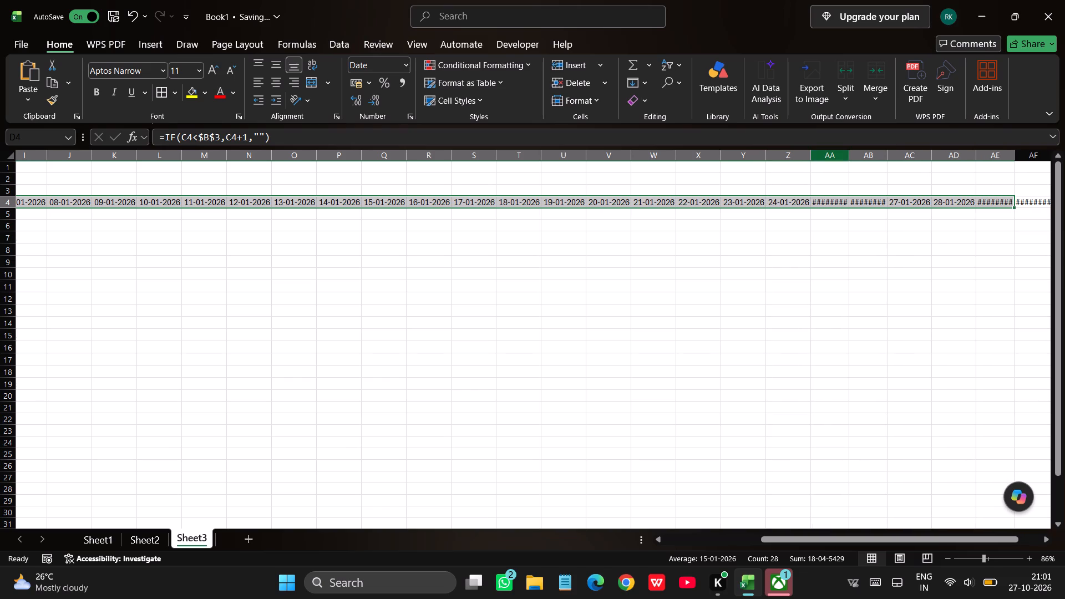
pyautogui.doubleClick(848, 154)
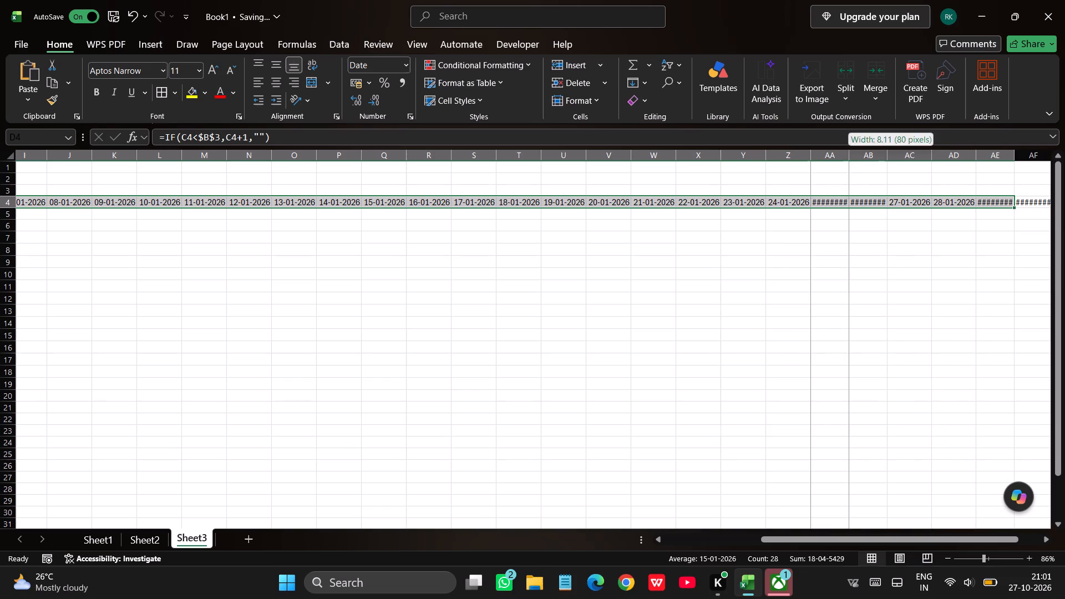
pyautogui.doubleClick(891, 157)
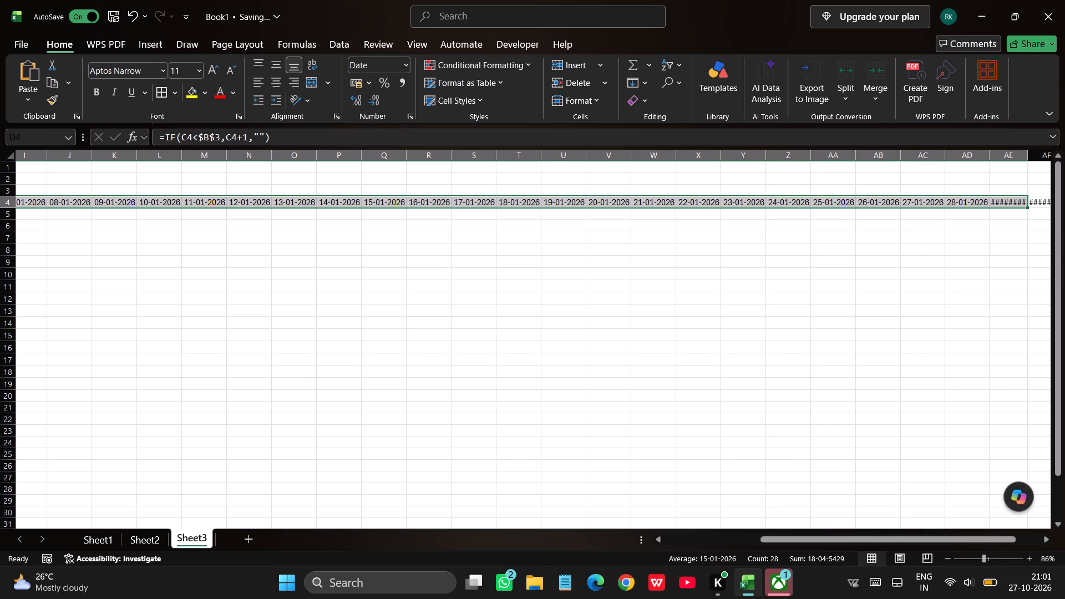
pyautogui.hscroll(-2, 915, 192)
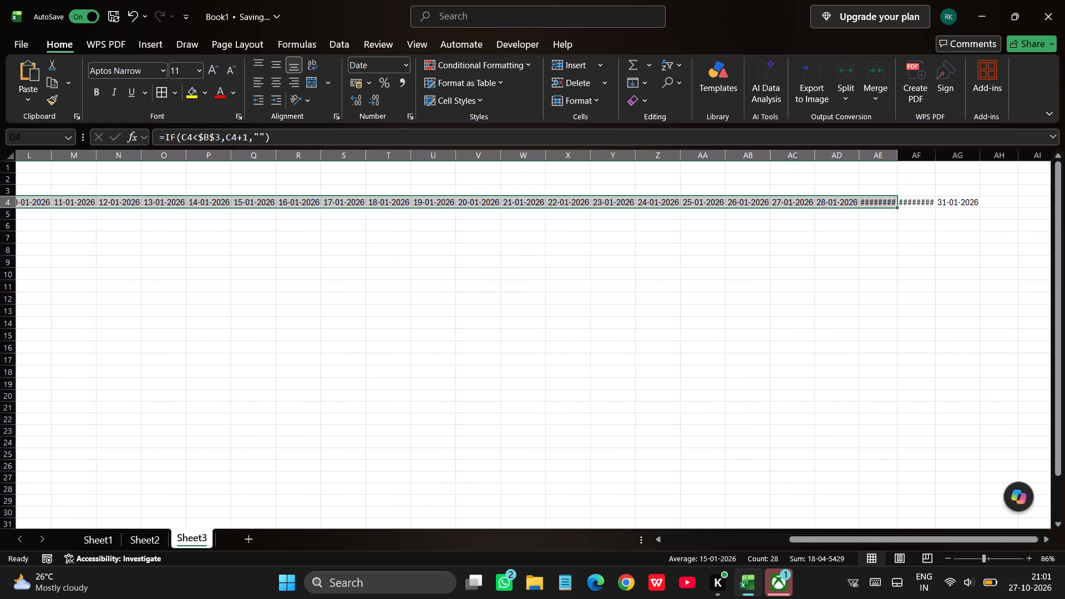
pyautogui.doubleClick(896, 159)
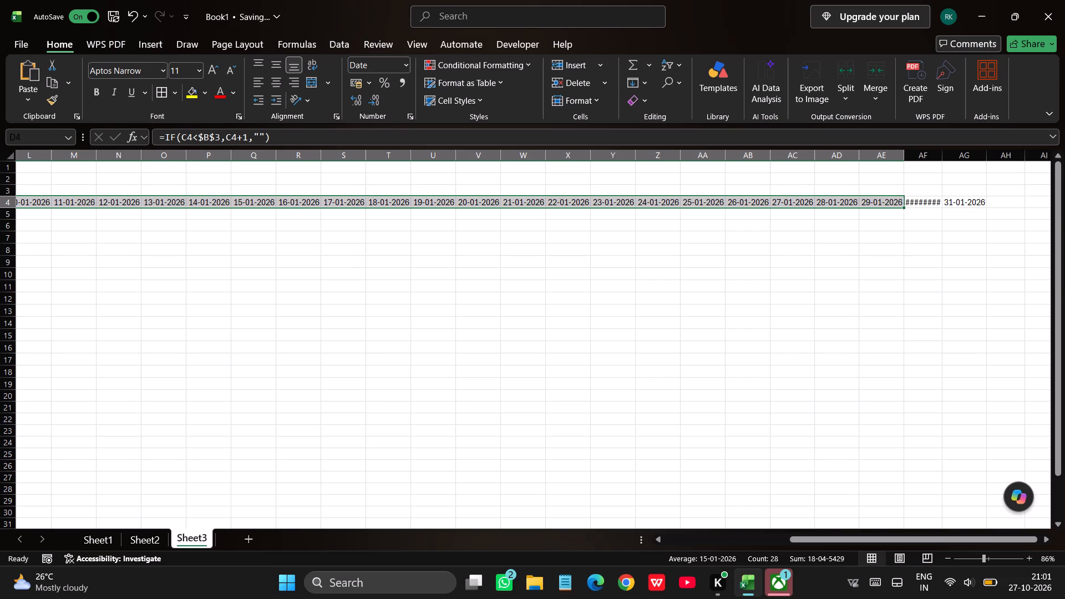
pyautogui.doubleClick(944, 158)
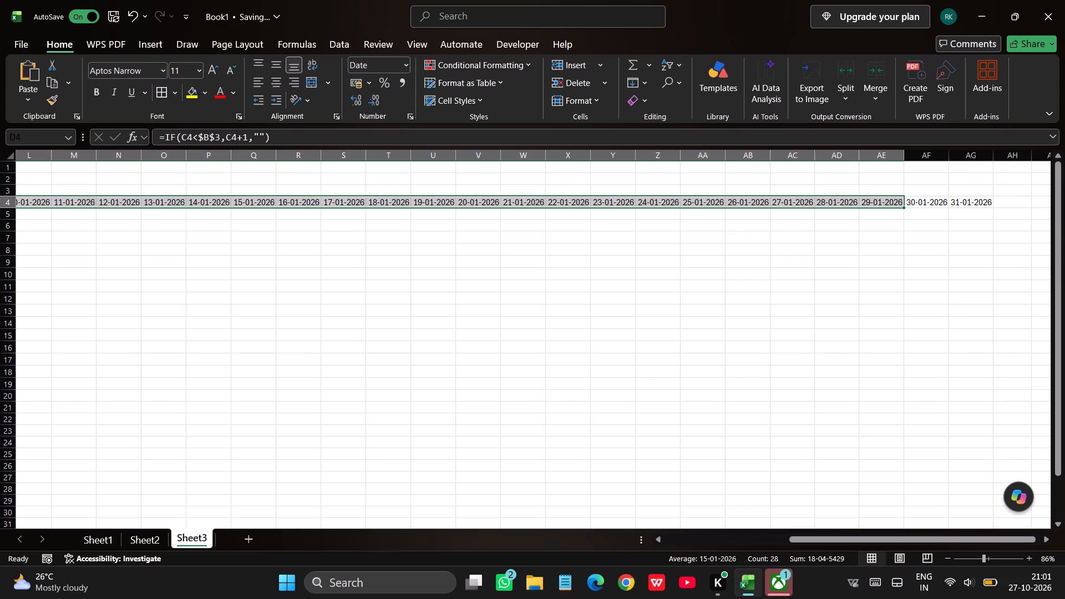
# Extend the date formula fill in row 4 from AE4 through AG4.
pyautogui.moveTo(902, 207); pyautogui.dragTo(937, 210)
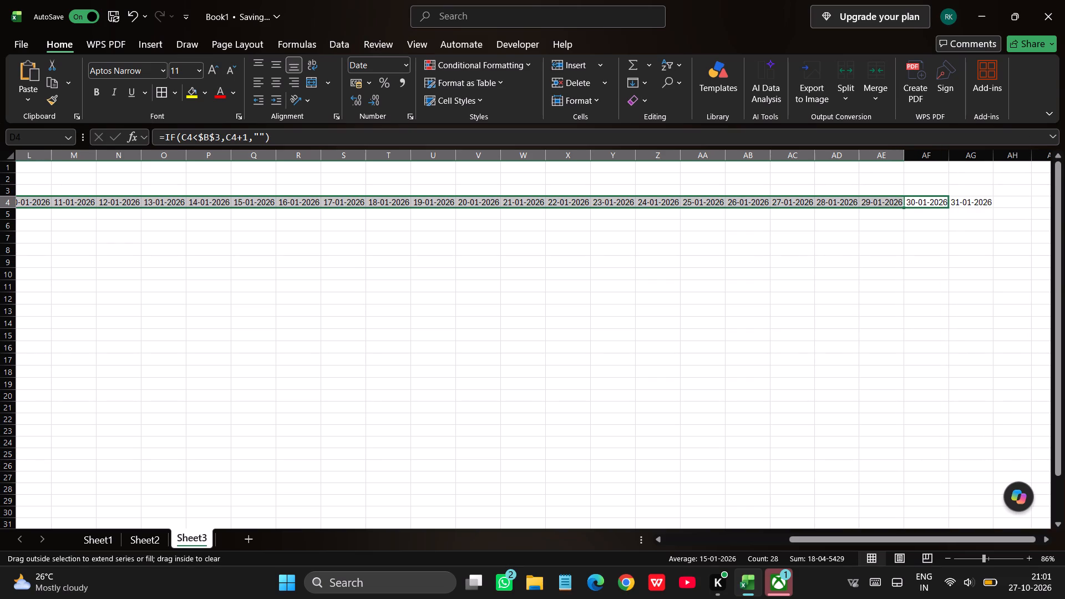
pyautogui.moveTo(937, 210); pyautogui.dragTo(1000, 217)
pyautogui.moveTo(1000, 217); pyautogui.dragTo(1001, 217)
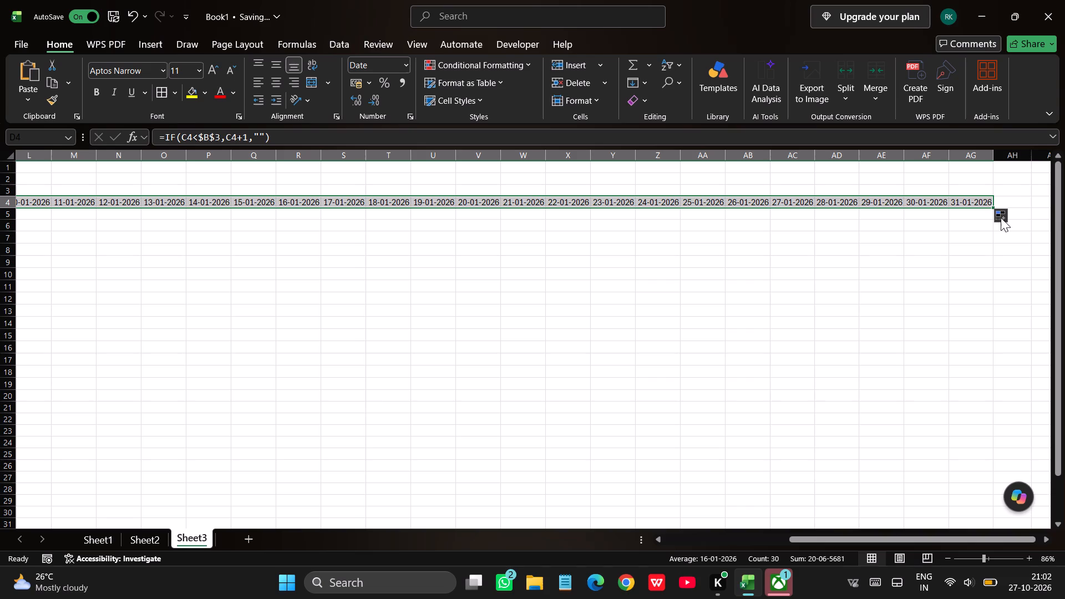
# Apply a custom day-only number format to the dates in D4 through AG4, shortening dd-mm-yyyy to its day part.
pyautogui.hotkey('ctrl', '1')
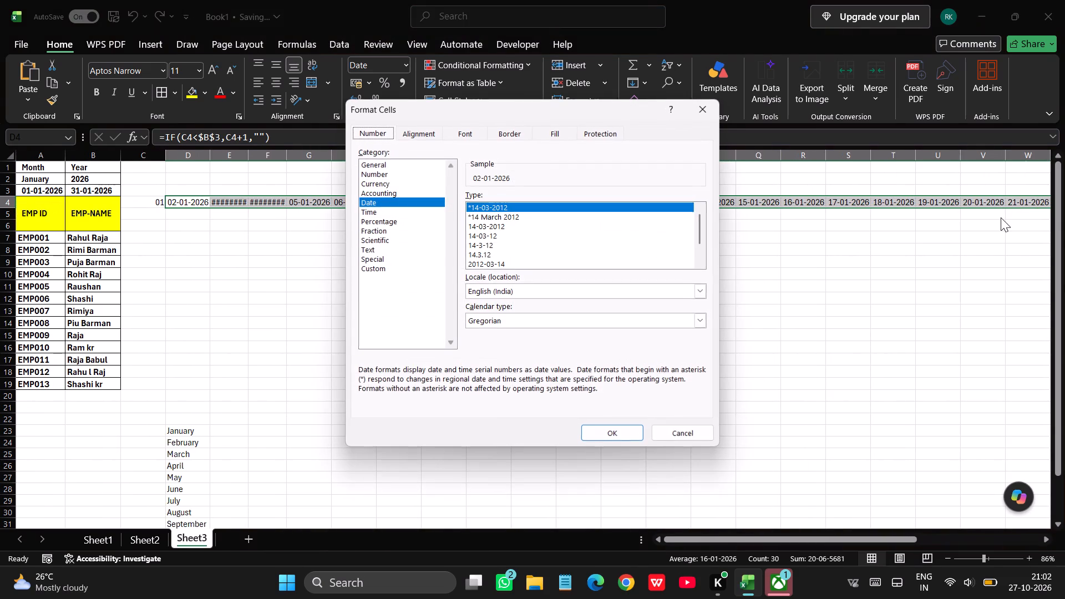
pyautogui.click(409, 270)
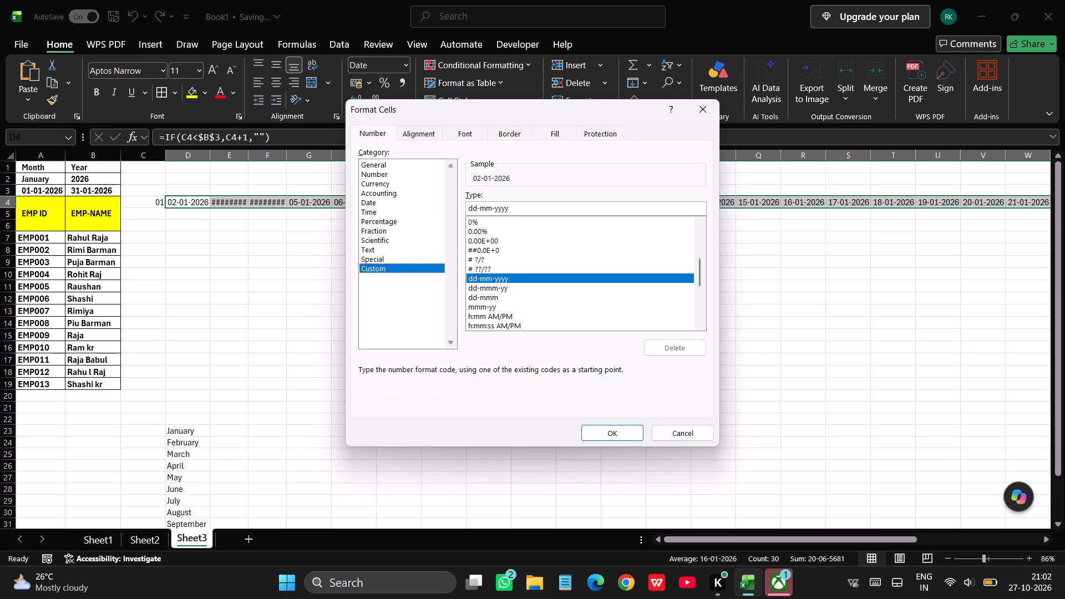
pyautogui.click(519, 210)
pyautogui.press('BackSpace')
pyautogui.press('BackSpace')
pyautogui.press('BackSpace')
pyautogui.press('BackSpace')
pyautogui.press('BackSpace')
pyautogui.press('BackSpace')
pyautogui.press('BackSpace')
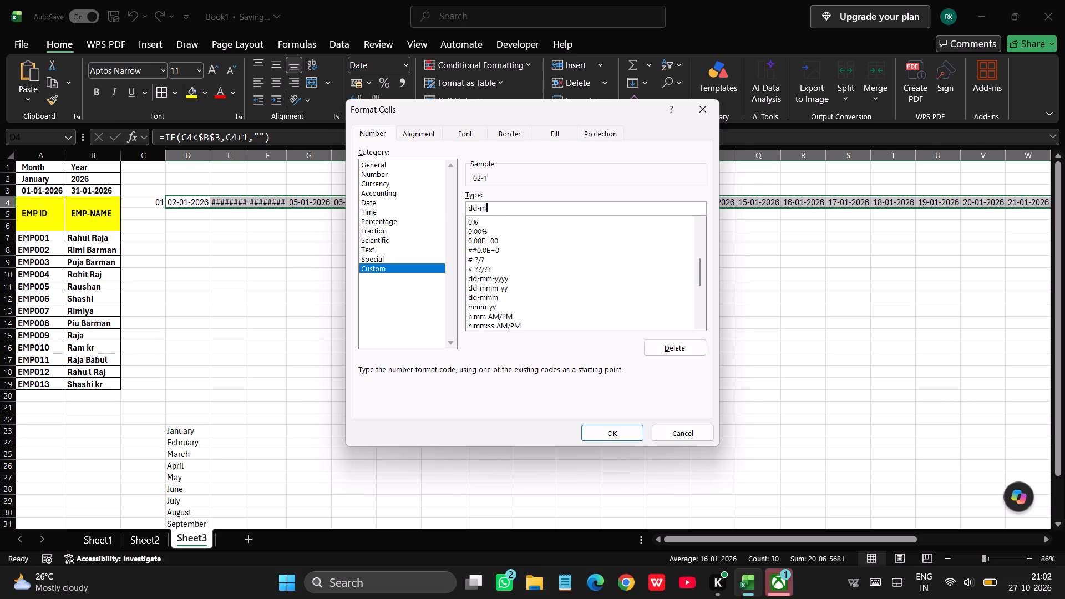
pyautogui.press('BackSpace')
pyautogui.press('Return')
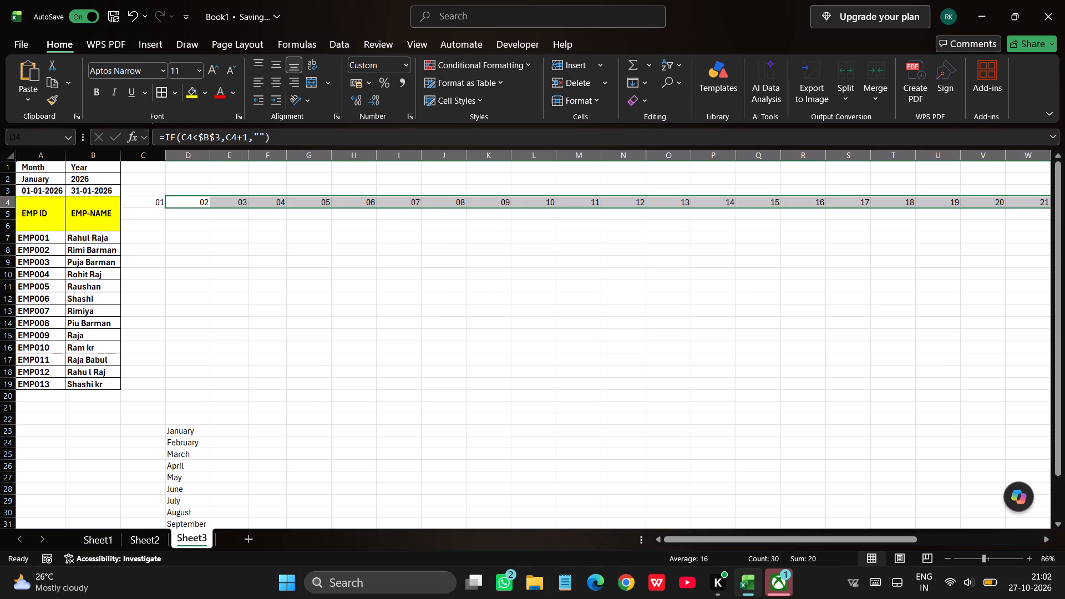
# Autofit the widths of columns D through AG to fit their day-only dates in row 4.
pyautogui.hotkey('alt', 'h')
pyautogui.hotkey('alt', 'o')
pyautogui.hotkey('alt', 'i')
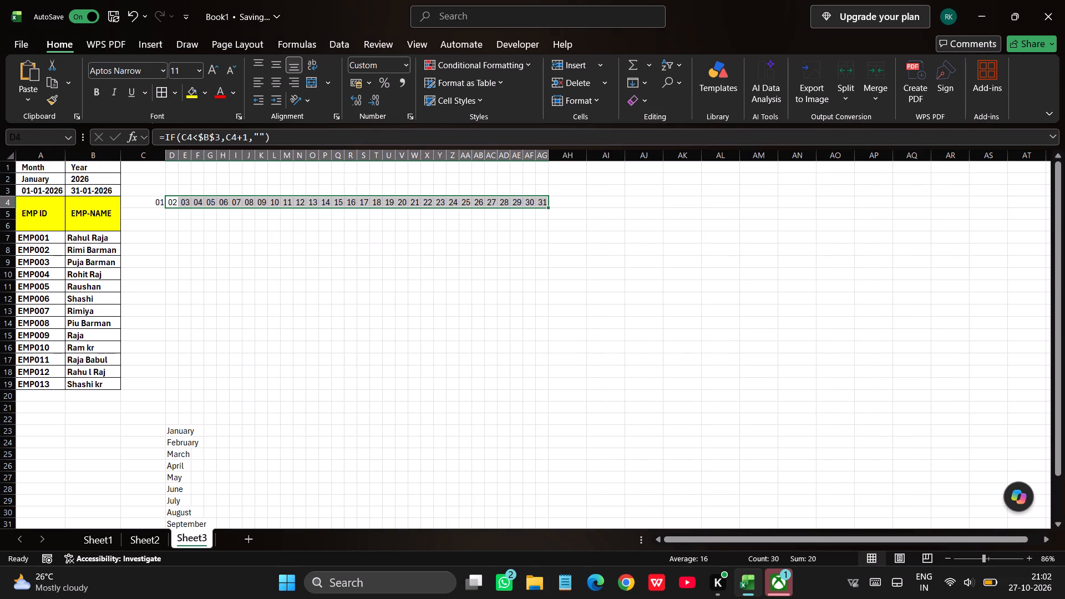
pyautogui.click(647, 247)
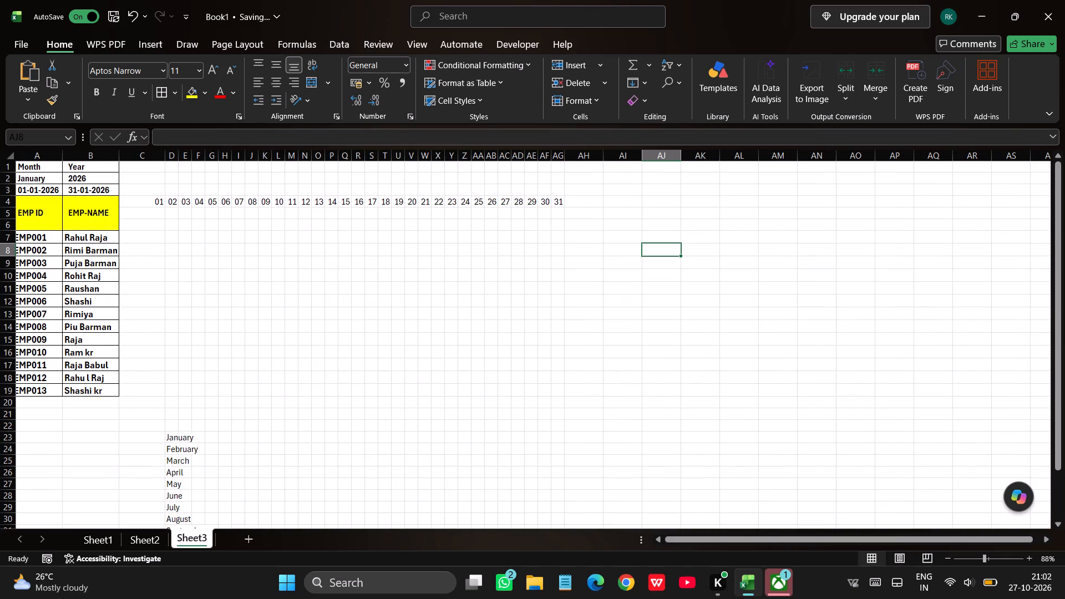
# Enter the weekday formula =TEXT(C4,"DDD") in C5, below the first date.
pyautogui.scroll(1, 398, 233)
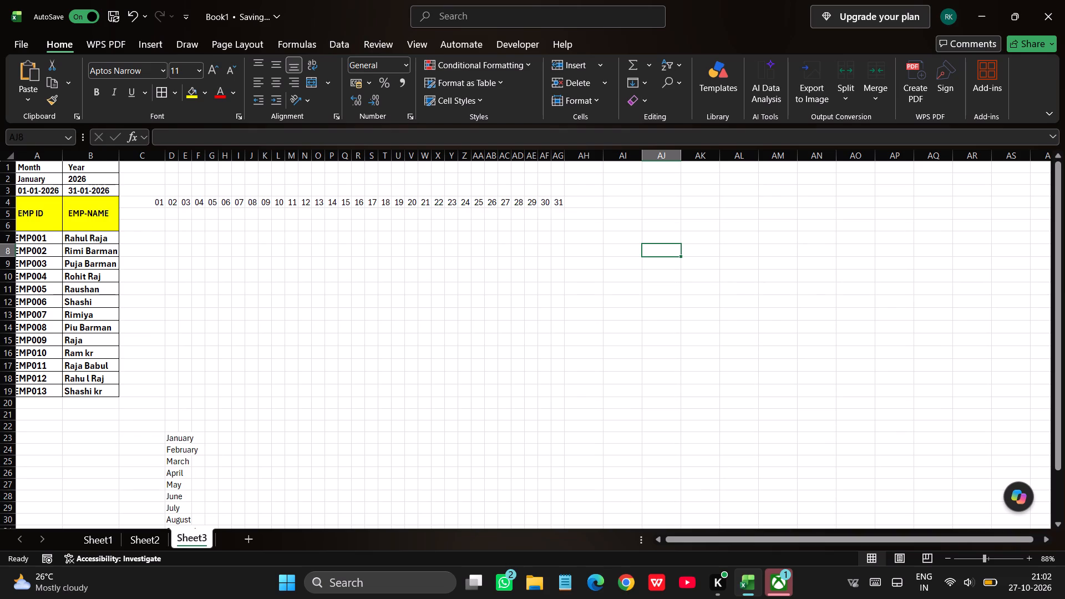
pyautogui.click(158, 217)
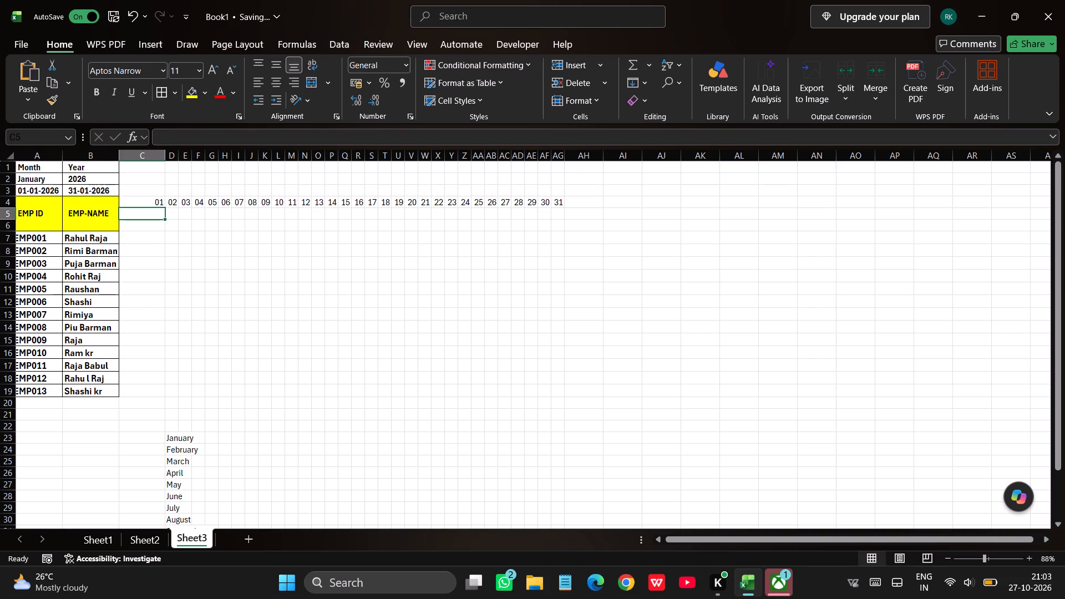
pyautogui.press('=')
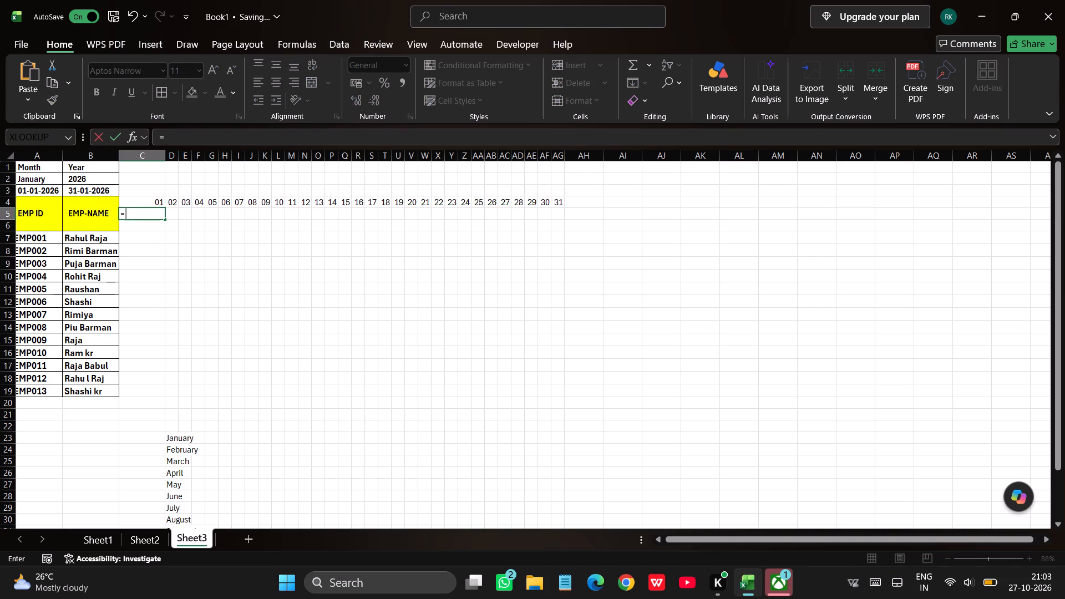
pyautogui.write('TEXT')
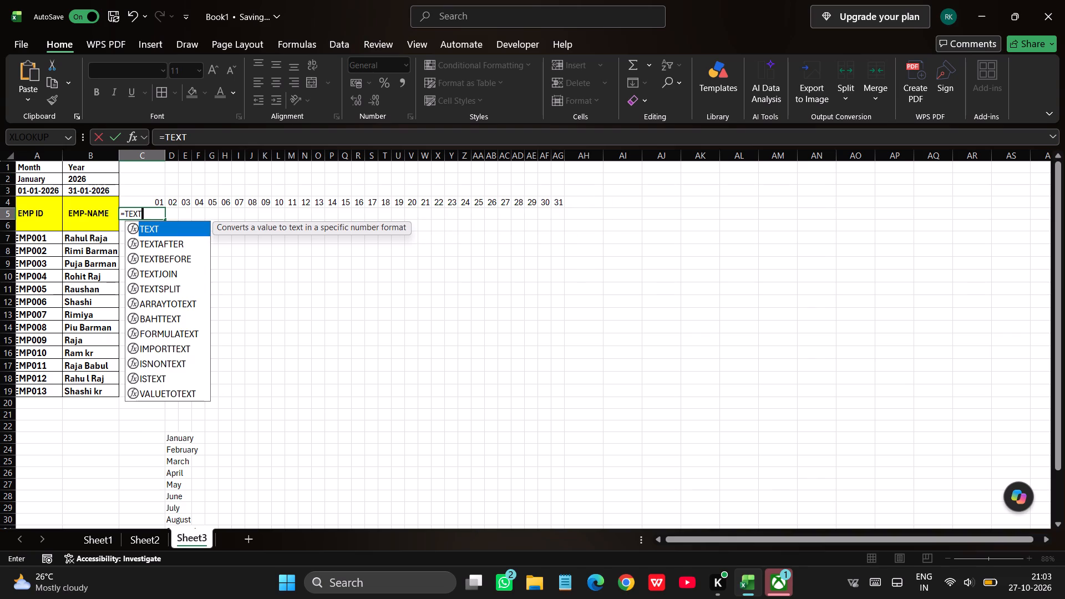
pyautogui.hotkey('shift', '(')
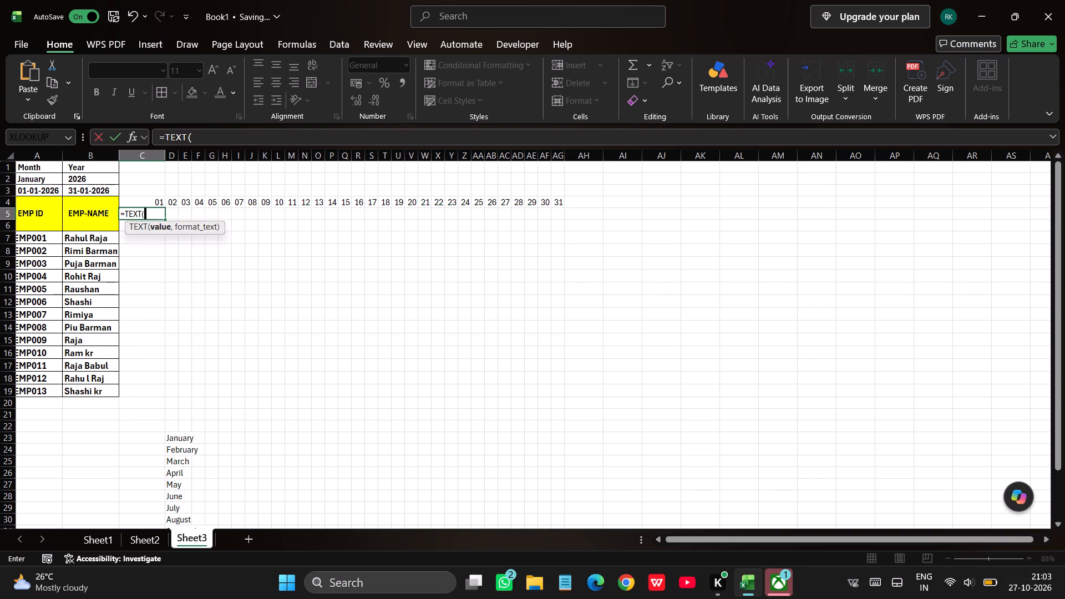
pyautogui.click(156, 202)
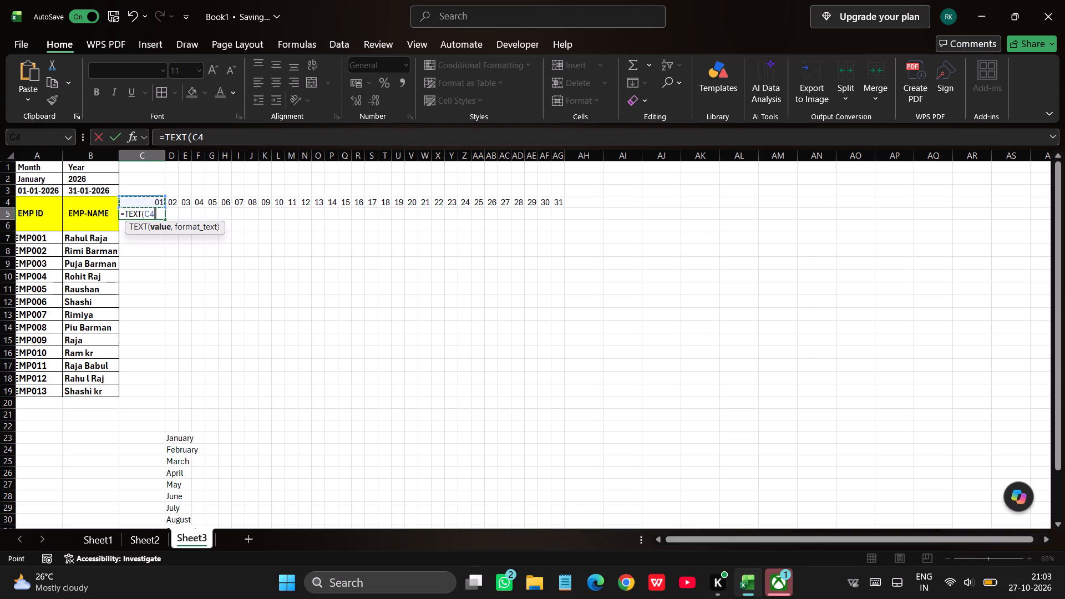
pyautogui.press(',')
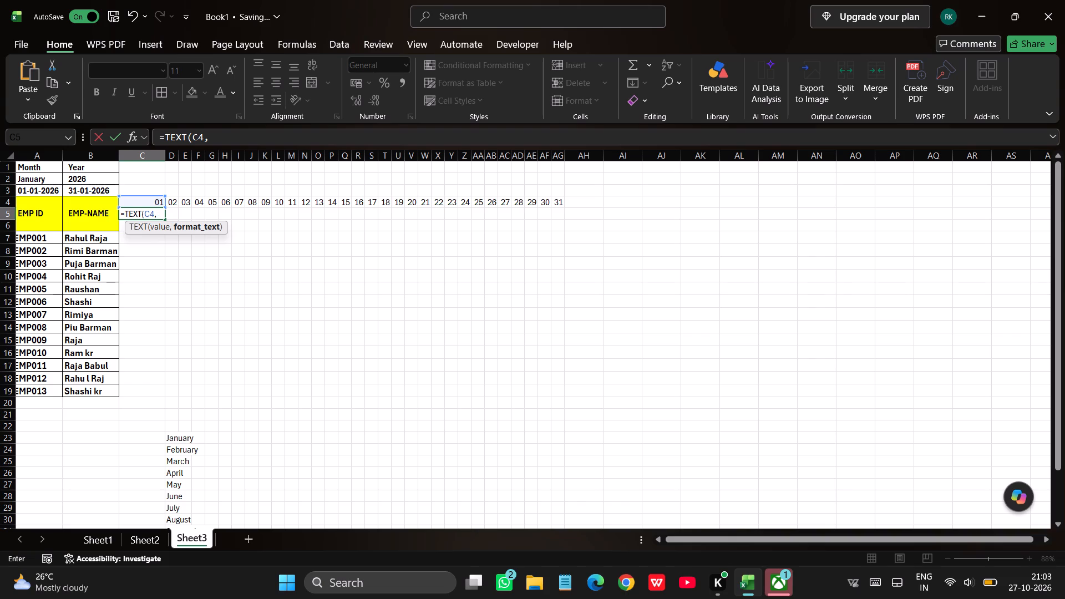
pyautogui.press('d')
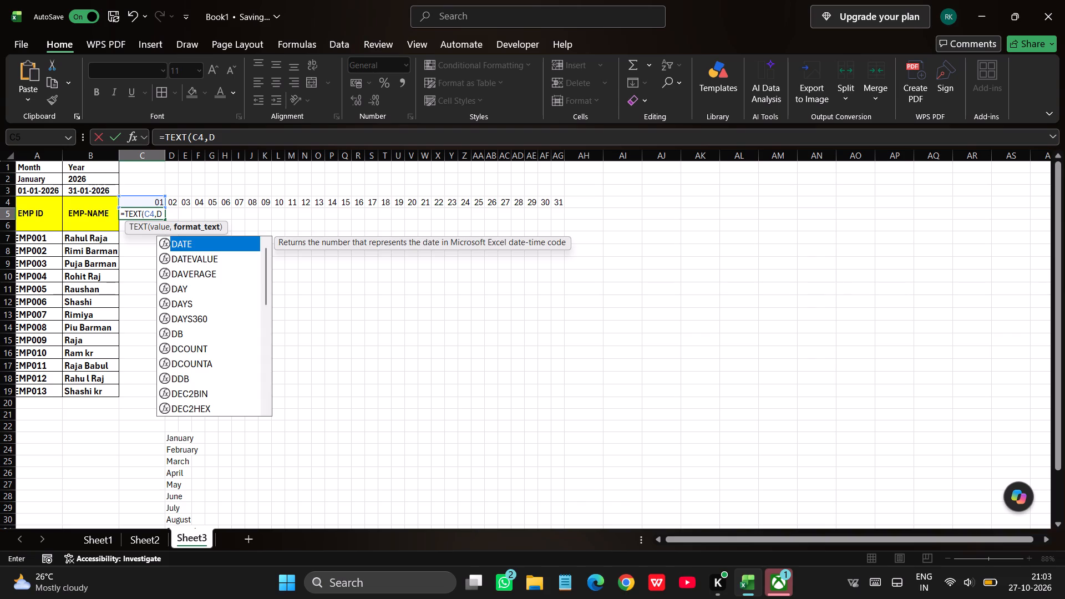
pyautogui.press('BackSpace')
pyautogui.hotkey('shift', '"')
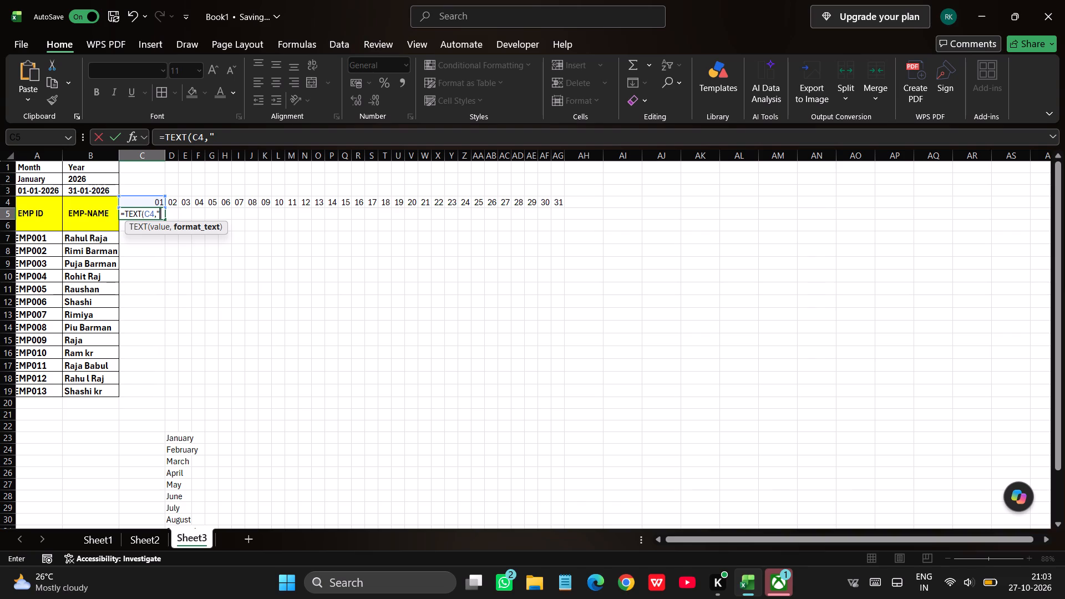
pyautogui.write('DDD')
pyautogui.hotkey('shift', '"')
pyautogui.hotkey('shift', ')')
pyautogui.press('Return')
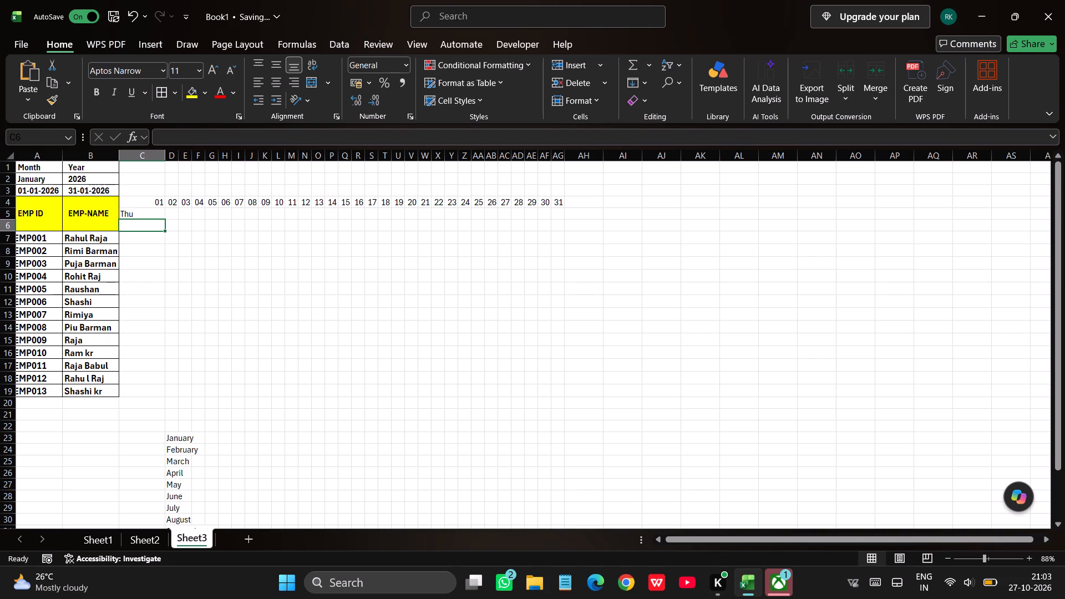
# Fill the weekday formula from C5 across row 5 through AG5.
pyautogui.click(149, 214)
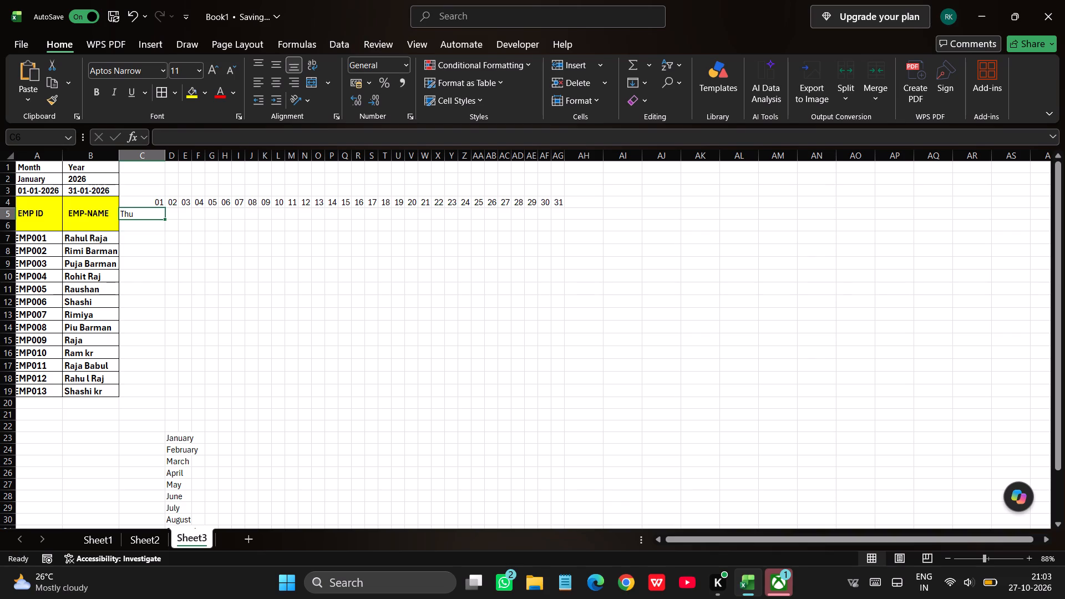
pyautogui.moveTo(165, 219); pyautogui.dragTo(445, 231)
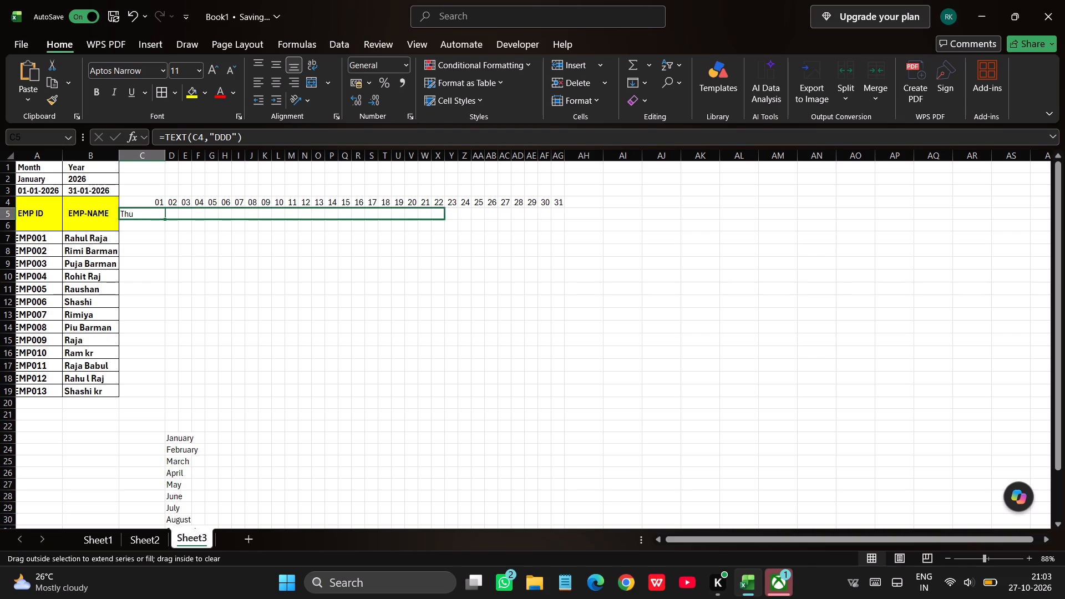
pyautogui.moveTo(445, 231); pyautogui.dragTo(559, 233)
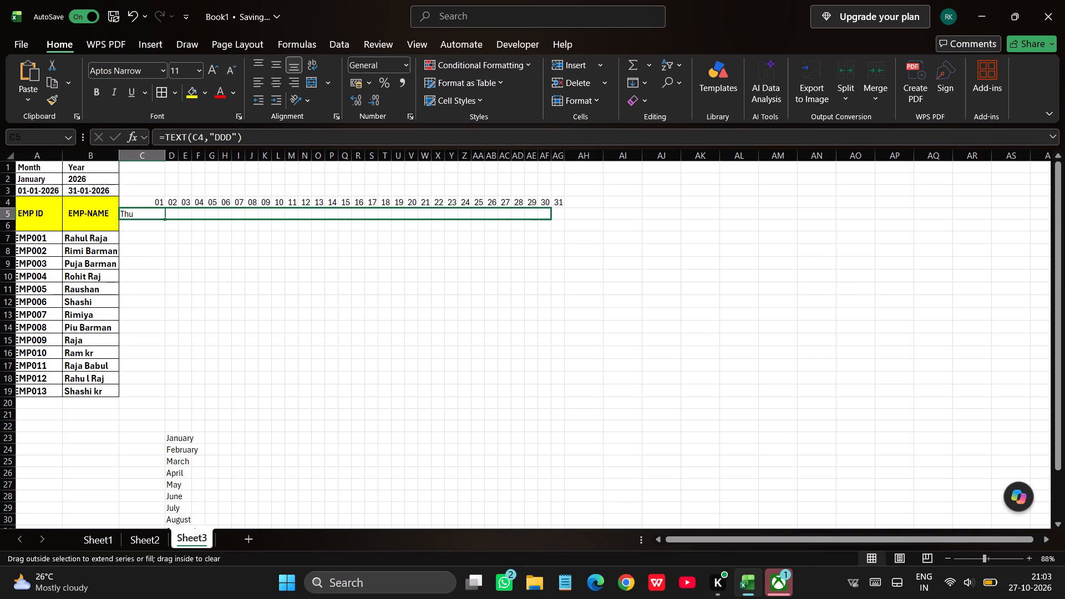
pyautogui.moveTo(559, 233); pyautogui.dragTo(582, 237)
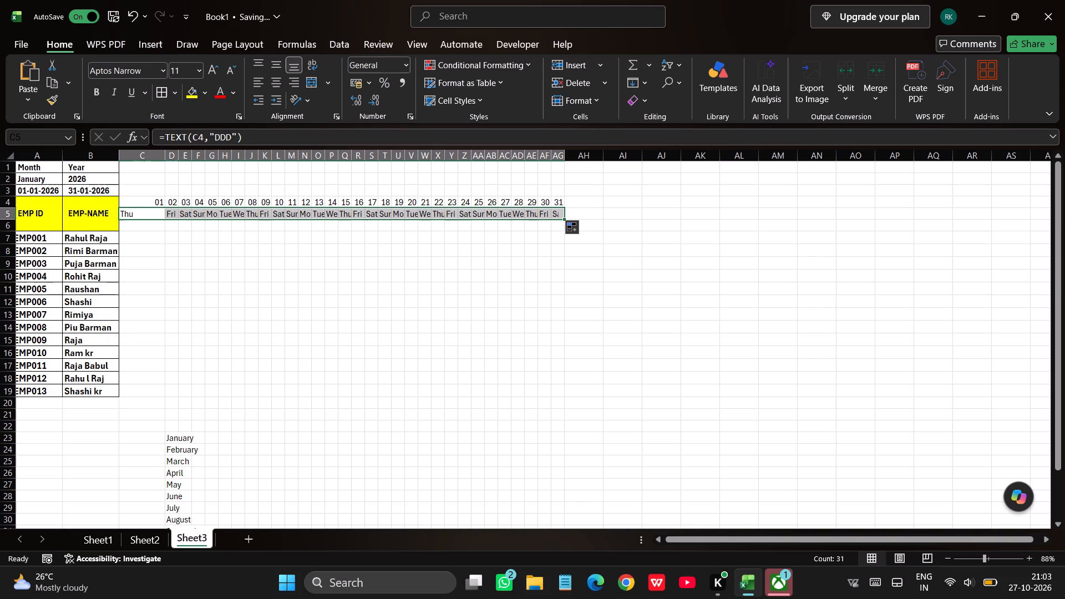
# Autofit the width of column C to its contents.
pyautogui.doubleClick(165, 155)
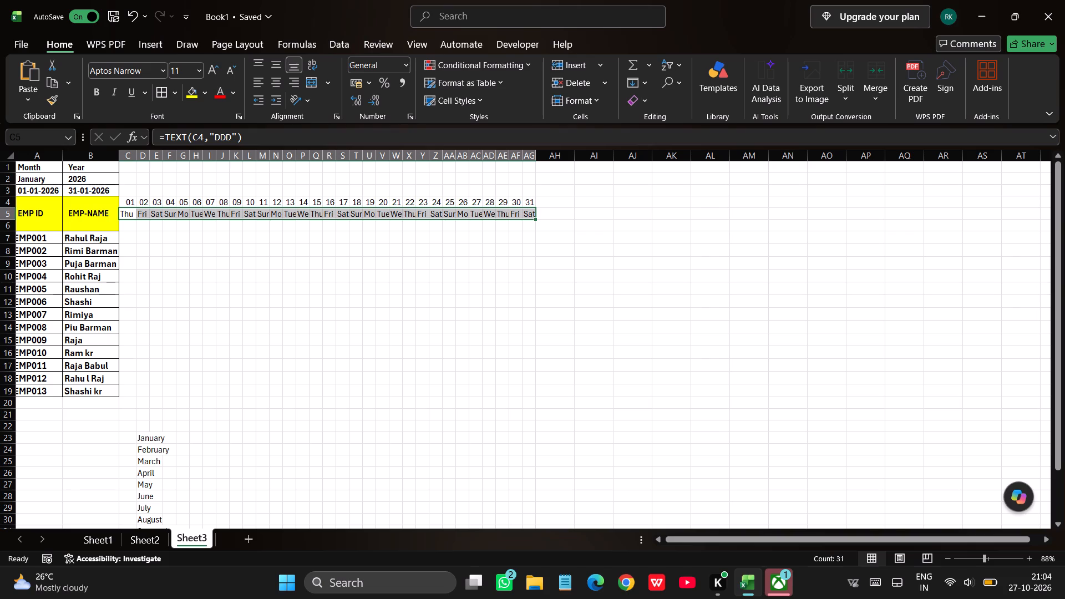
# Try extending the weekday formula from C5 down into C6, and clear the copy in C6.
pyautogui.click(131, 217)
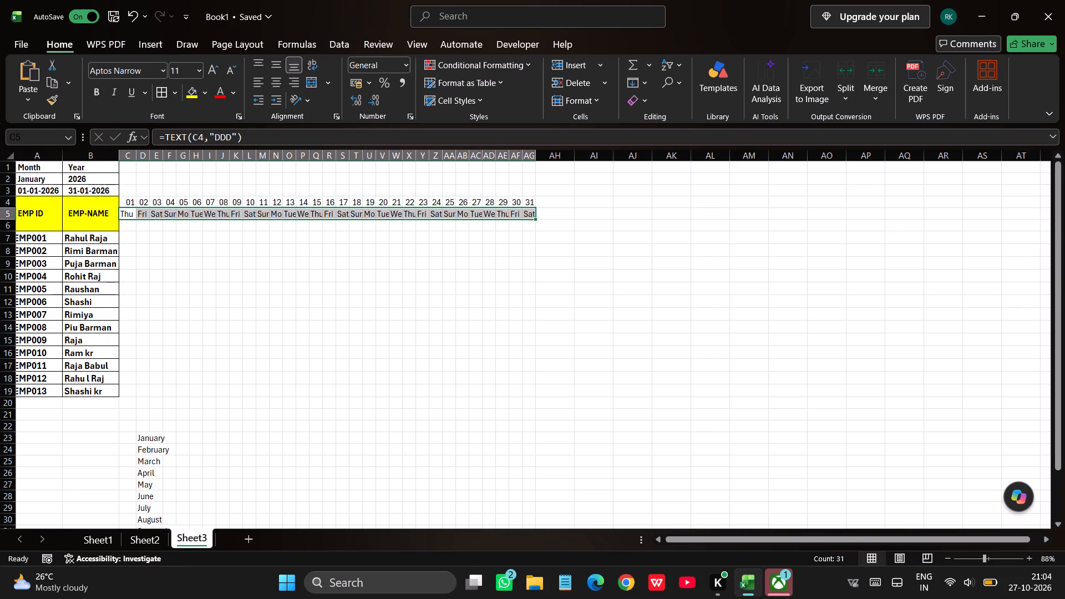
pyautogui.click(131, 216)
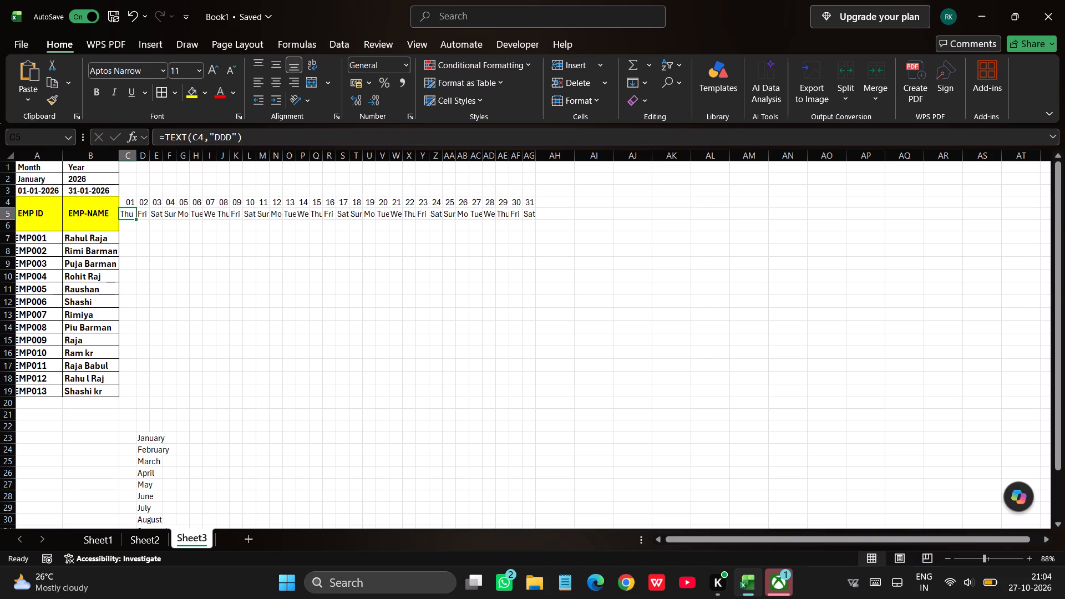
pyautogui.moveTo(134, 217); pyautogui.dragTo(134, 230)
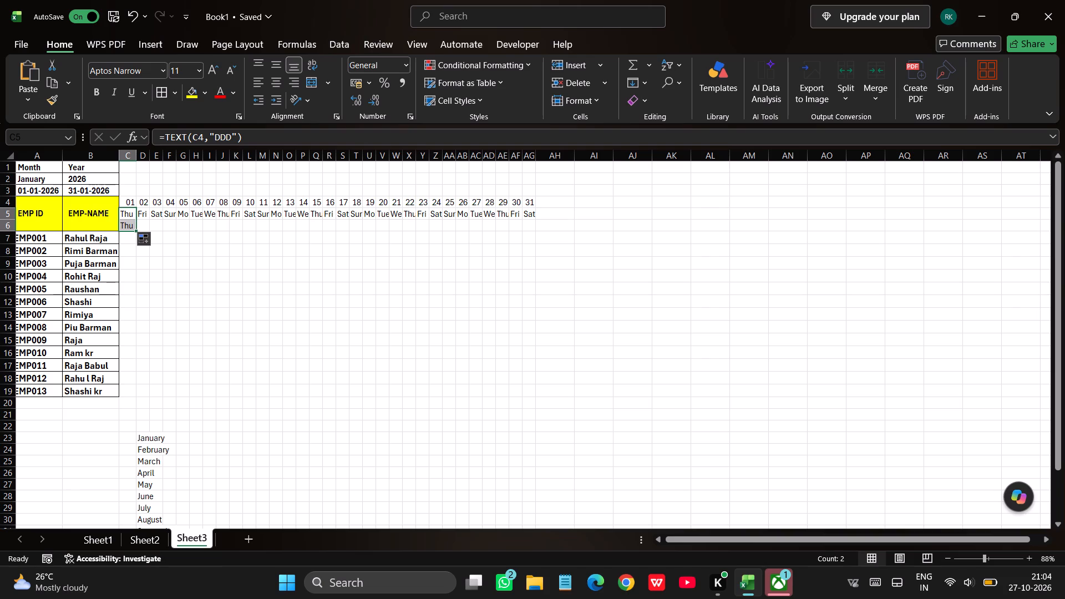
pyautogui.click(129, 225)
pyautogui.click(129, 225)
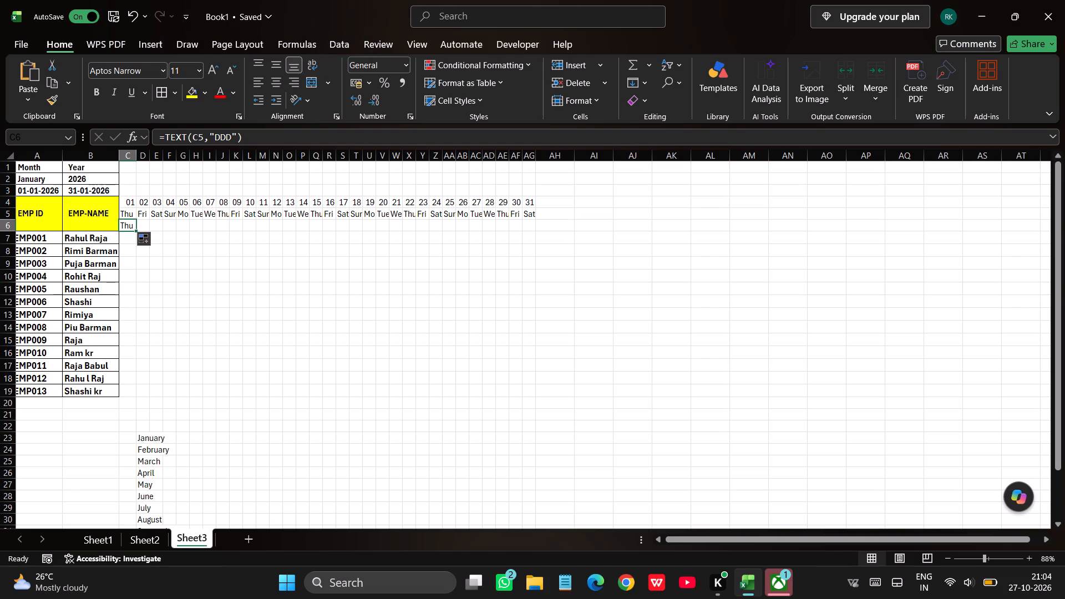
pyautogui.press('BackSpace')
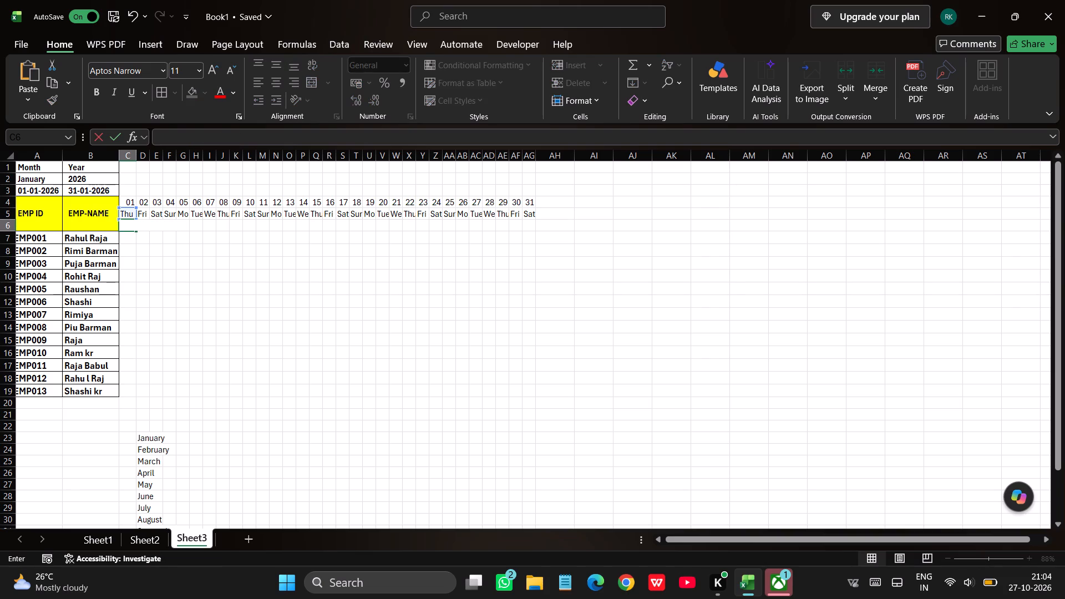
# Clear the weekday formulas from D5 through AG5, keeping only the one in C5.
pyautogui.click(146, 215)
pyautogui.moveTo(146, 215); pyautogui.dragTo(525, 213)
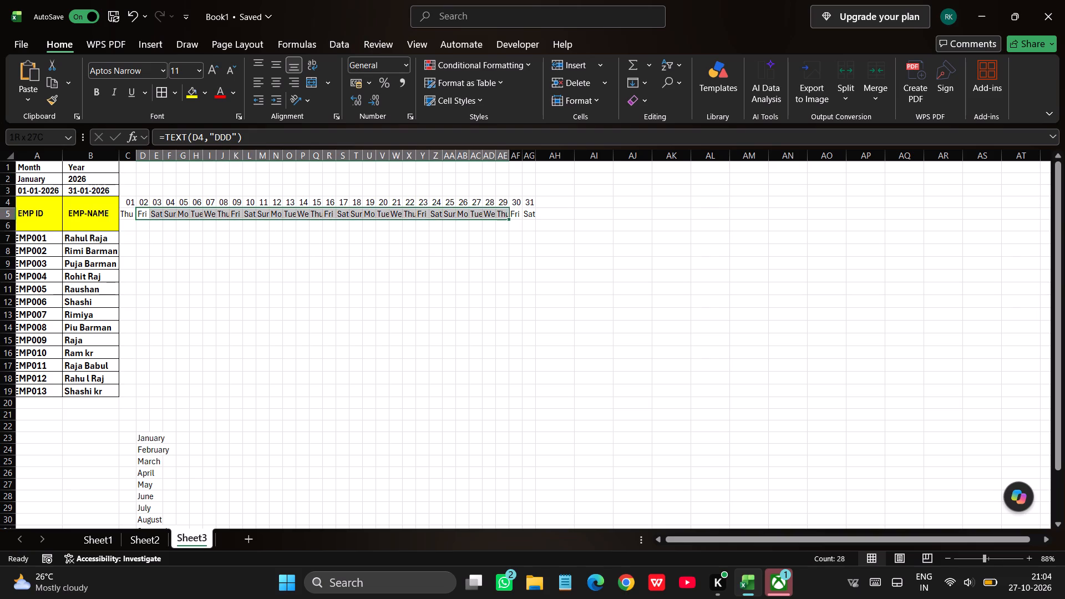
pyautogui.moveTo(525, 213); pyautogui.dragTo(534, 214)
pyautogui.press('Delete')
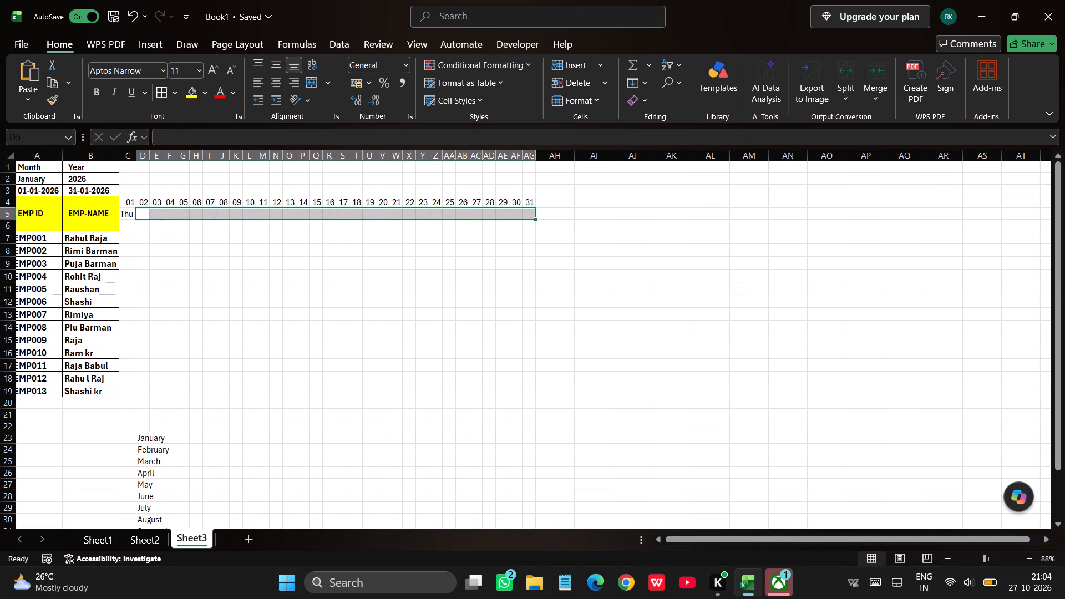
# Merge and center C5 and C6 into one weekday cell.
pyautogui.moveTo(126, 215); pyautogui.dragTo(127, 225)
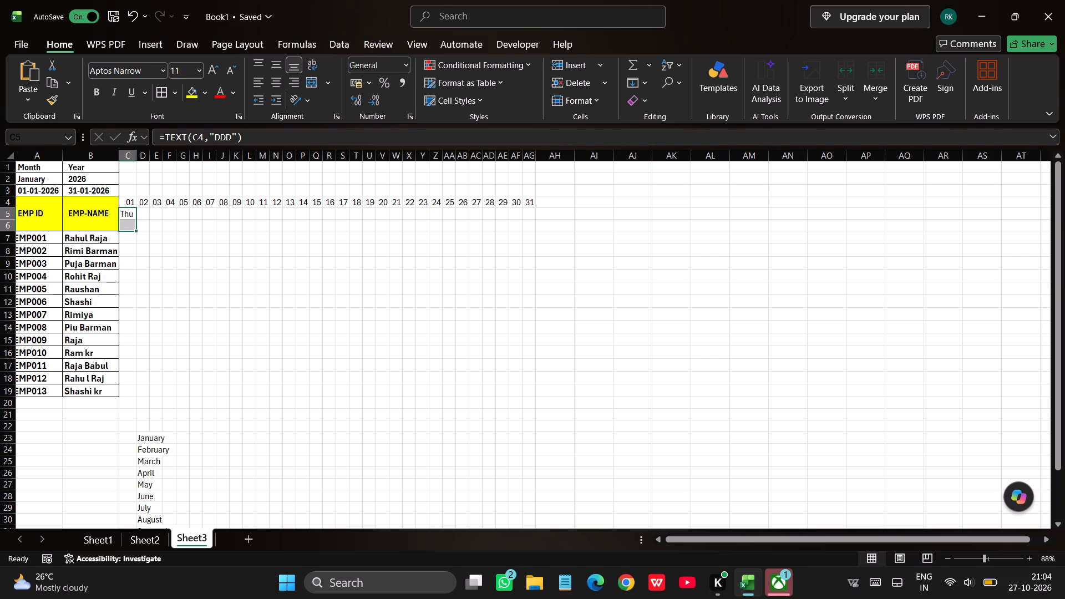
pyautogui.click(307, 89)
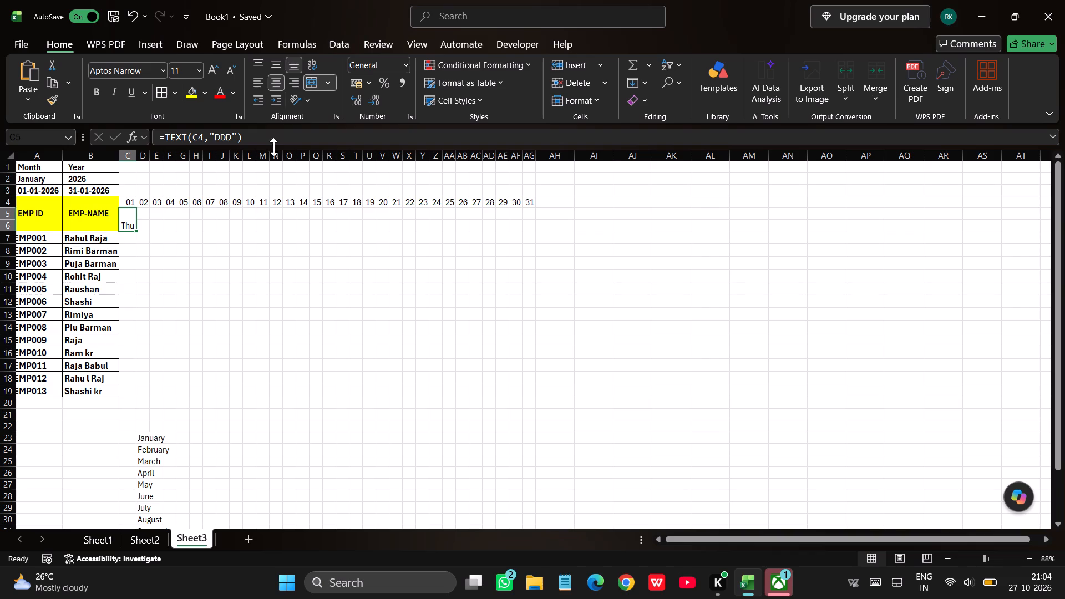
# Try text wrapping on and off for the merged weekday cell C5:C6, leaving it wrapped.
pyautogui.click(311, 69)
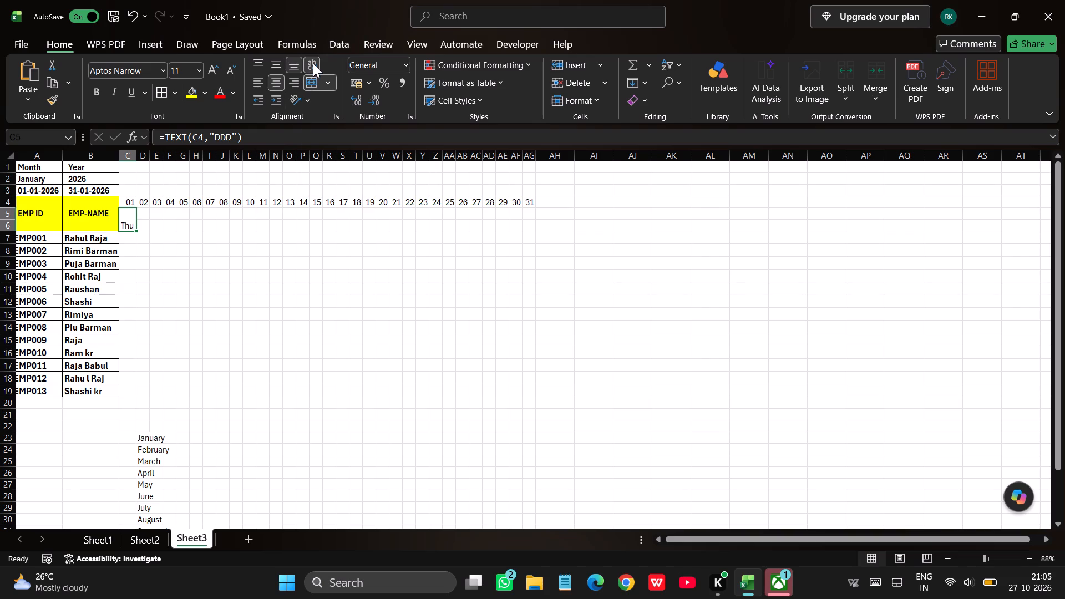
pyautogui.click(313, 63)
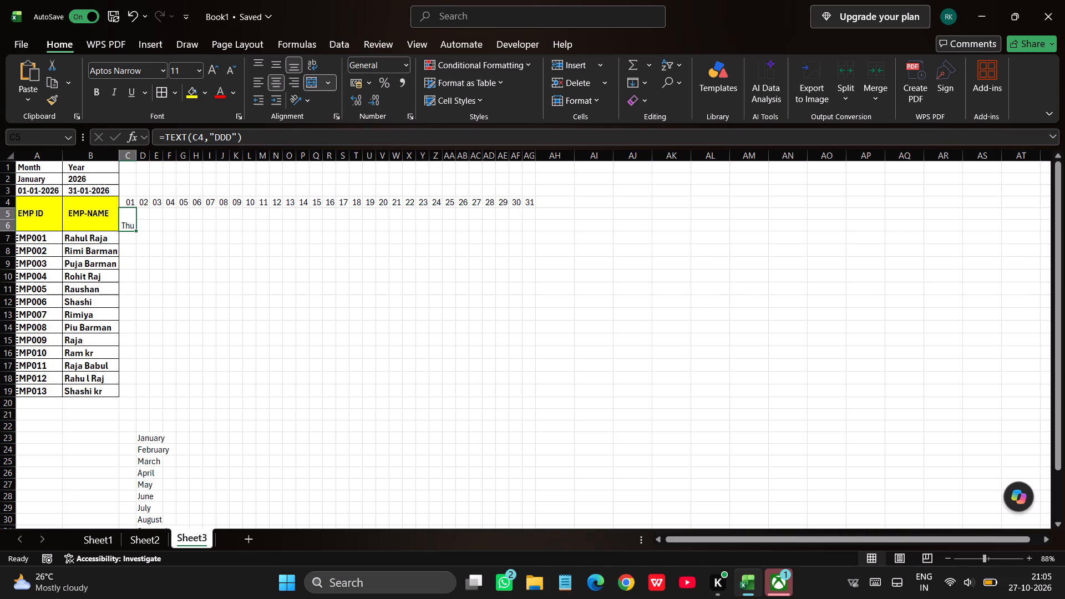
pyautogui.click(125, 227)
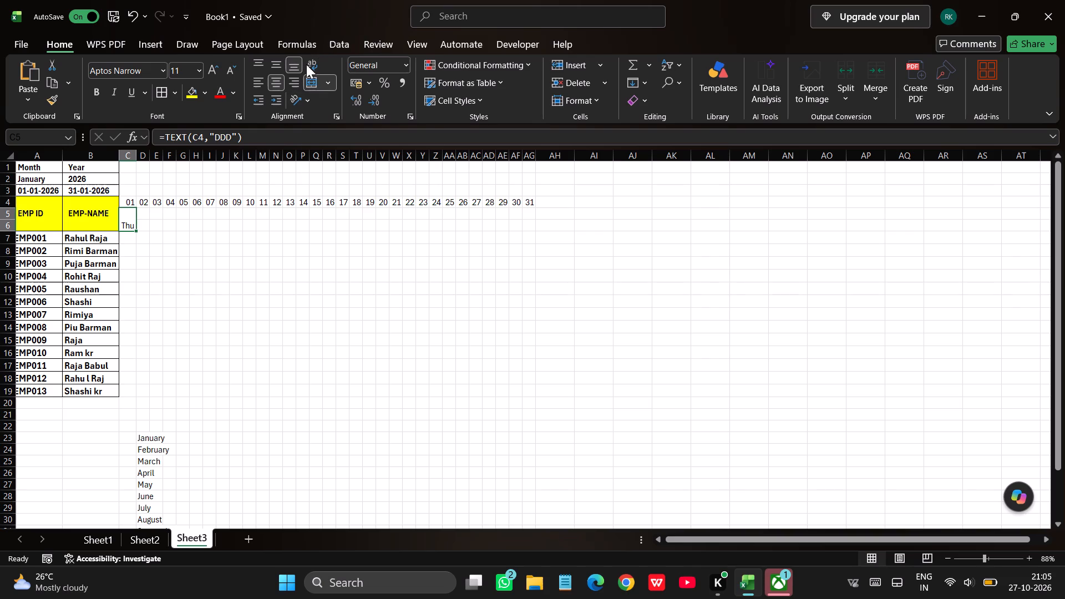
pyautogui.click(306, 64)
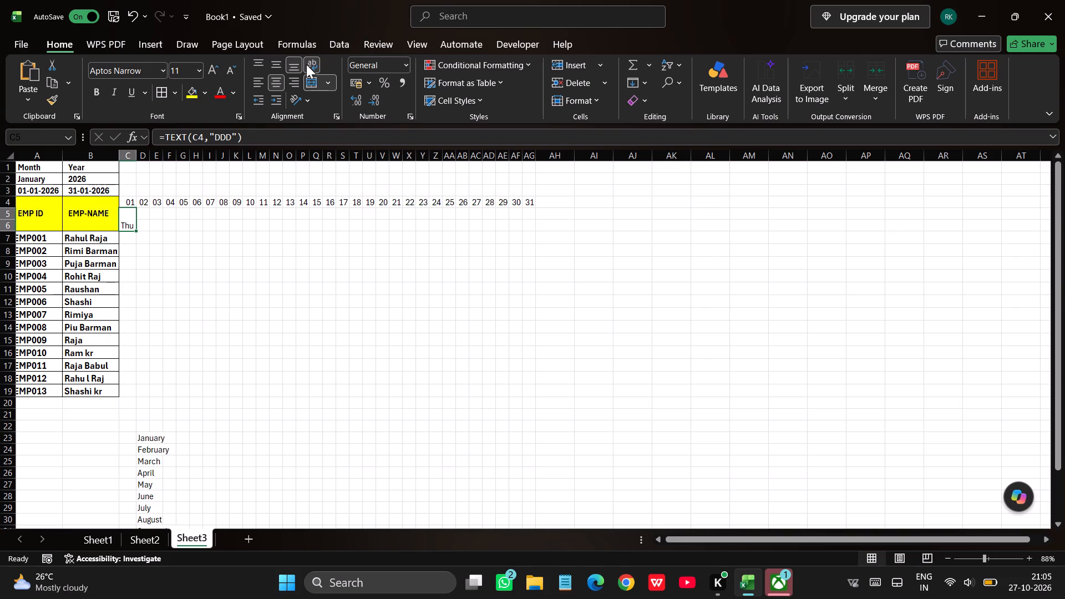
pyautogui.click(316, 63)
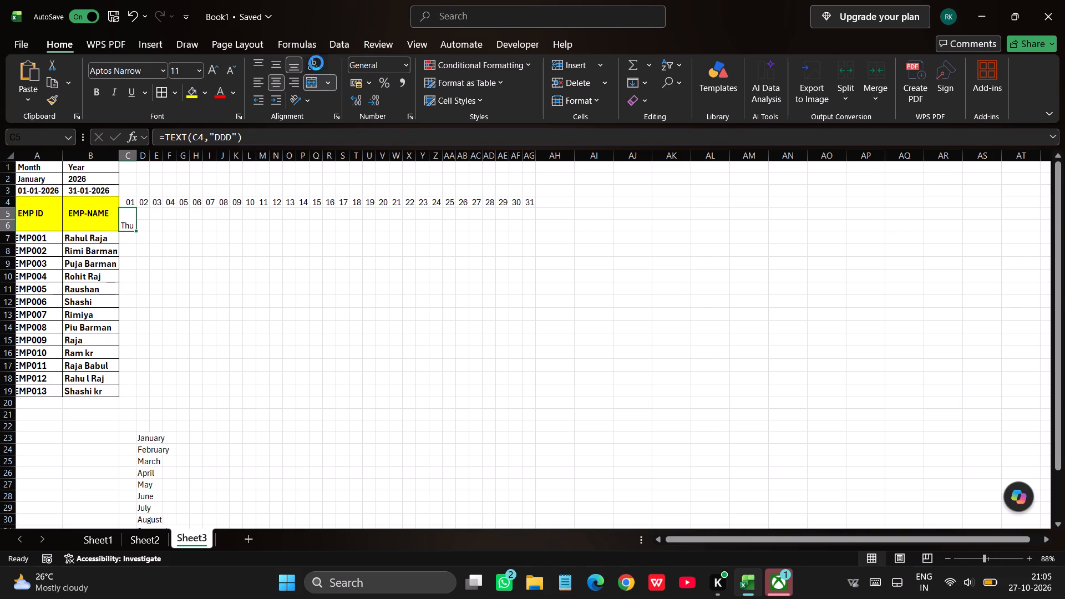
pyautogui.click(316, 63)
pyautogui.doubleClick(316, 63)
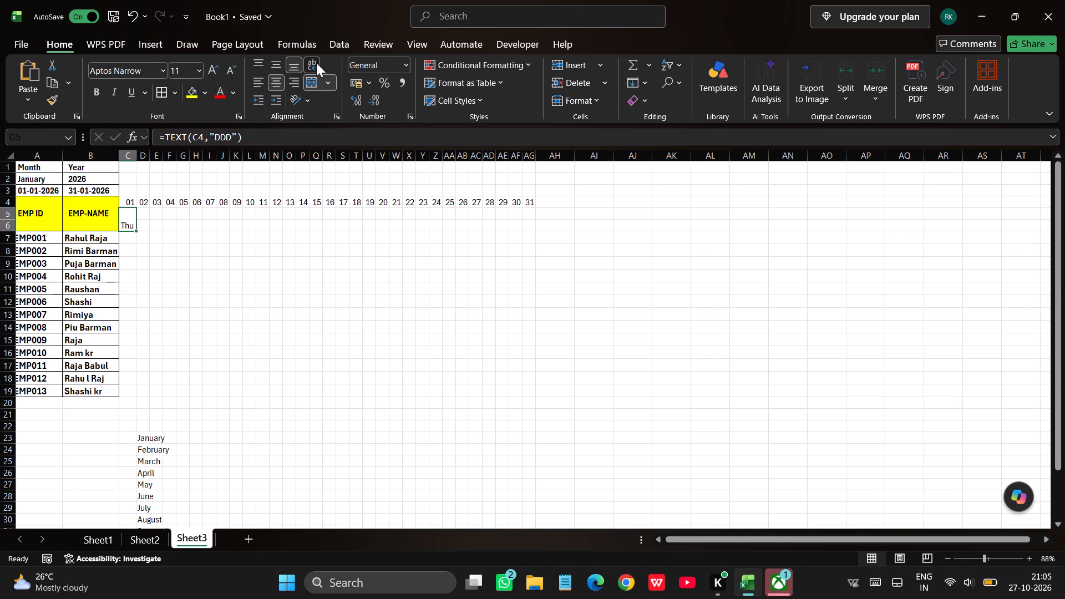
# Toggle text wrapping on and off for the merged weekday cell C5:C6, leaving it unwrapped.
pyautogui.click(316, 63)
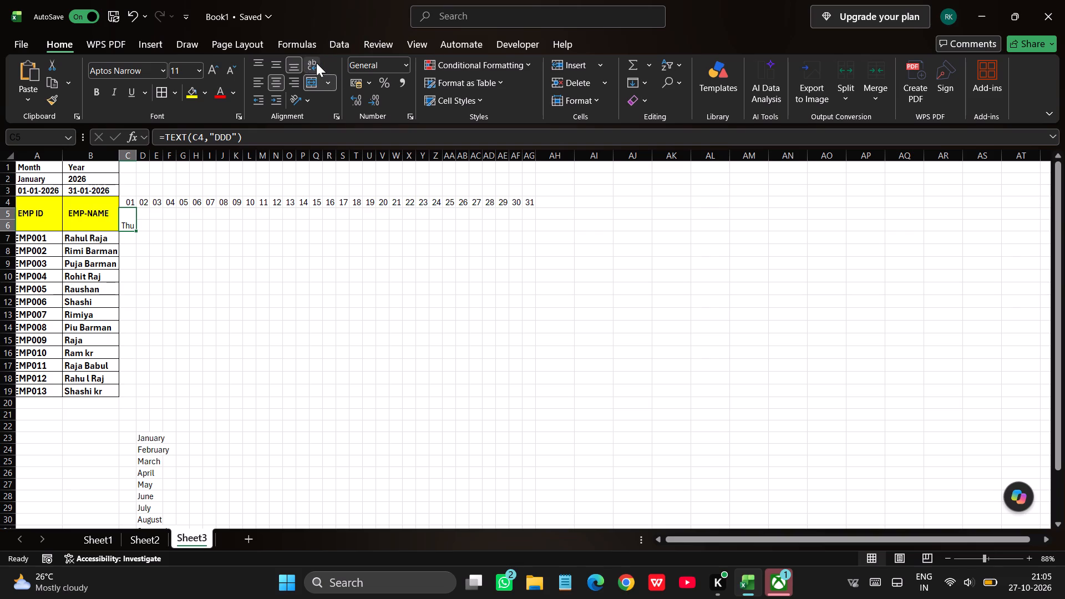
pyautogui.click(307, 67)
pyautogui.click(328, 80)
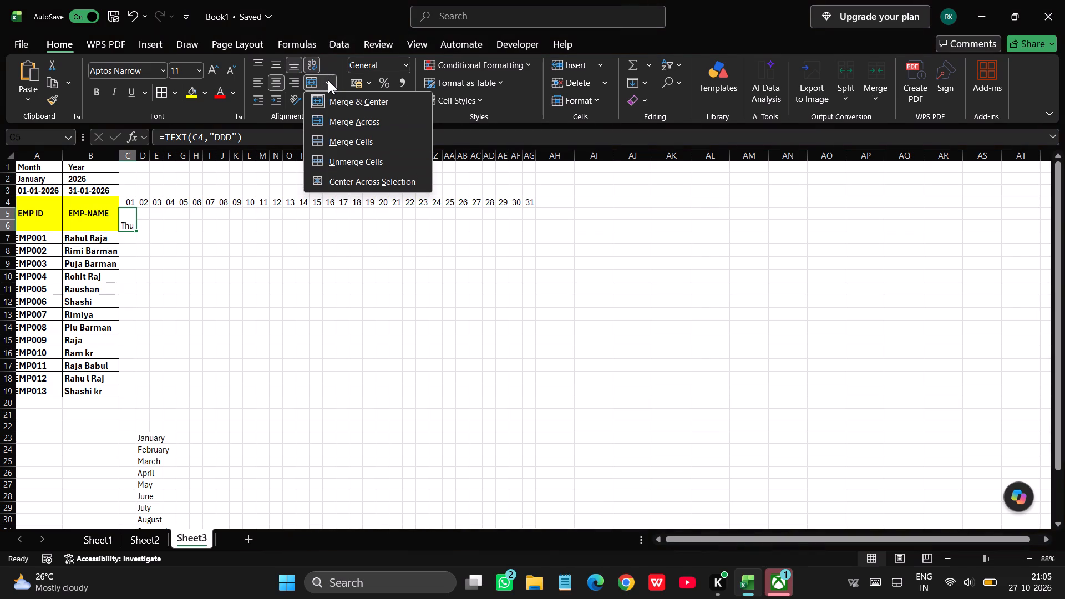
pyautogui.click(328, 80)
pyautogui.click(318, 63)
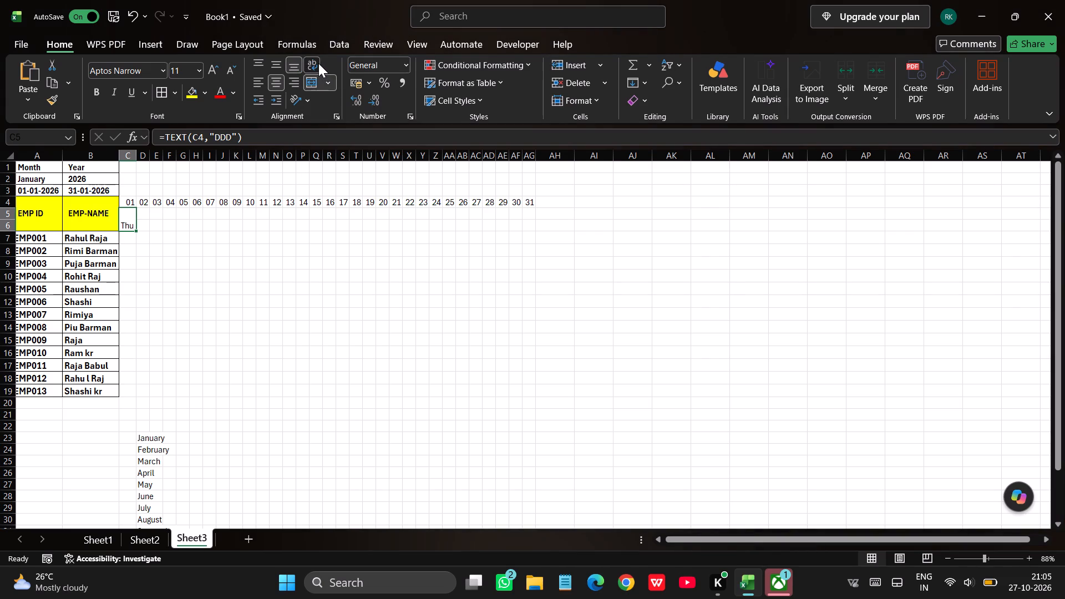
pyautogui.click(131, 217)
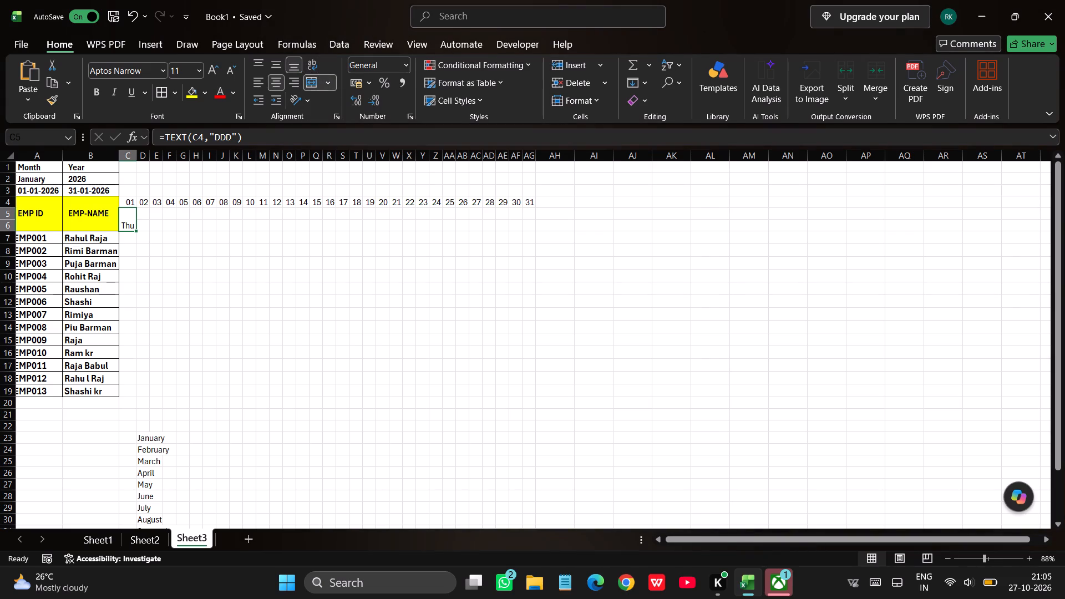
pyautogui.click(144, 232)
pyautogui.click(130, 215)
pyautogui.click(310, 60)
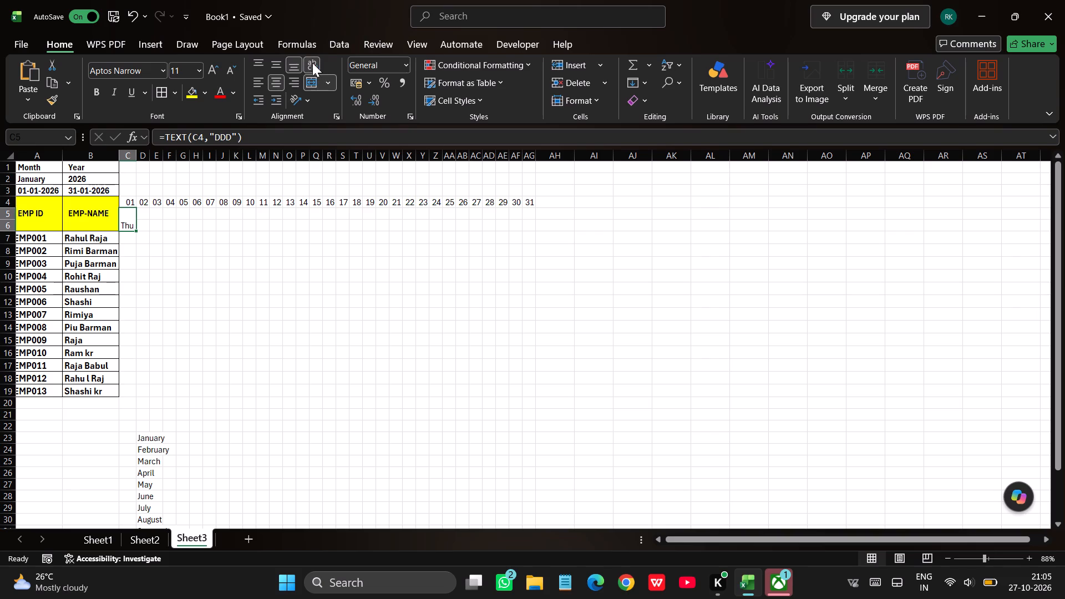
pyautogui.click(314, 67)
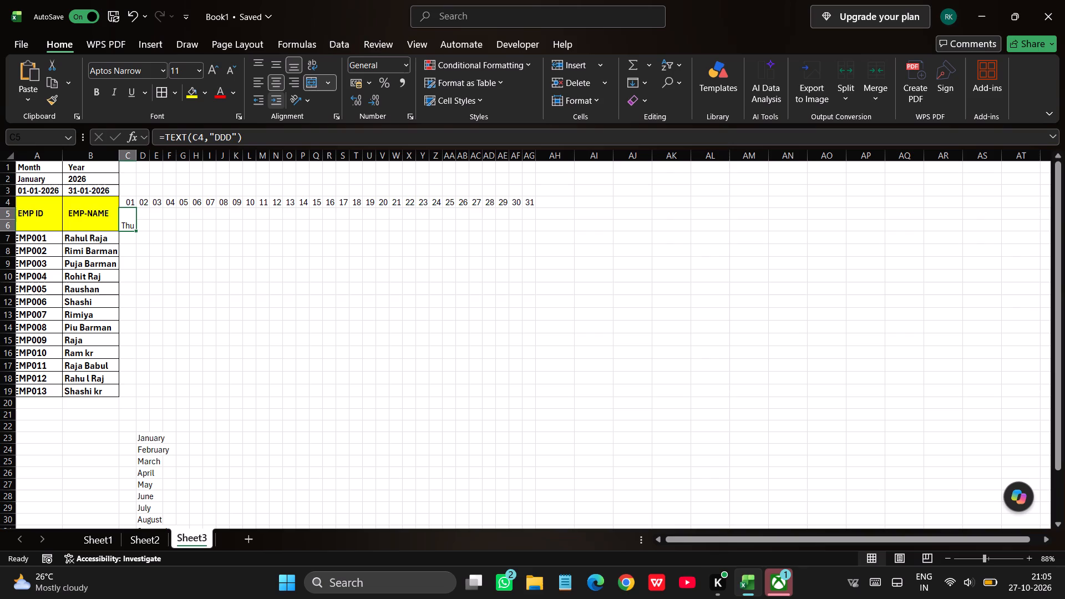
pyautogui.click(174, 230)
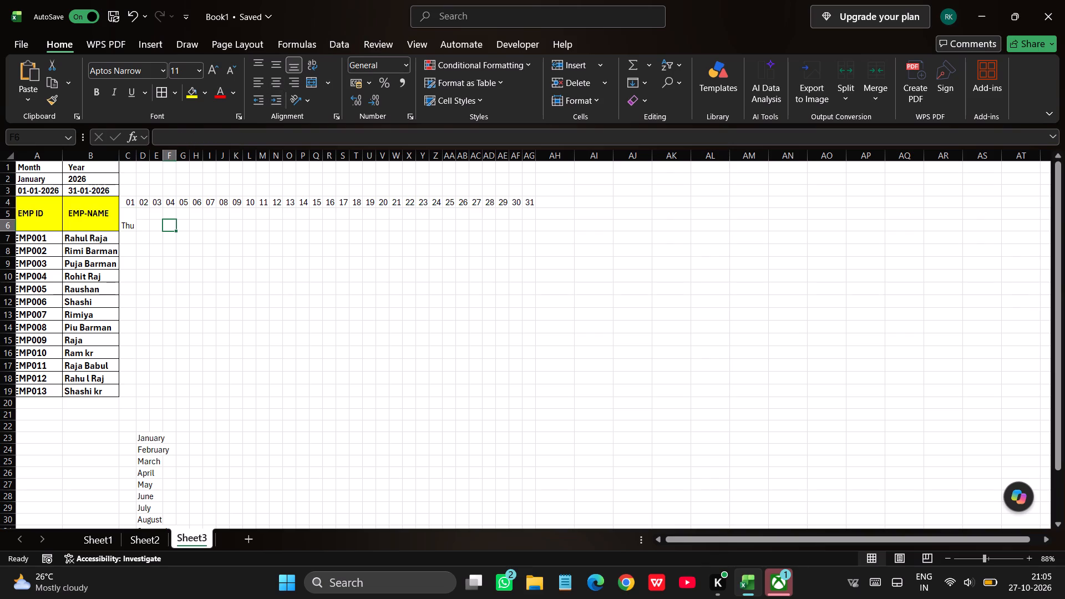
pyautogui.click(130, 221)
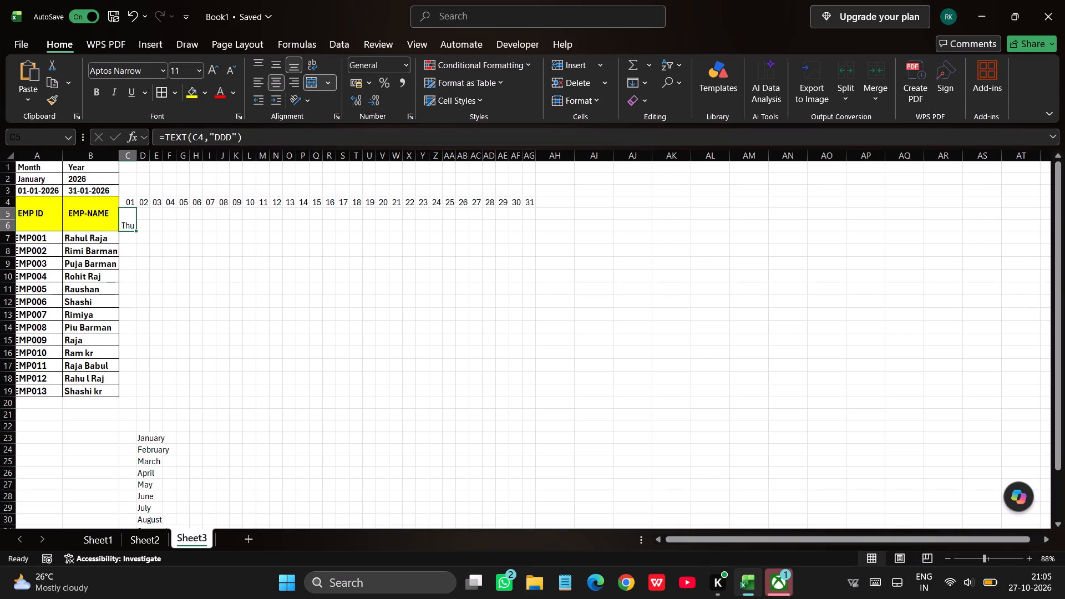
pyautogui.click(309, 62)
pyautogui.click(308, 61)
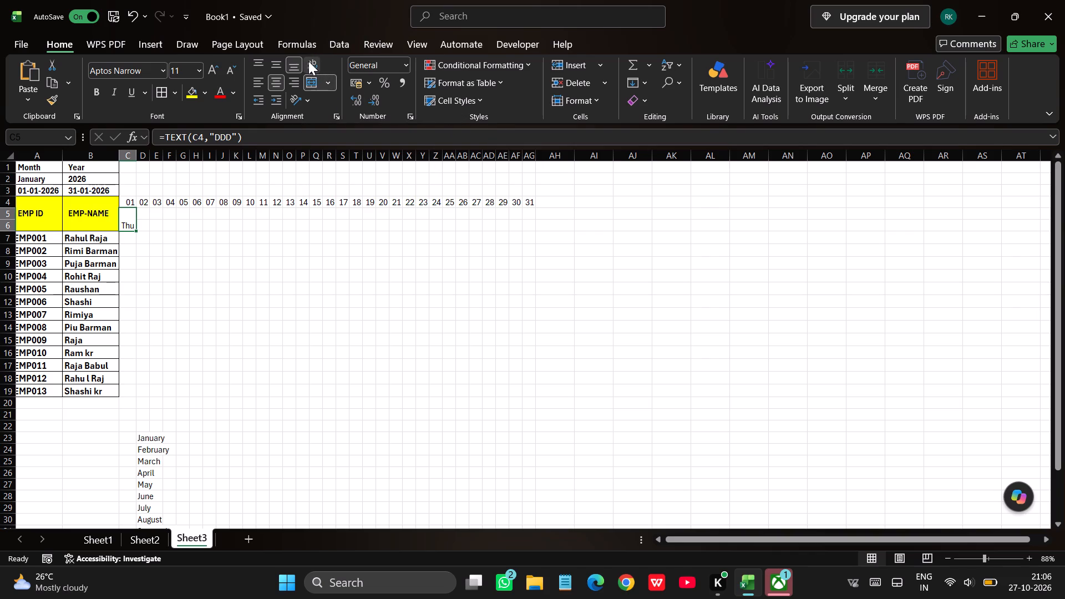
pyautogui.click(308, 61)
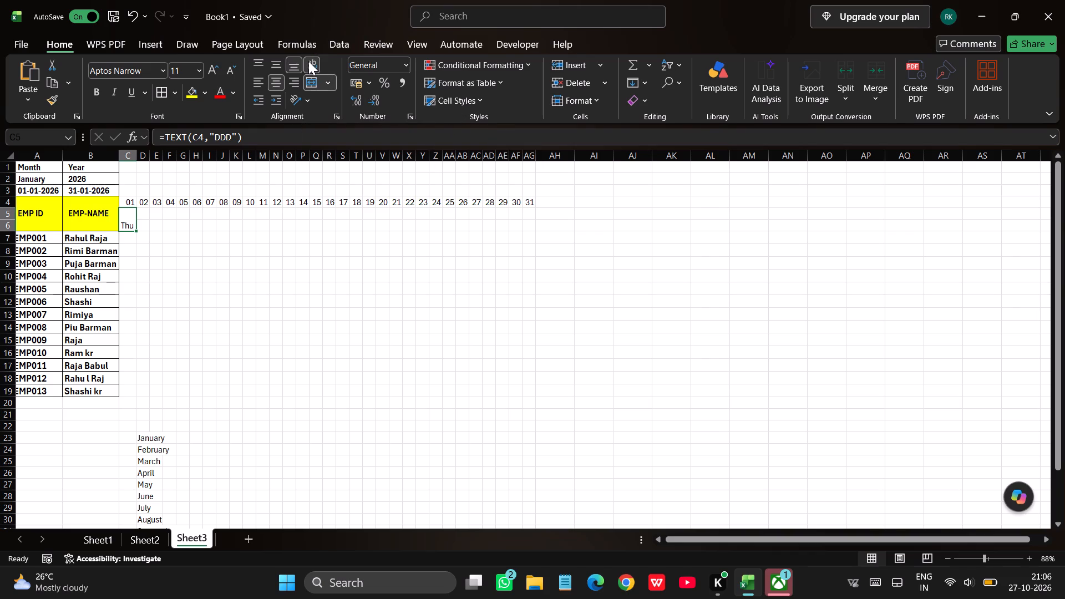
pyautogui.click(308, 61)
# Try the Rotate Text Up and Vertical Text orientations on the merged weekday cell C5:C6, leaving it on Rotate Text Up.
pyautogui.click(306, 96)
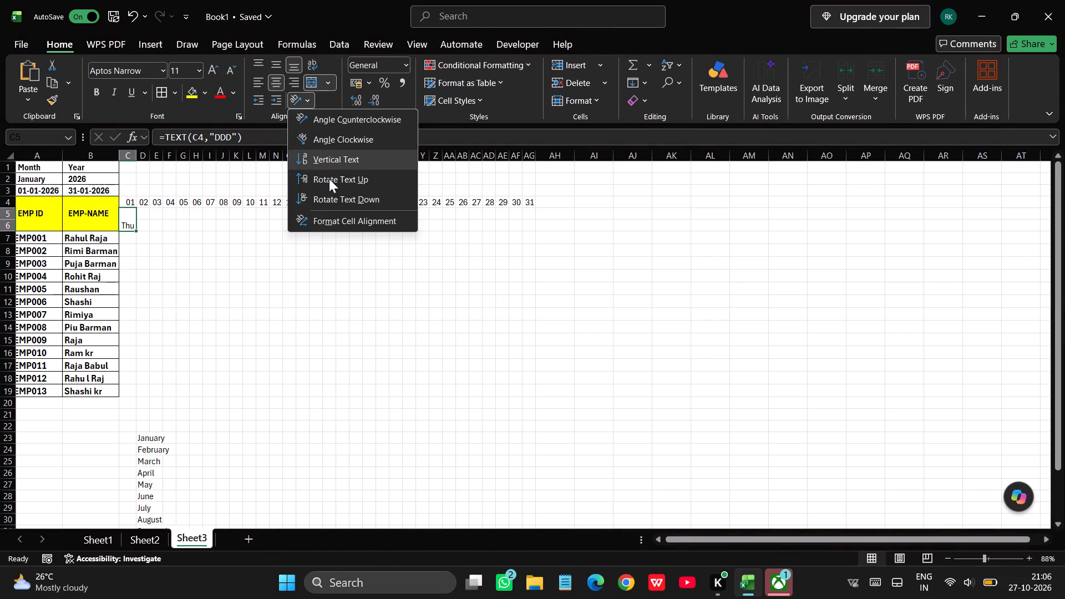
pyautogui.click(329, 179)
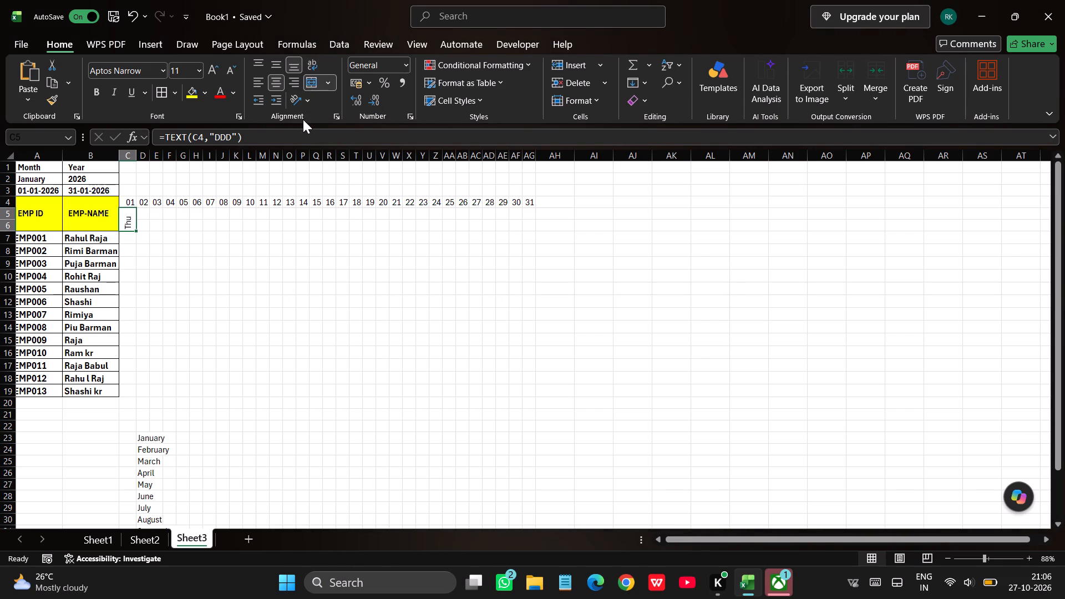
pyautogui.click(307, 101)
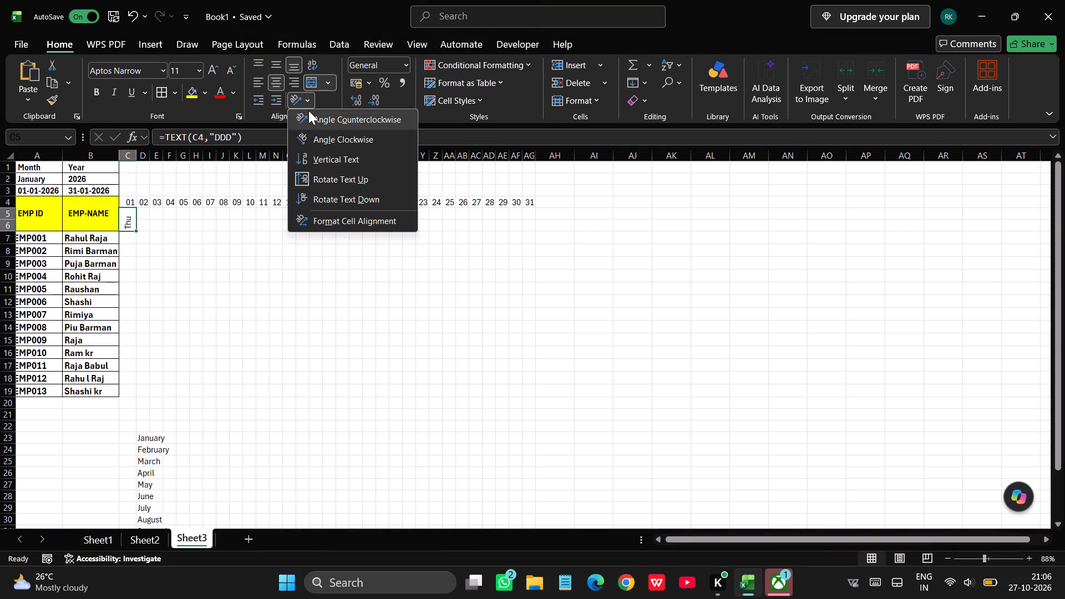
pyautogui.click(335, 167)
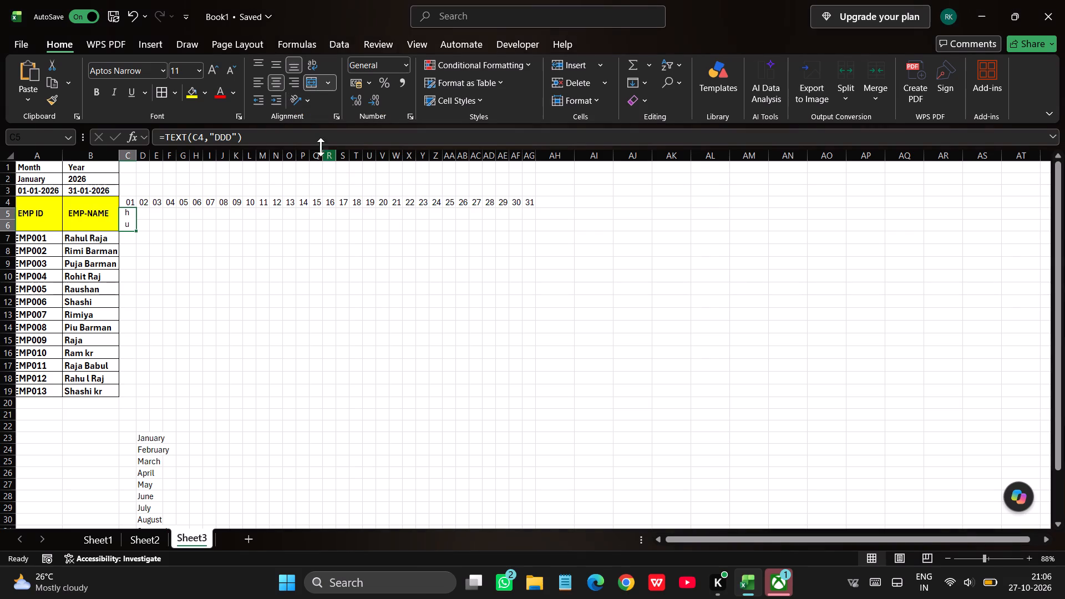
pyautogui.click(312, 101)
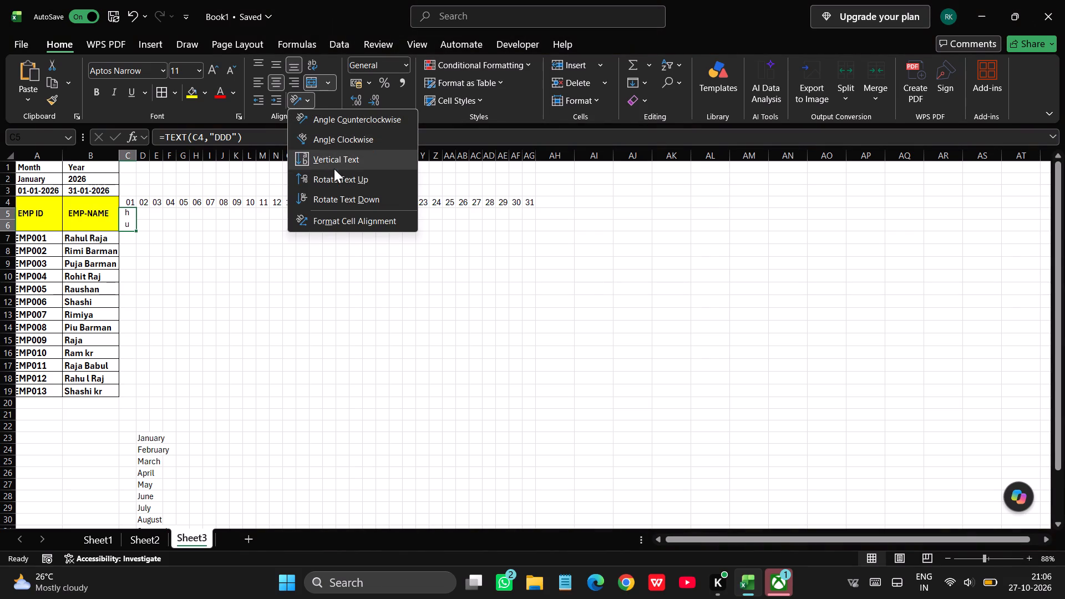
pyautogui.click(337, 175)
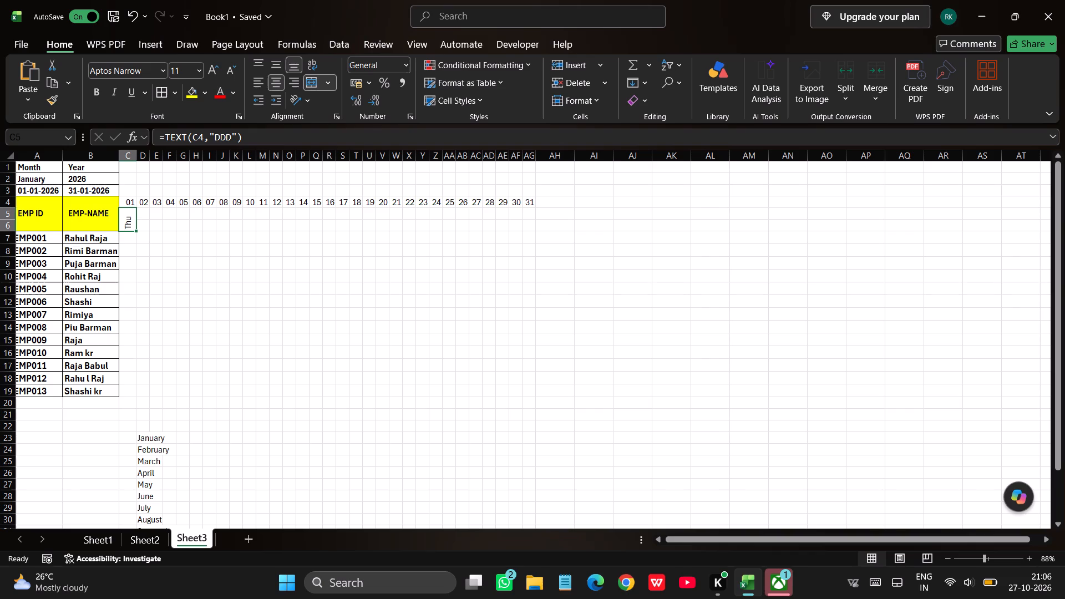
# Fill the rotated weekday formula from the merged cell C5:C6 across to column AG, beneath all the dates.
pyautogui.moveTo(135, 231); pyautogui.dragTo(375, 245)
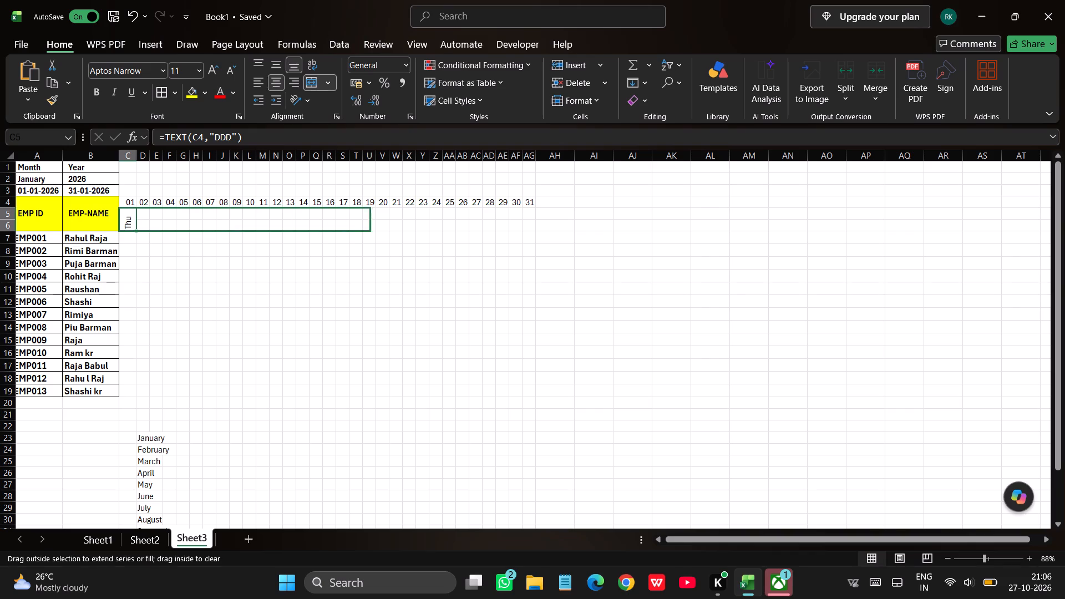
pyautogui.moveTo(375, 245); pyautogui.dragTo(524, 245)
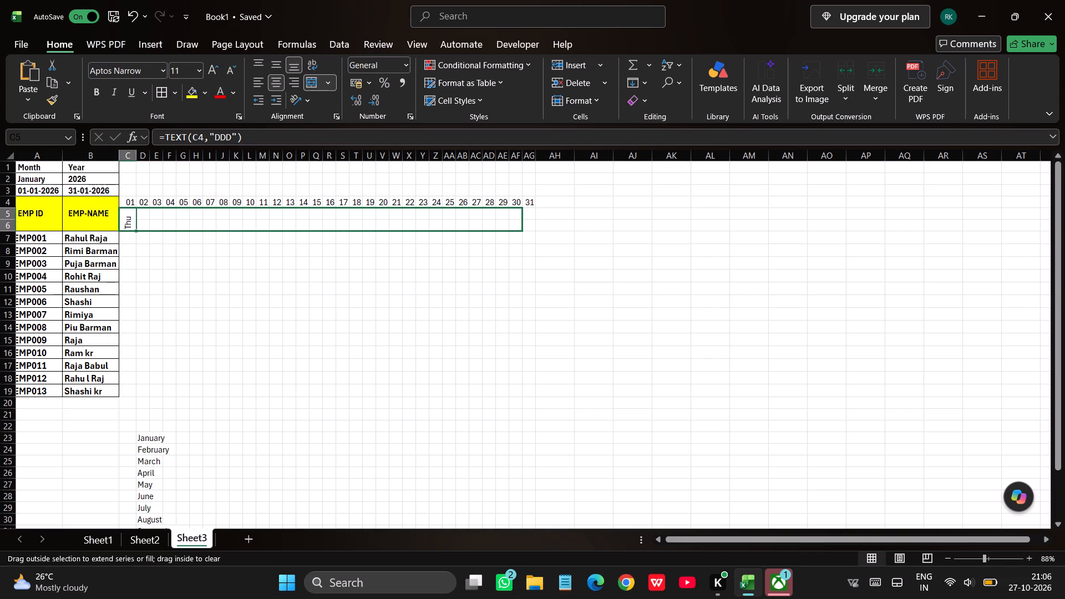
pyautogui.moveTo(524, 245); pyautogui.dragTo(531, 245)
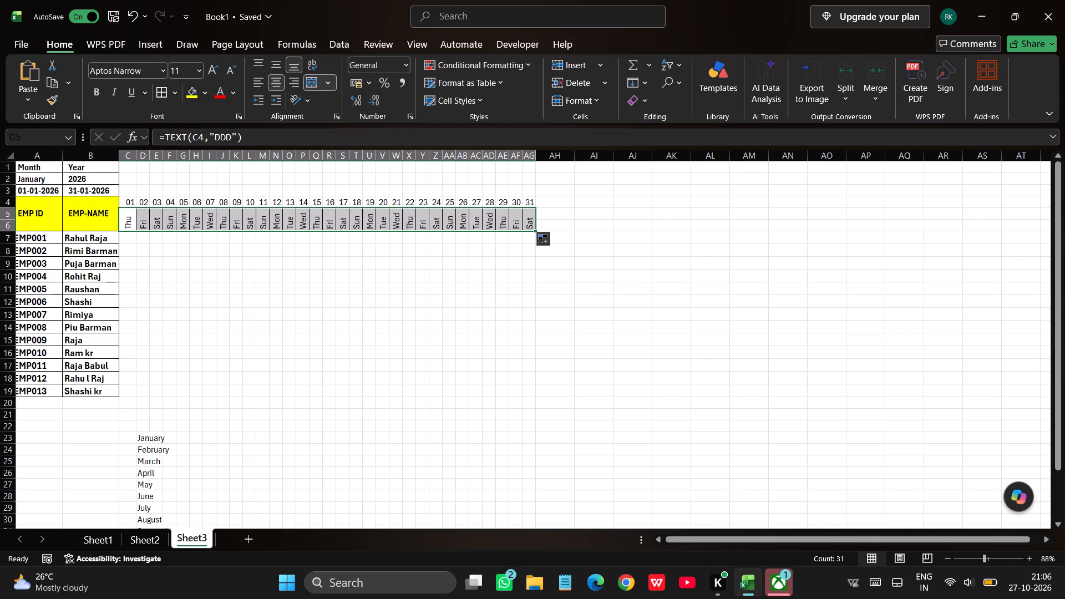
# Make the weekday headers in C5:AG6 and the day numbers in C4:AG4 bold.
pyautogui.click(92, 95)
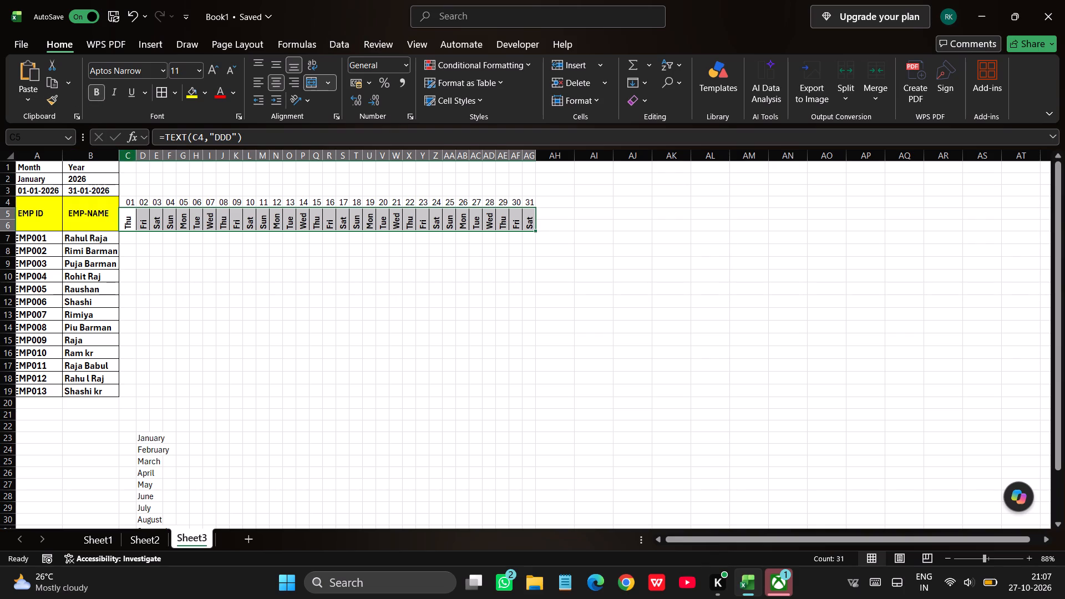
pyautogui.moveTo(130, 199); pyautogui.dragTo(393, 206)
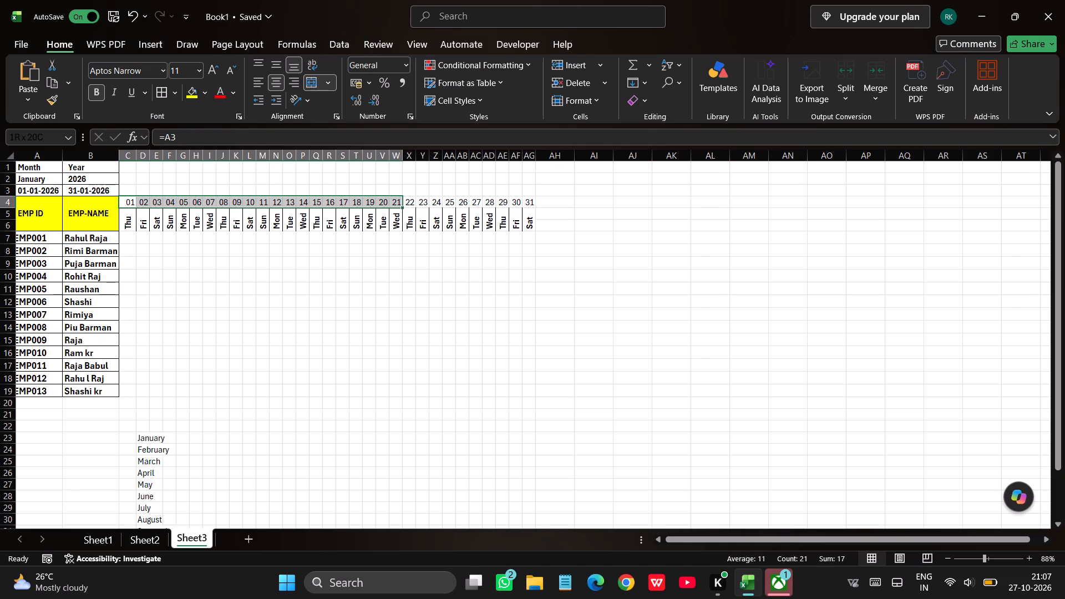
pyautogui.moveTo(393, 206); pyautogui.dragTo(532, 207)
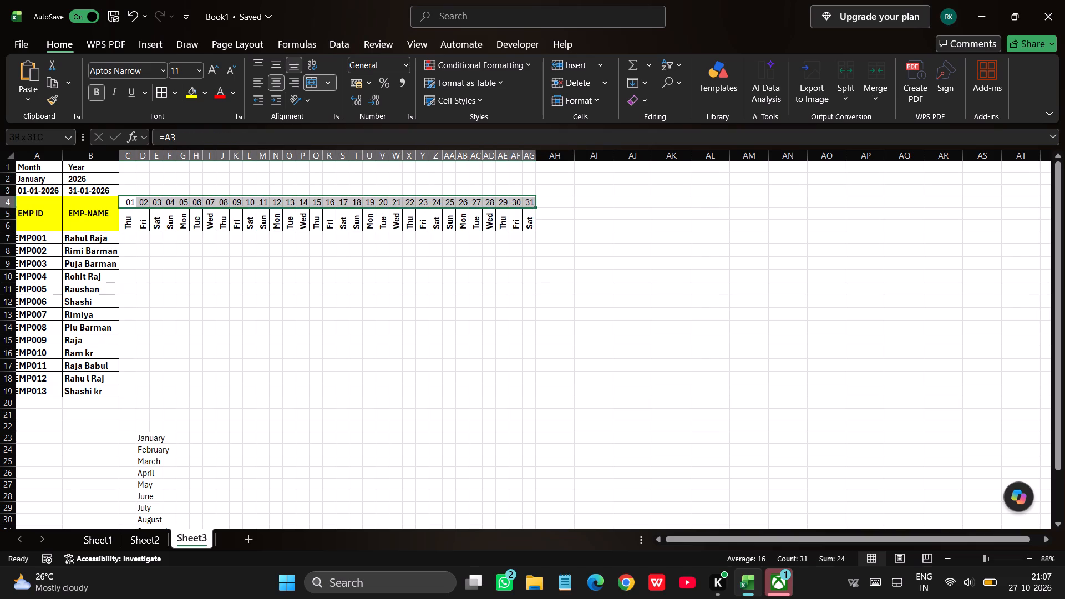
pyautogui.moveTo(532, 207); pyautogui.dragTo(532, 200)
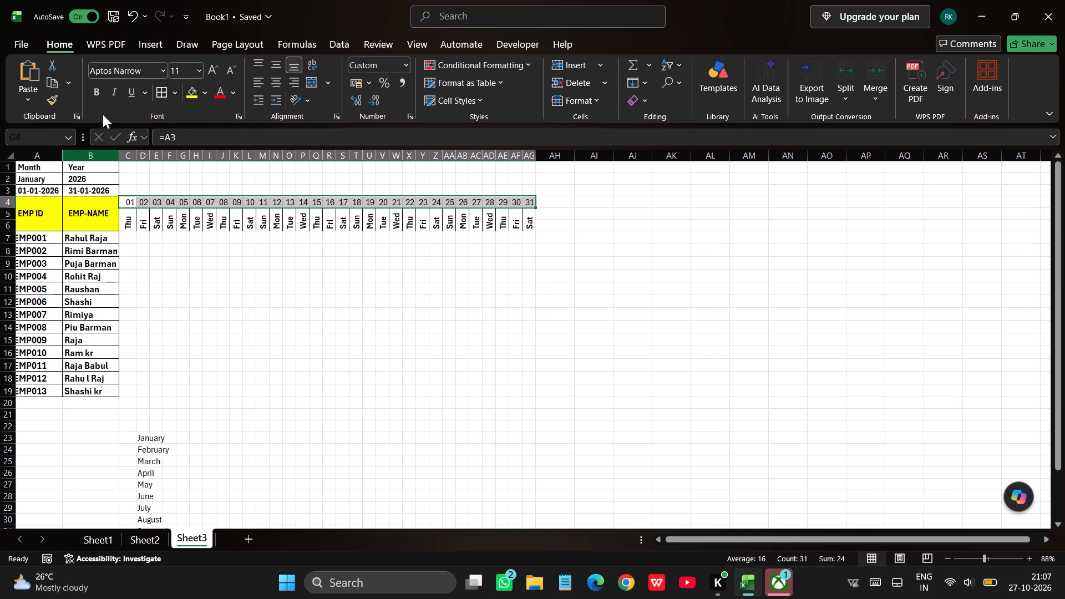
pyautogui.click(97, 95)
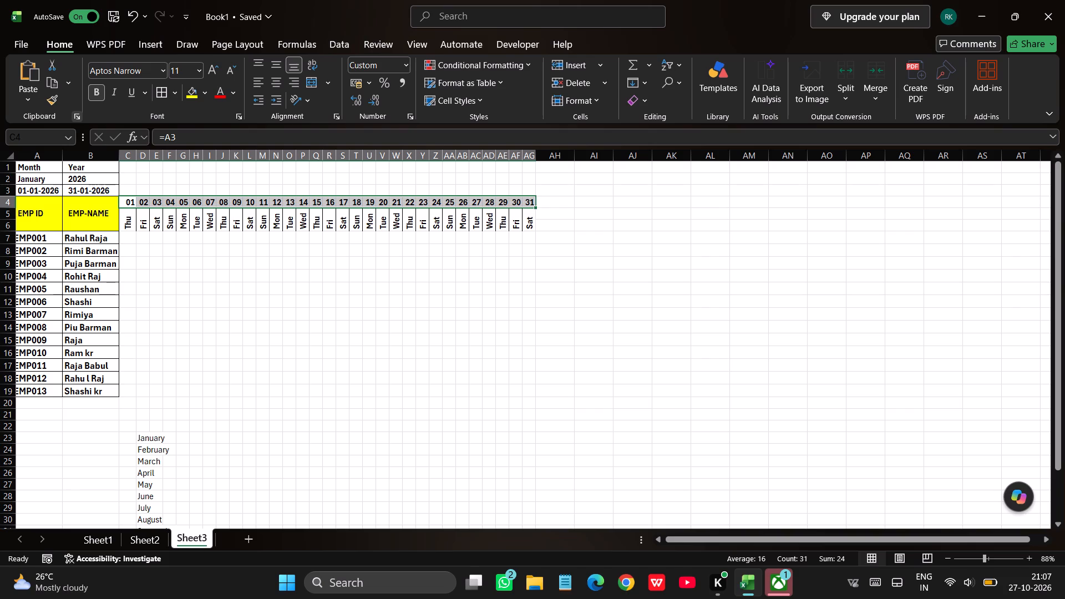
# Test the Month dropdown in A2 by choosing February and then April.
pyautogui.click(47, 181)
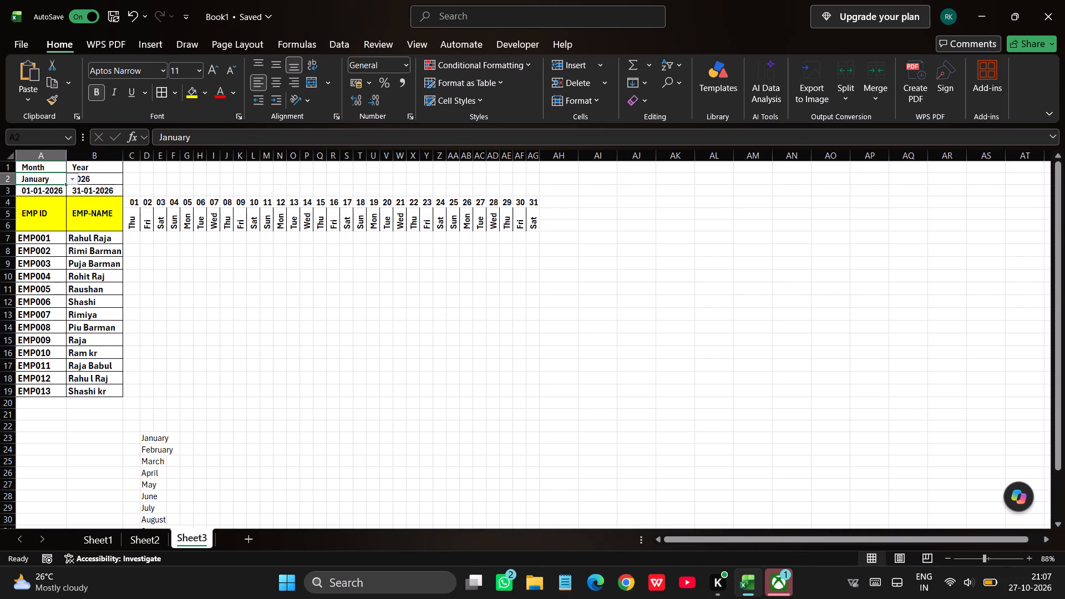
pyautogui.click(72, 186)
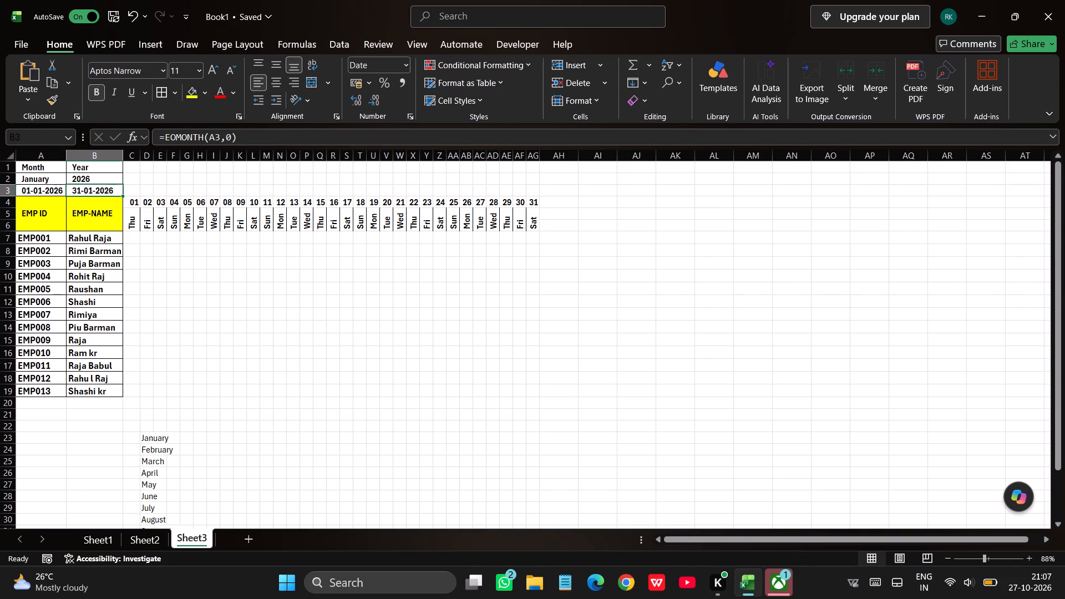
pyautogui.click(65, 182)
pyautogui.click(60, 178)
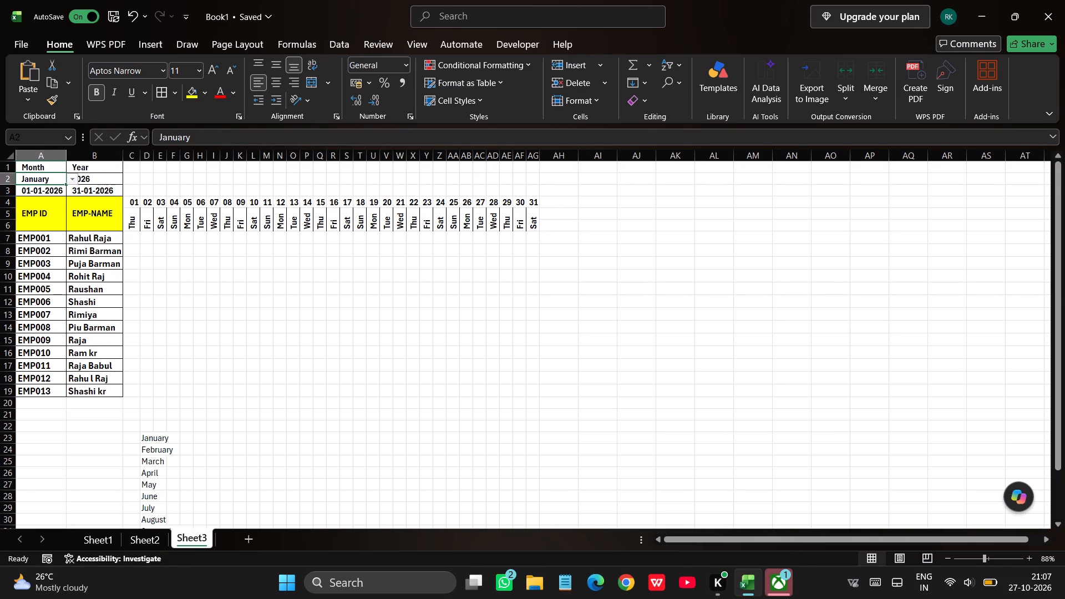
pyautogui.click(72, 181)
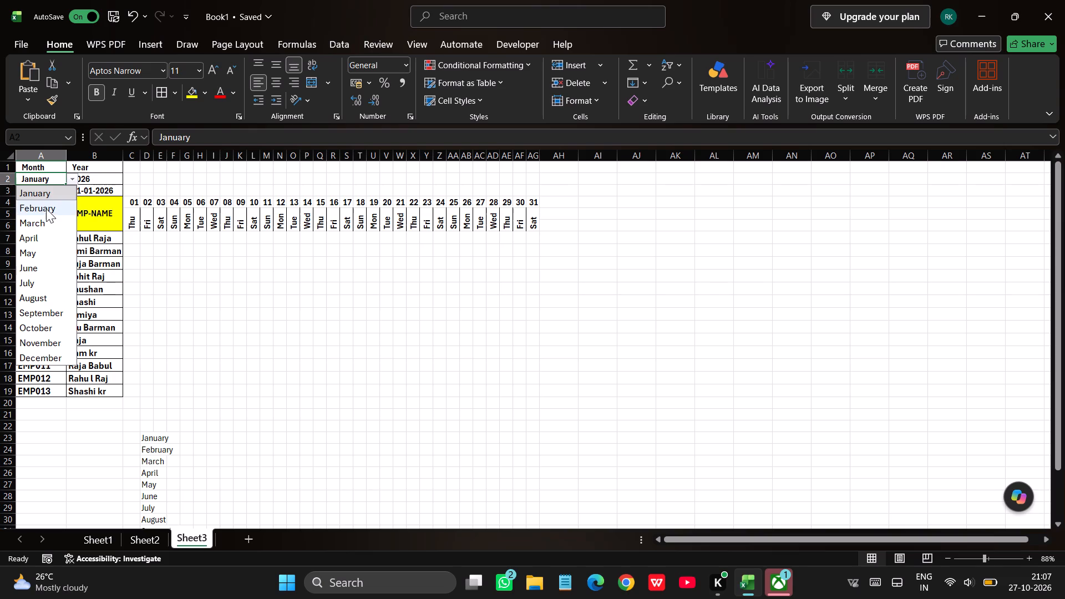
pyautogui.click(46, 209)
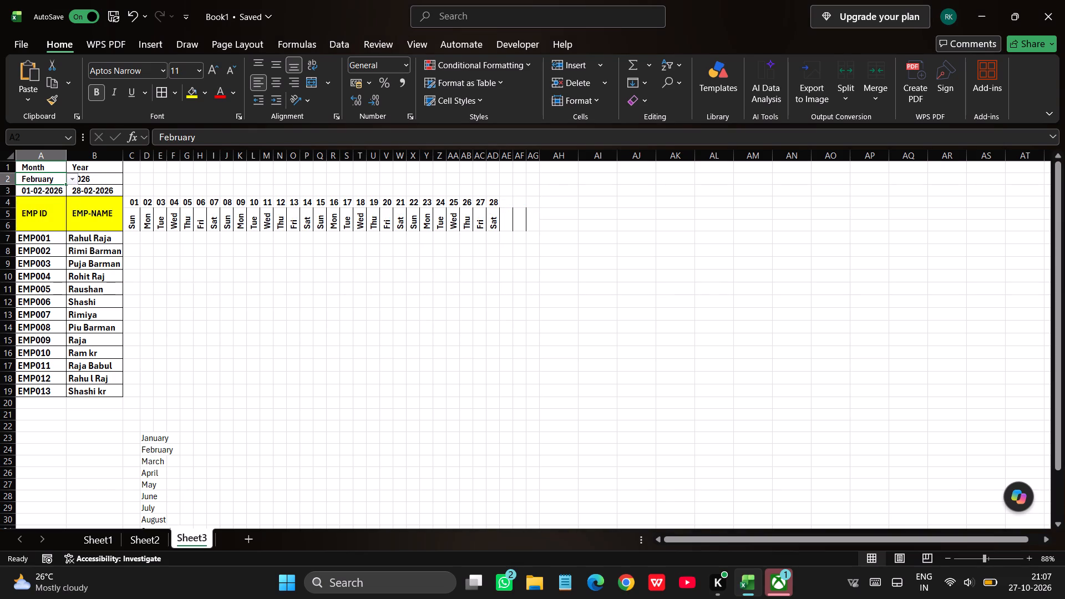
pyautogui.click(73, 179)
pyautogui.click(47, 235)
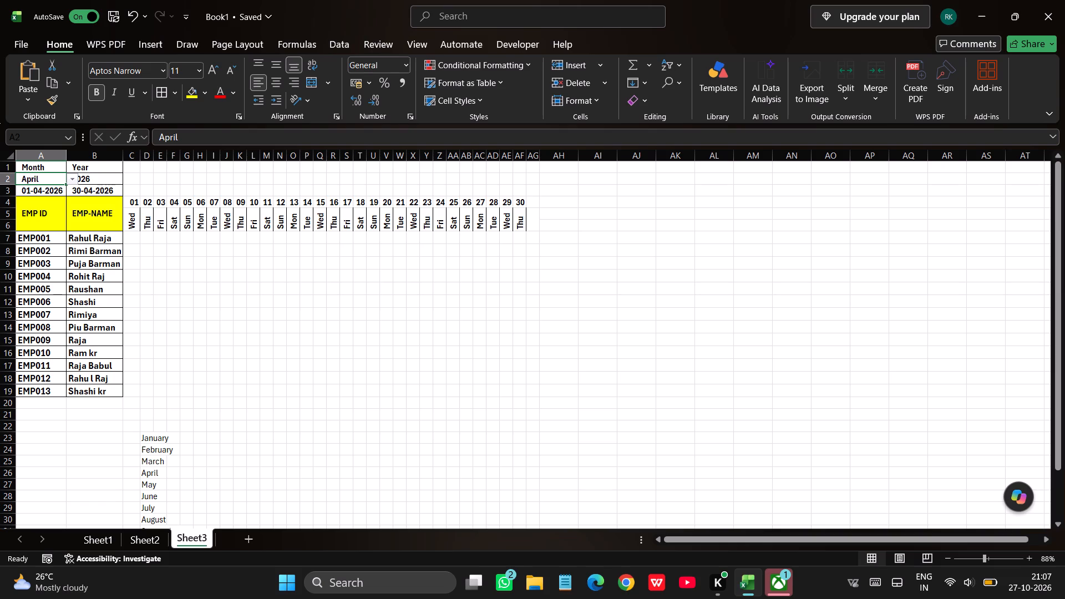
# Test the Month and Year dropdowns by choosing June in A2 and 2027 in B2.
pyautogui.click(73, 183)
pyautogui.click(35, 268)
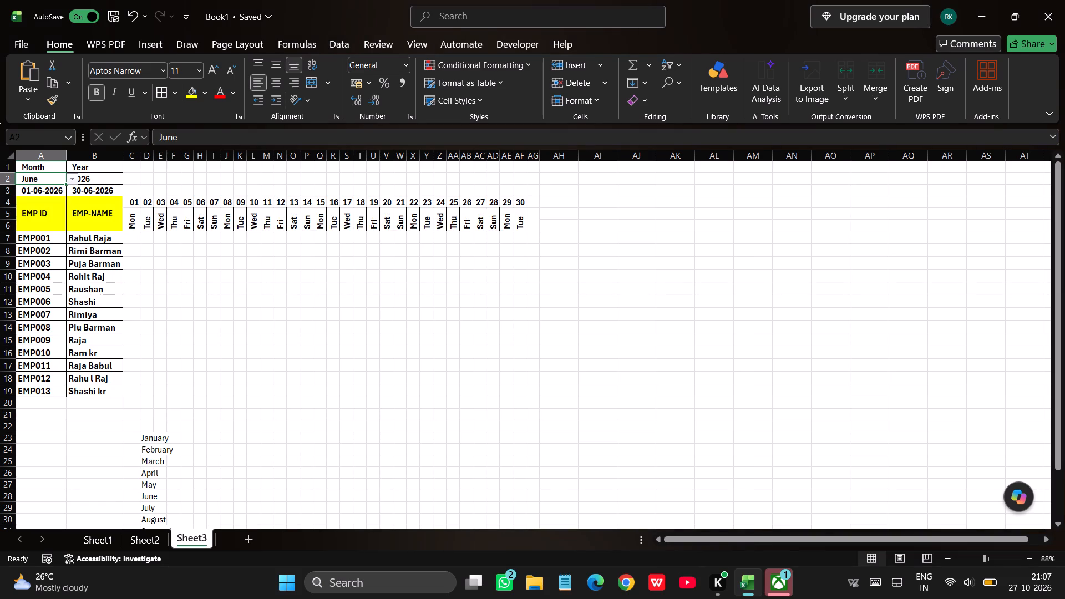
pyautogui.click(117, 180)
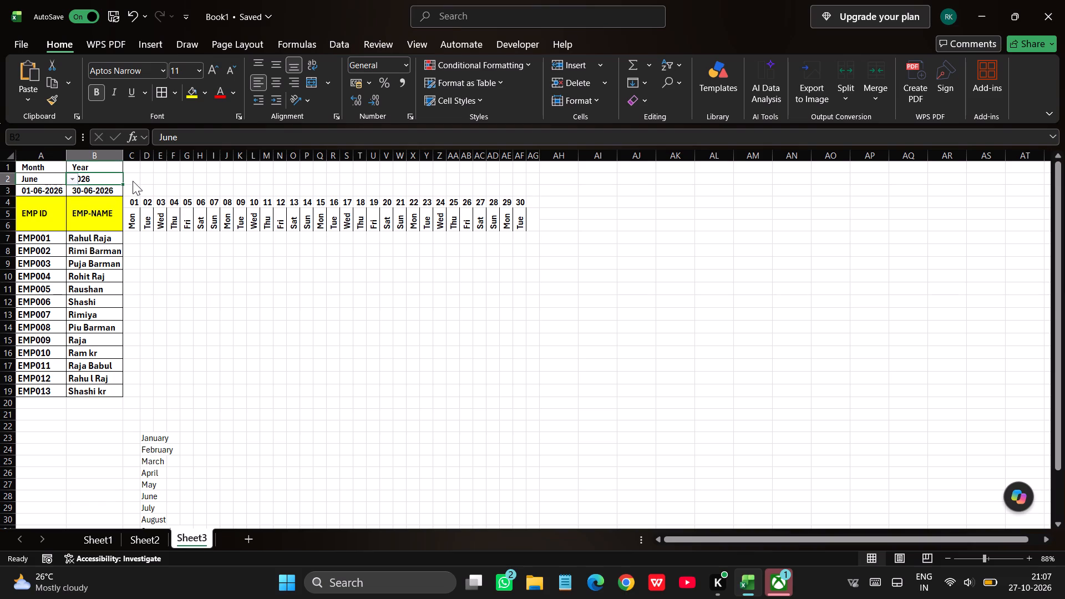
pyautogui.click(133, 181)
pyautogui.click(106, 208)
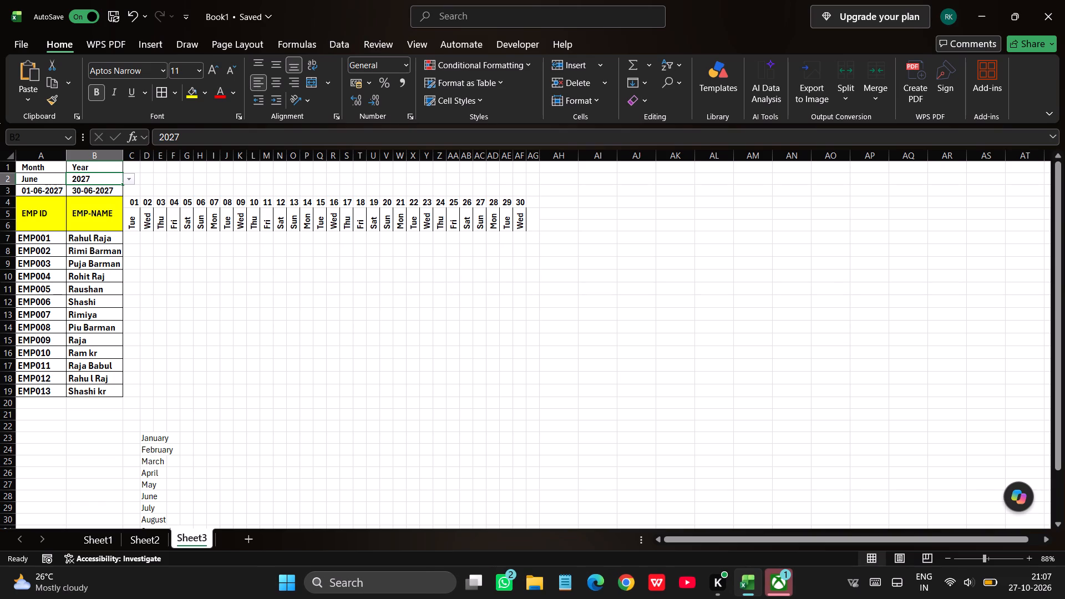
# Choose January in the Month dropdown in A2 and 2026 in the Year dropdown in B2.
pyautogui.click(47, 173)
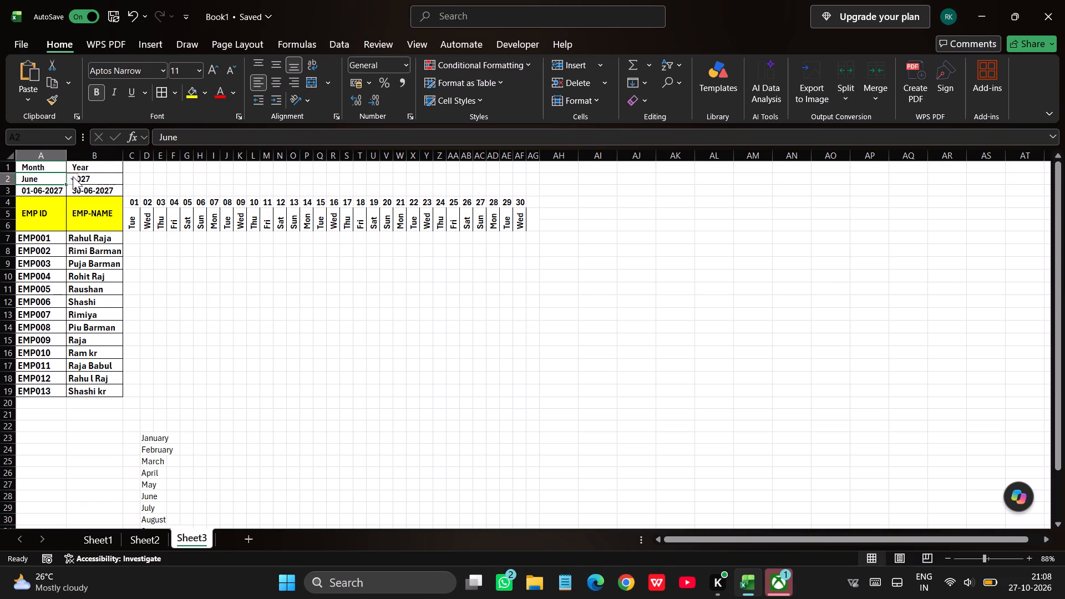
pyautogui.click(73, 176)
pyautogui.click(53, 194)
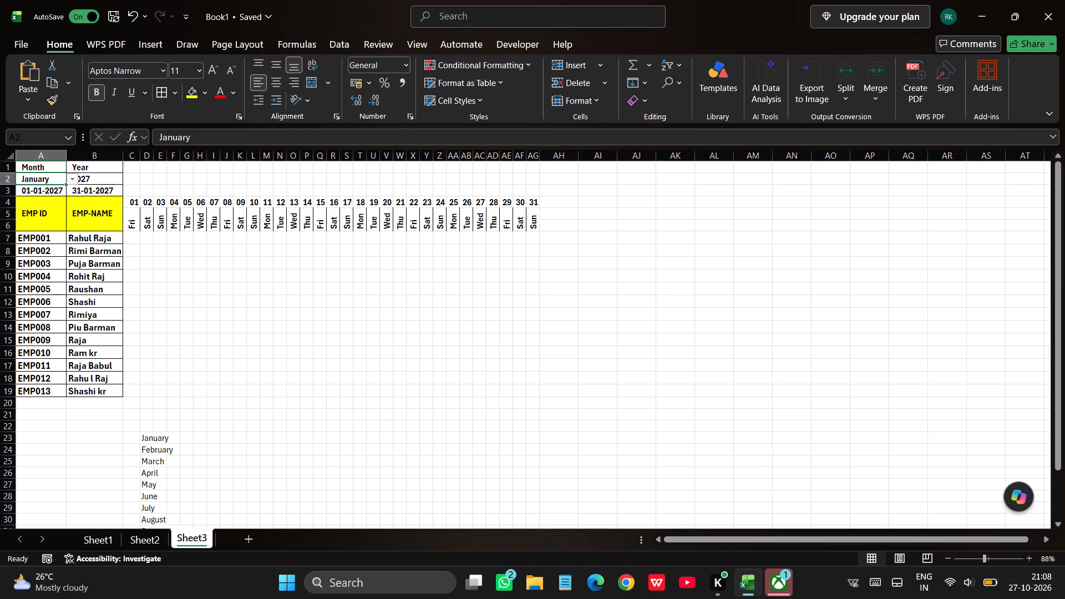
pyautogui.click(120, 180)
pyautogui.click(131, 182)
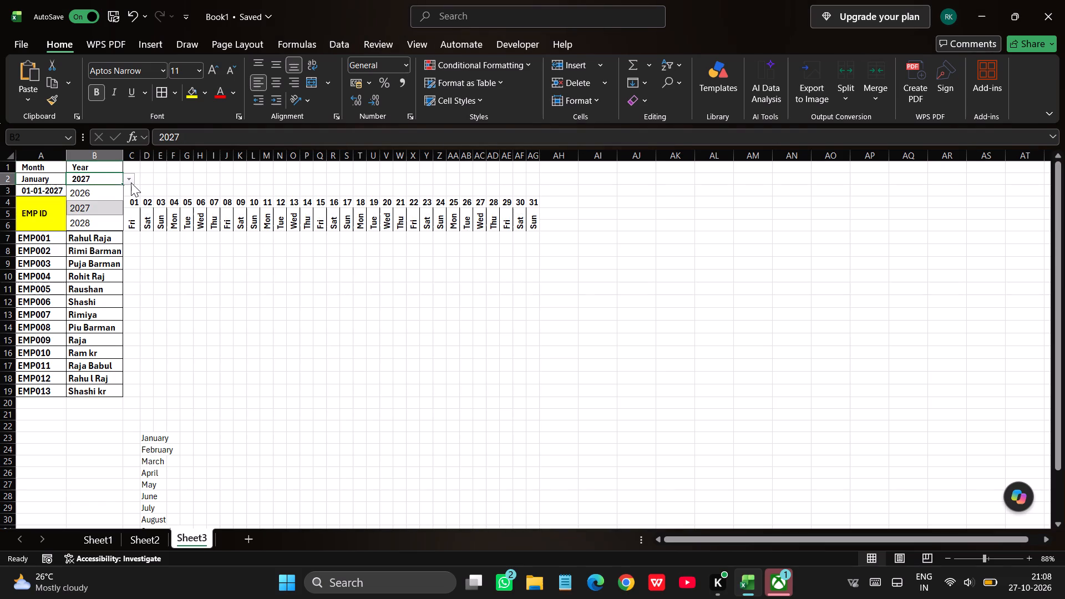
pyautogui.click(98, 195)
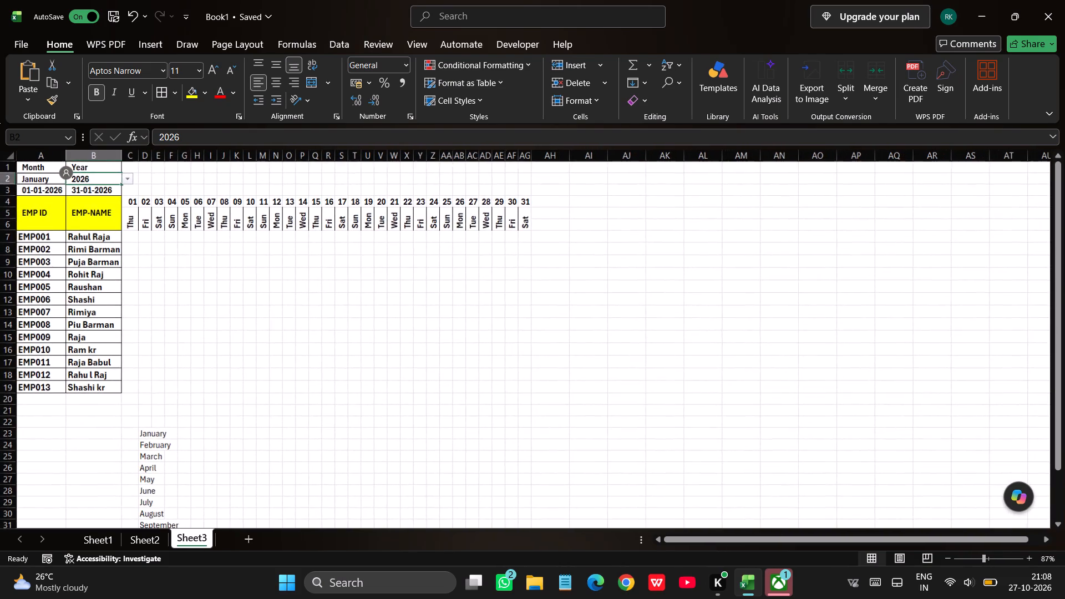
# Auto-fit the width of column A so the start date in A3 fits.
pyautogui.scroll(1, 232, 276)
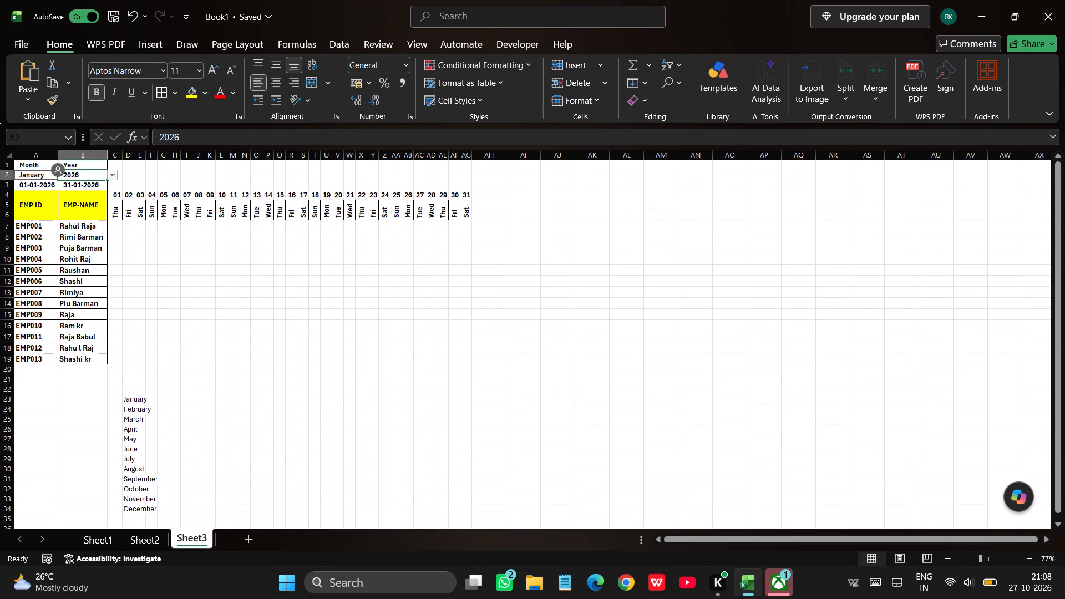
pyautogui.click(1029, 557)
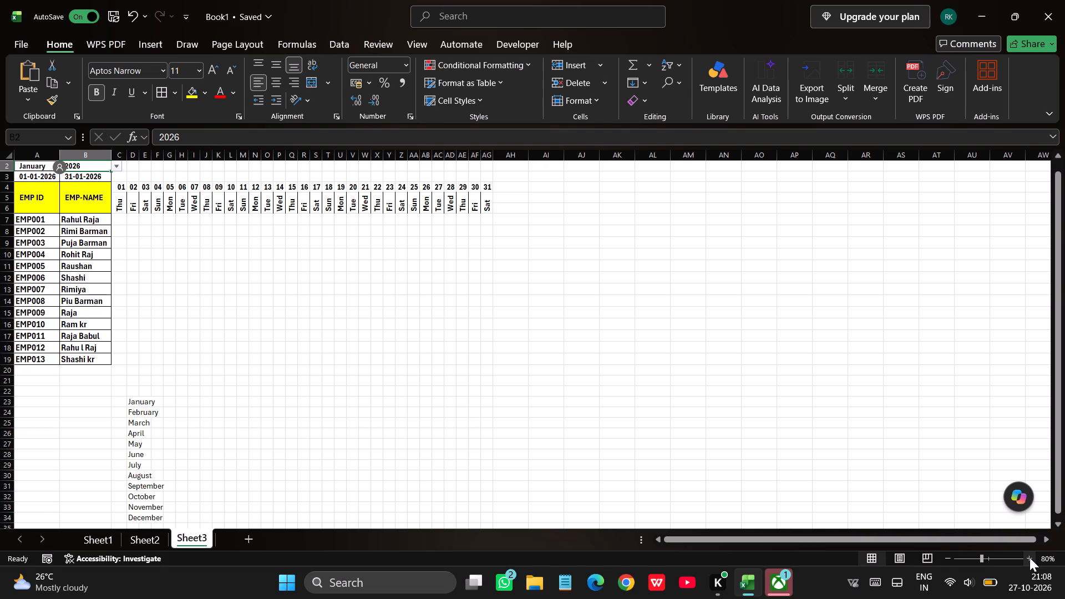
pyautogui.click(1029, 557)
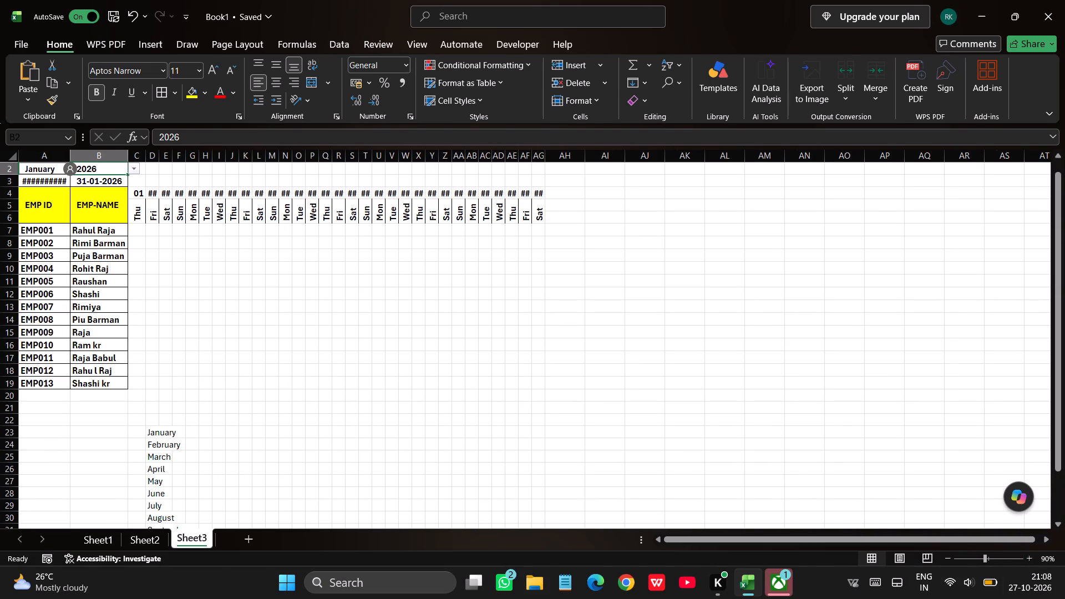
pyautogui.doubleClick(69, 154)
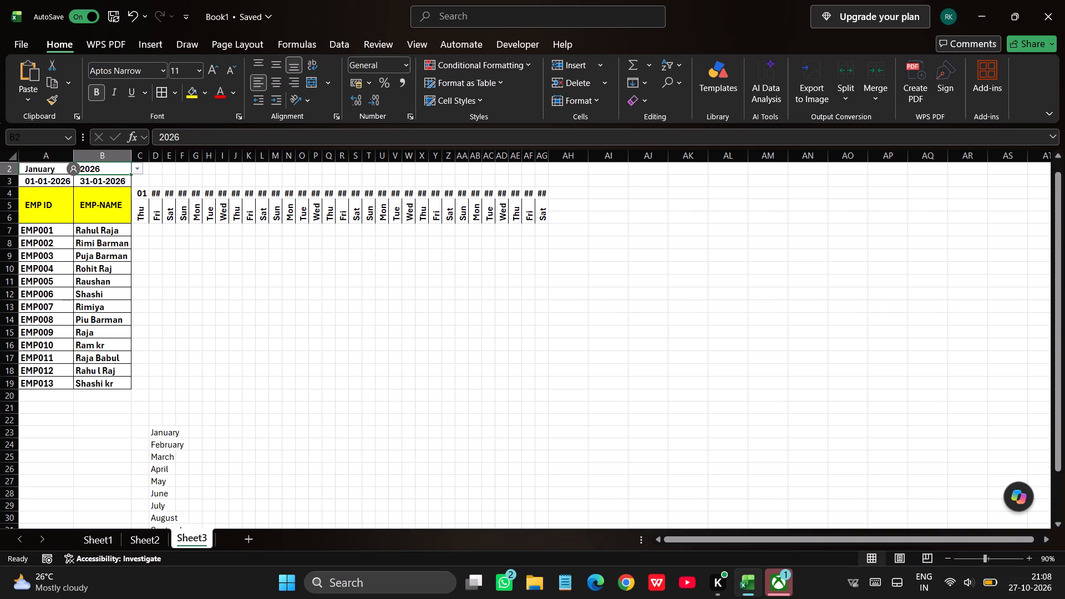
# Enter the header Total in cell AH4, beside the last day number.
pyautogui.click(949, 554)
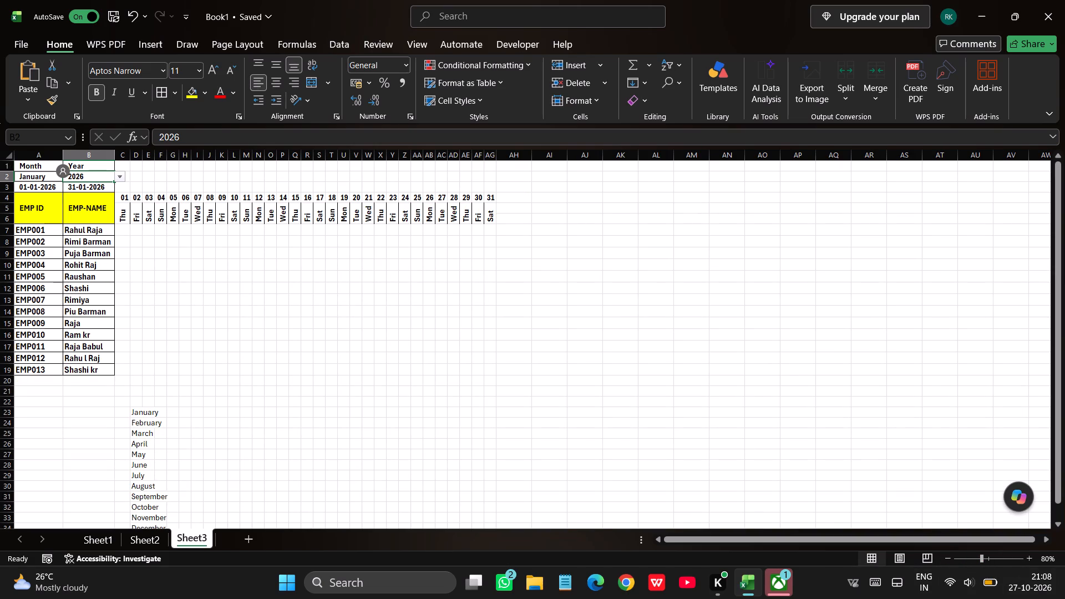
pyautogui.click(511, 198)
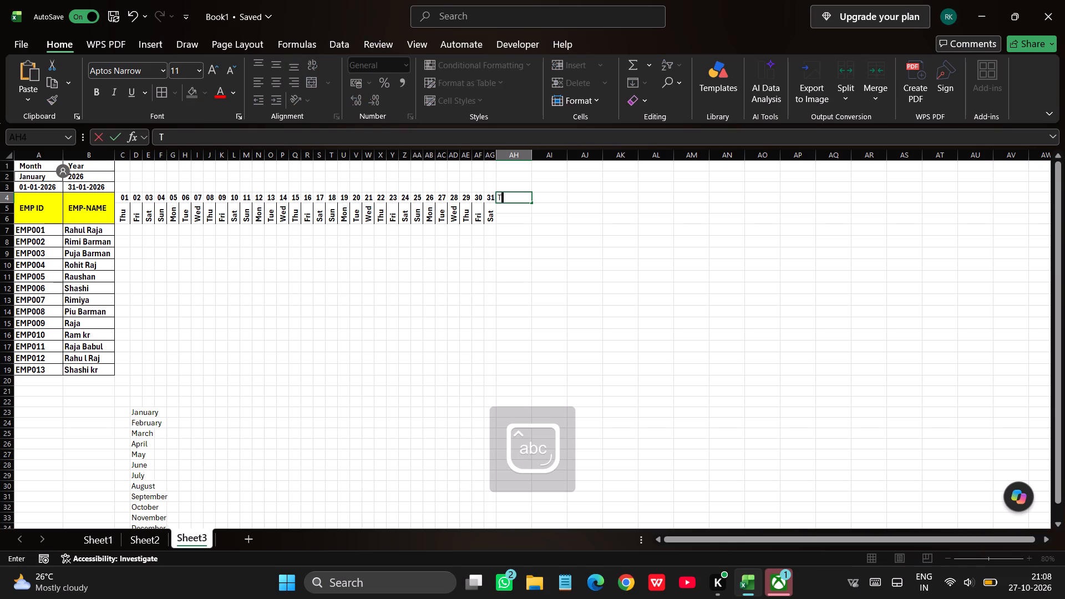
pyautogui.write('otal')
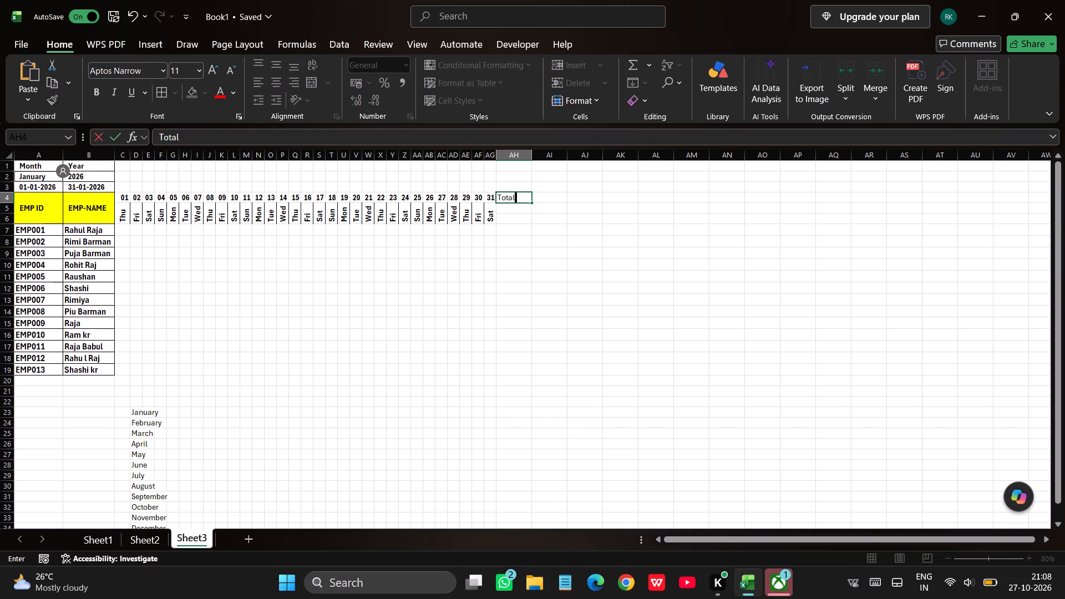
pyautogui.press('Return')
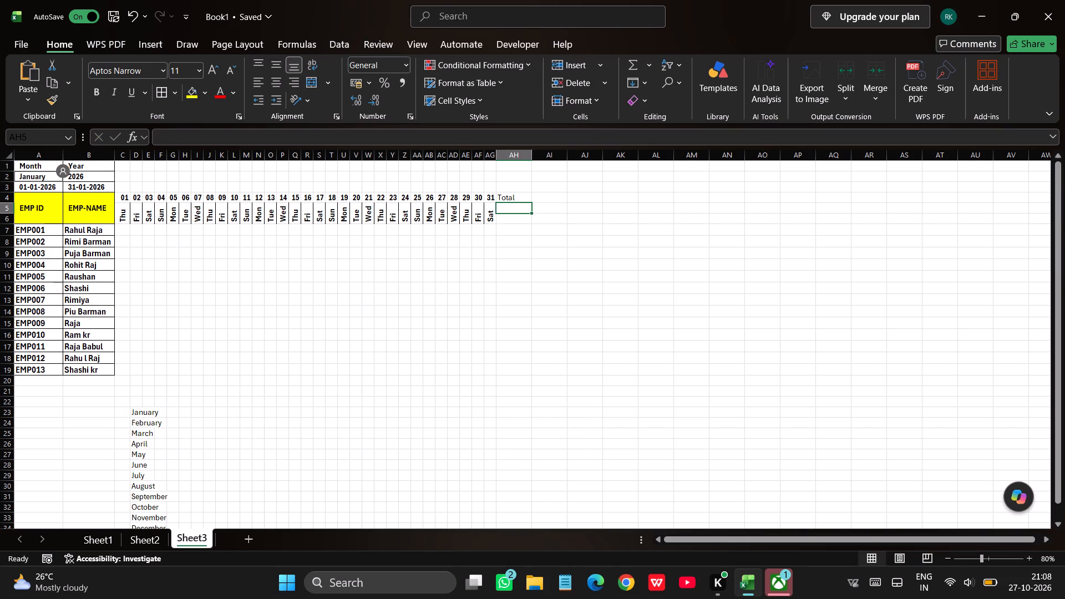
# Replace the header in cell AH4 with Total Day.
pyautogui.click(543, 204)
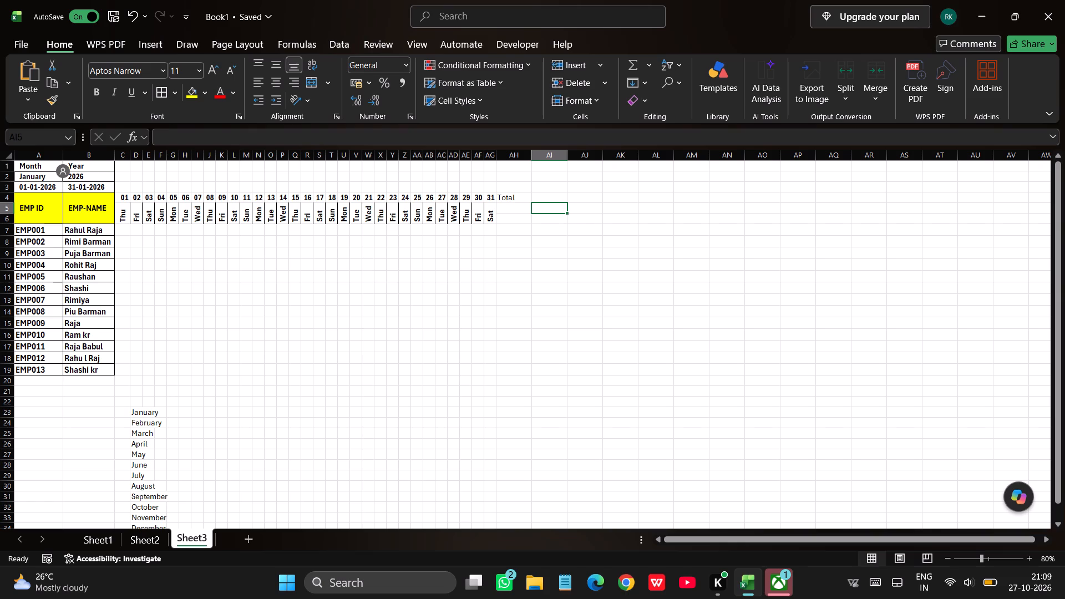
pyautogui.click(540, 196)
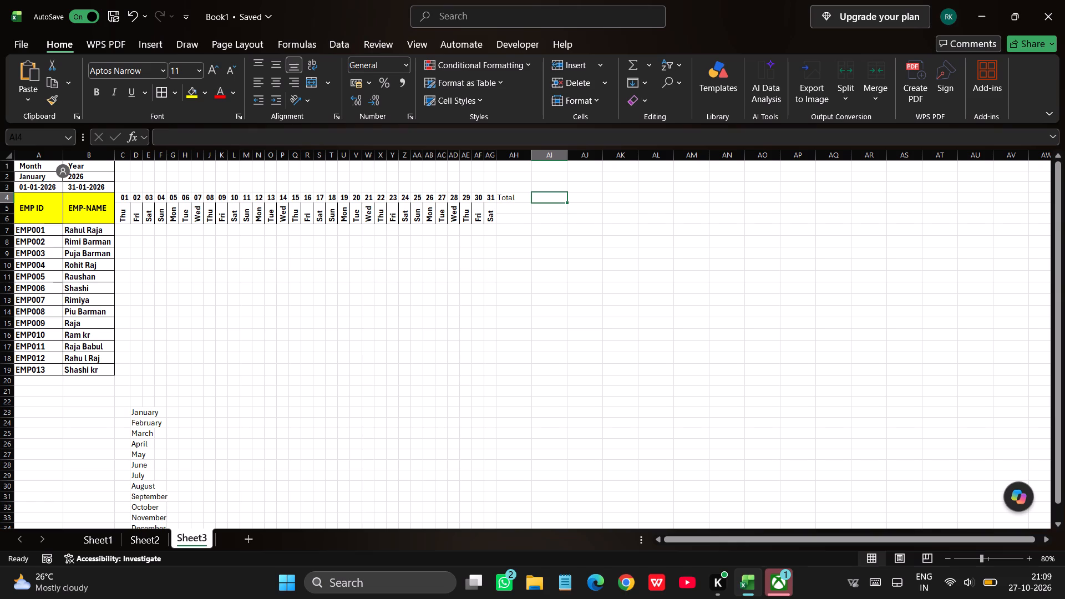
pyautogui.click(524, 196)
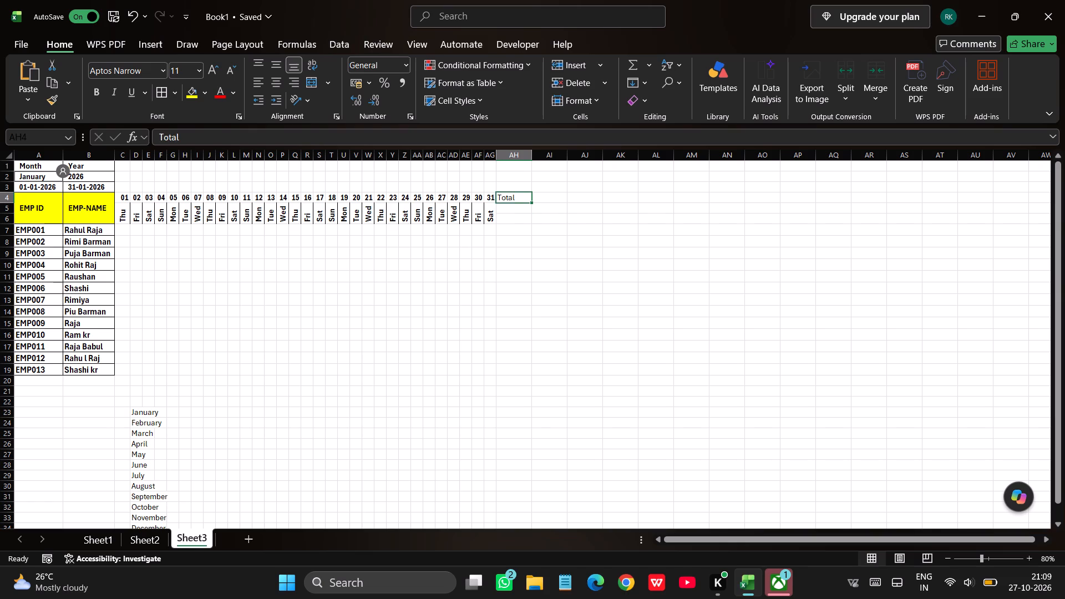
pyautogui.press('space')
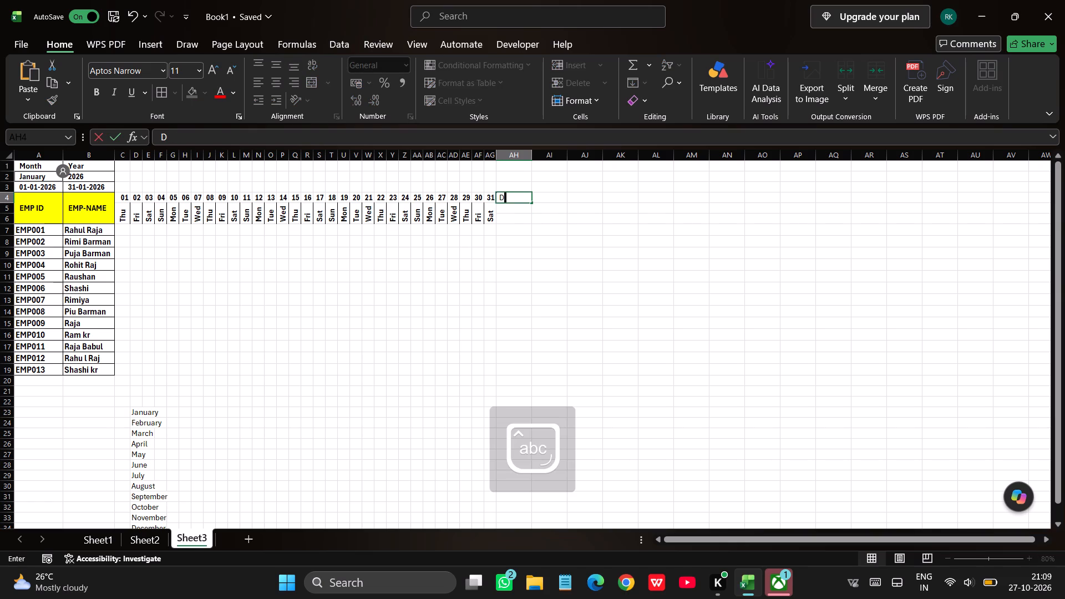
pyautogui.write('ay')
pyautogui.press('BackSpace')
pyautogui.press('BackSpace')
pyautogui.press('BackSpace')
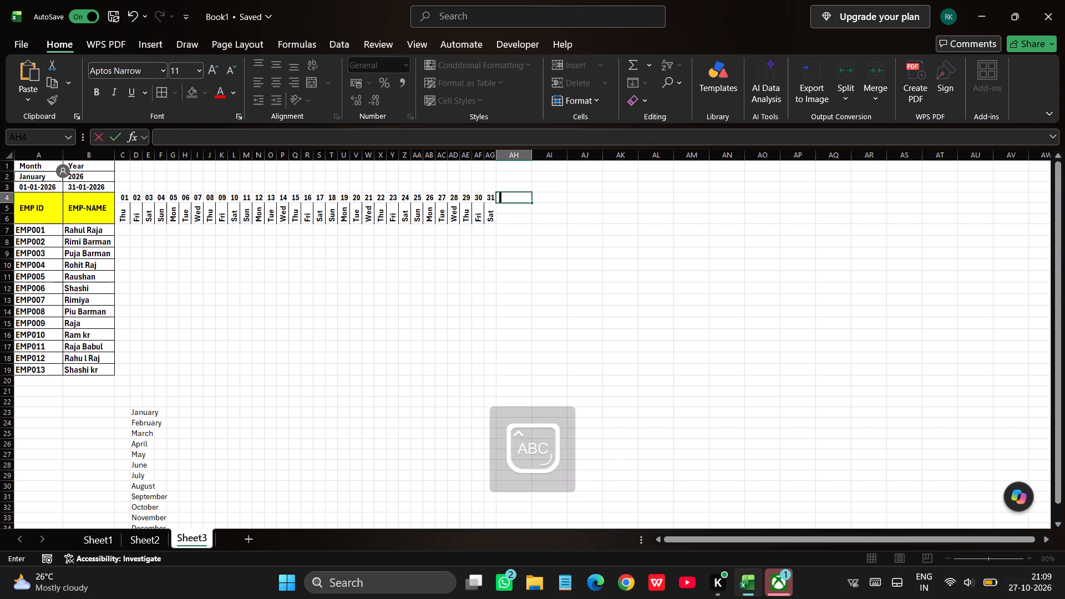
pyautogui.write('TOTAL')
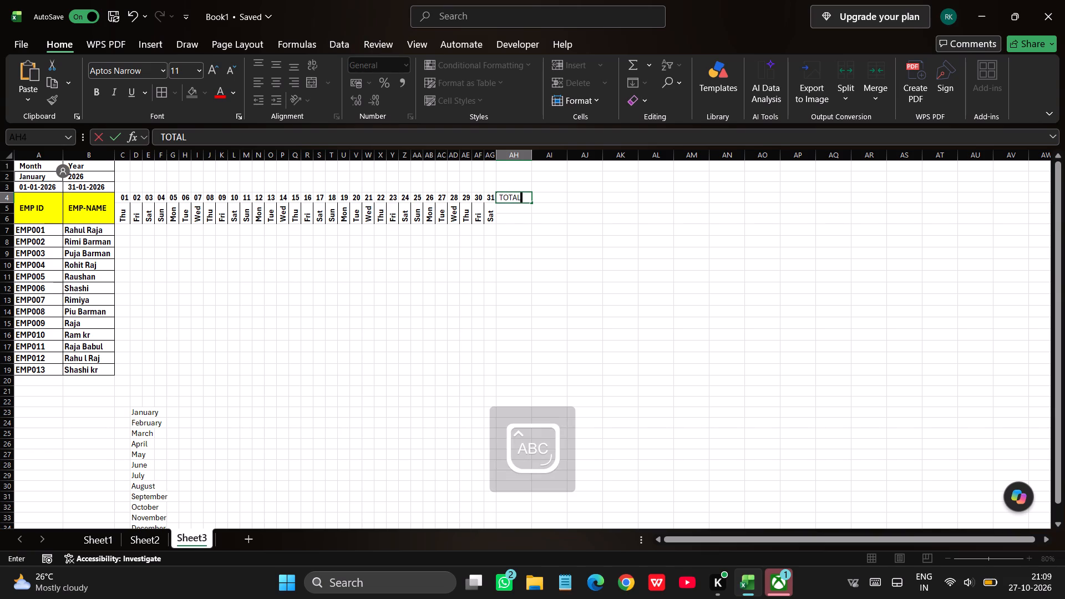
pyautogui.press('space')
pyautogui.write('D')
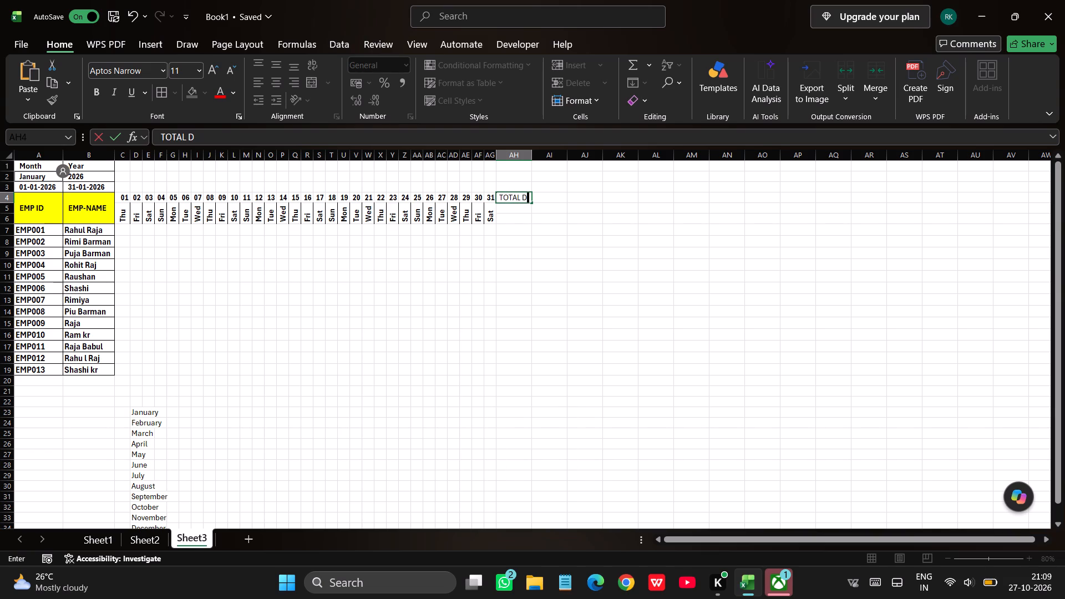
pyautogui.press('BackSpace')
pyautogui.press('BackSpace')
pyautogui.press('BackSpace')
pyautogui.press('BackSpace')
pyautogui.press('BackSpace')
pyautogui.press('o')
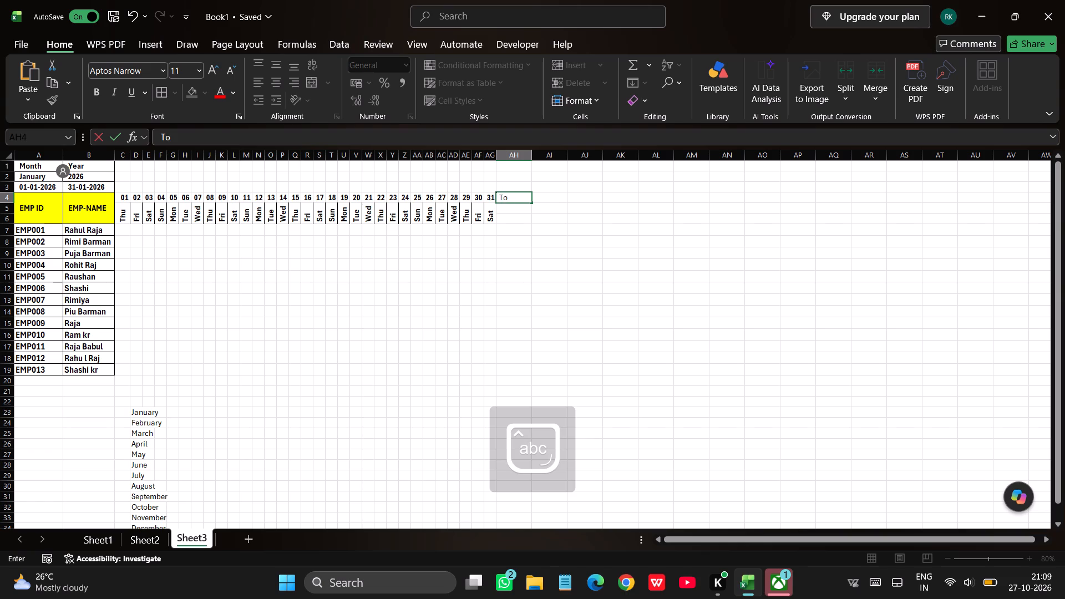
pyautogui.write('tal')
pyautogui.press('space')
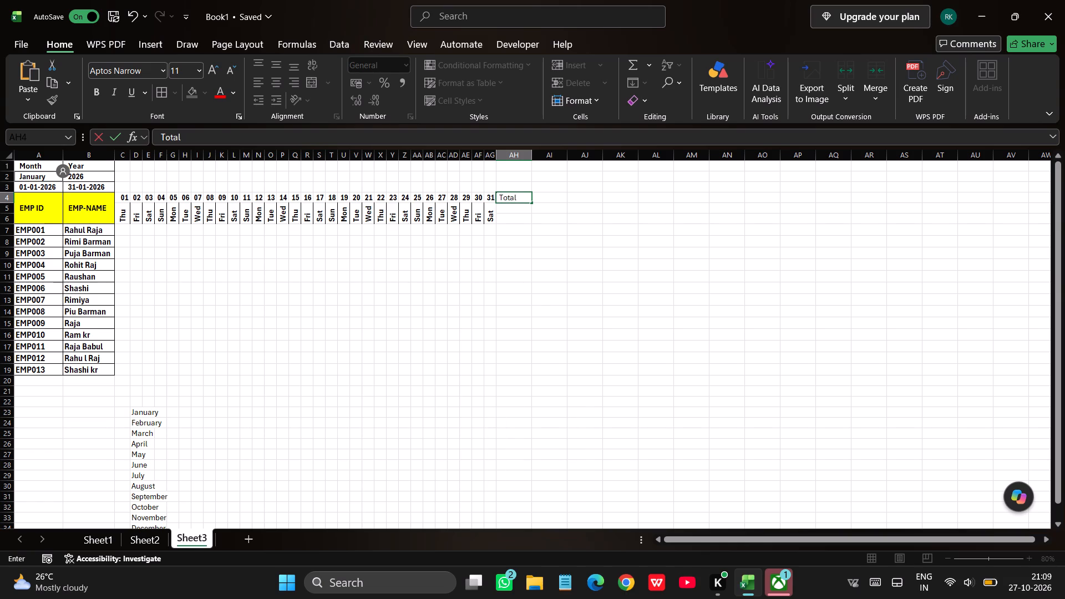
pyautogui.write('ay')
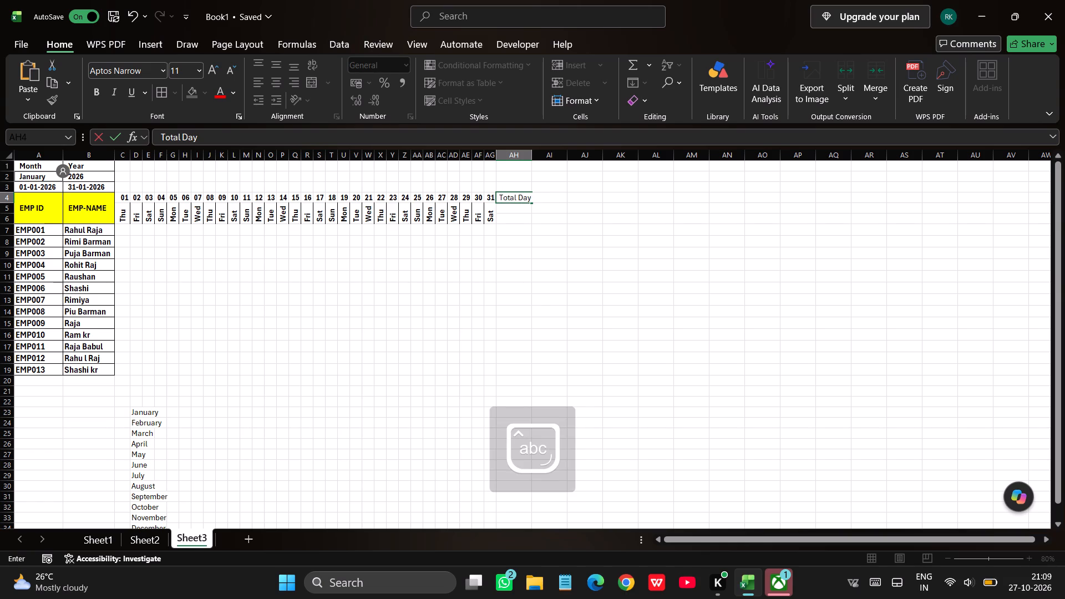
pyautogui.press('Tab')
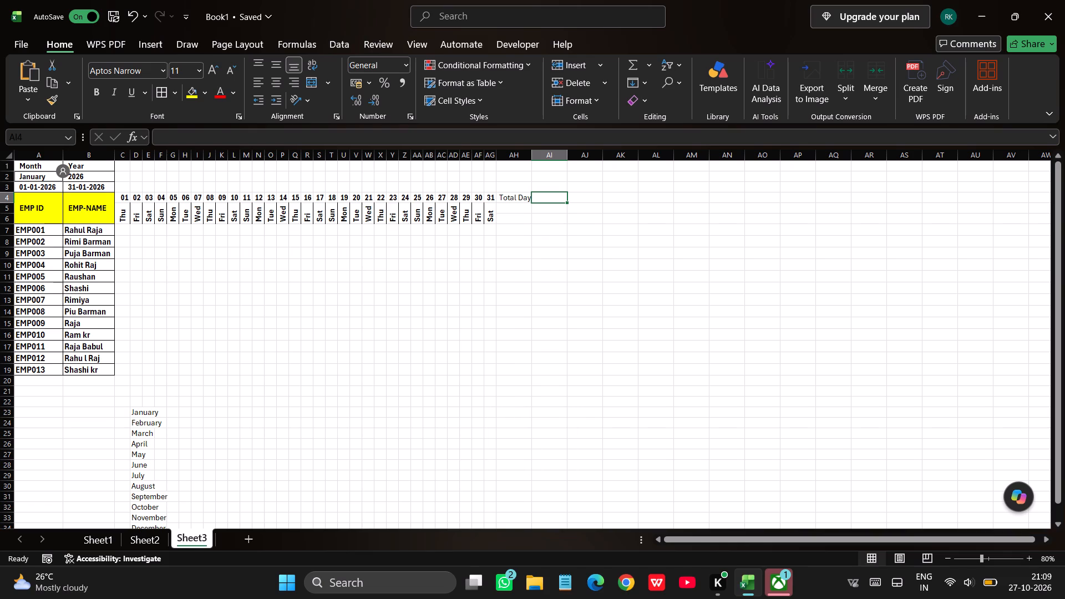
# Enter the summary headers Present, Absent and Week Of in cells AI4, AJ4 and AK4.
pyautogui.write('Present')
pyautogui.press('Tab')
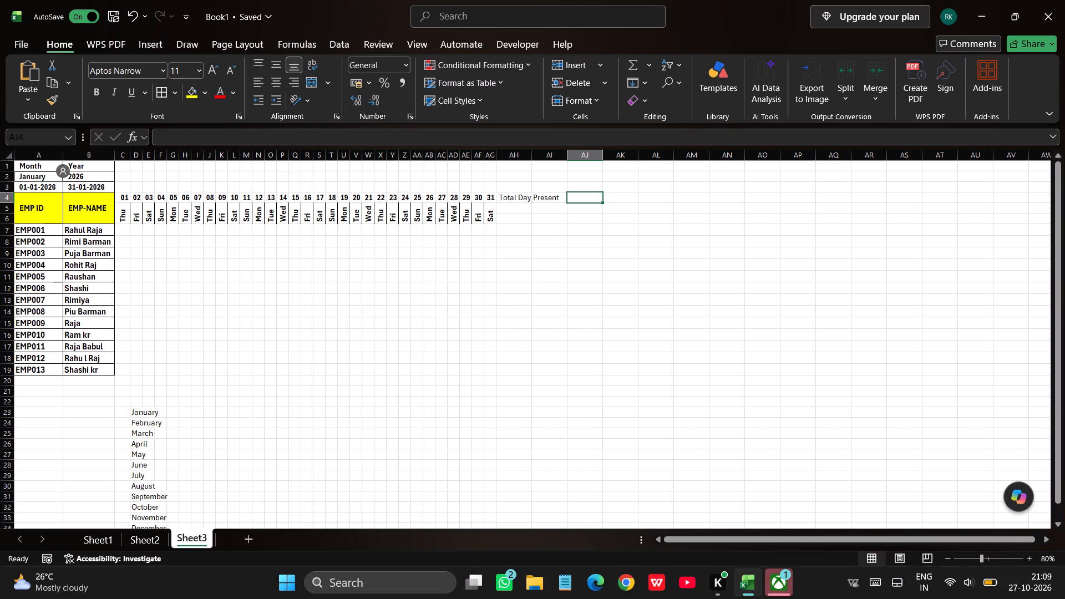
pyautogui.hotkey('shift', 'a')
pyautogui.write('bsent')
pyautogui.press('Tab')
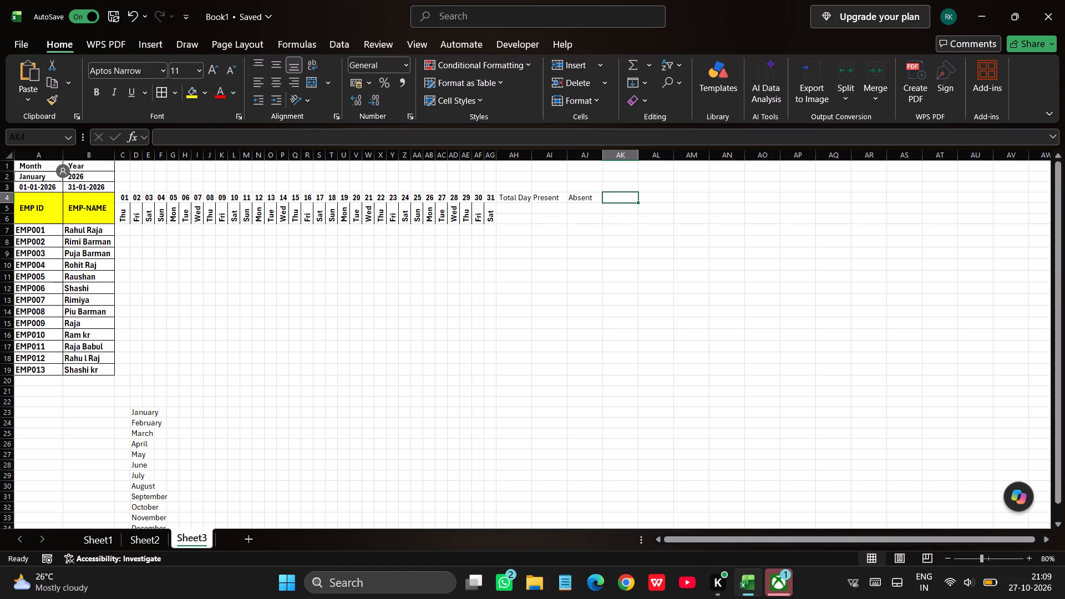
pyautogui.write('Week')
pyautogui.press('space')
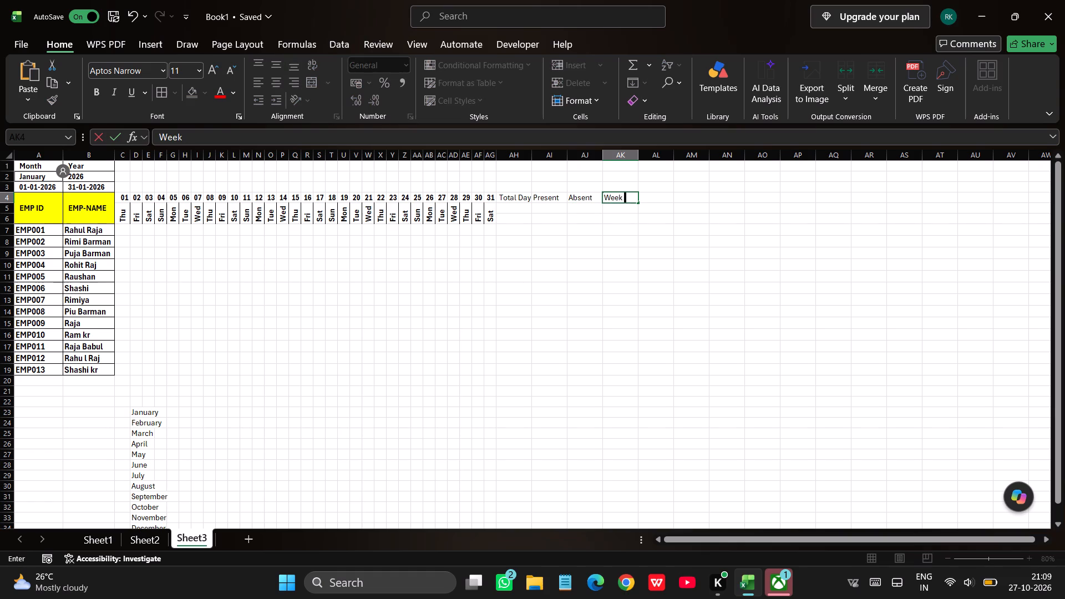
pyautogui.write('Of')
pyautogui.press('q')
pyautogui.press('BackSpace')
pyautogui.press('Tab')
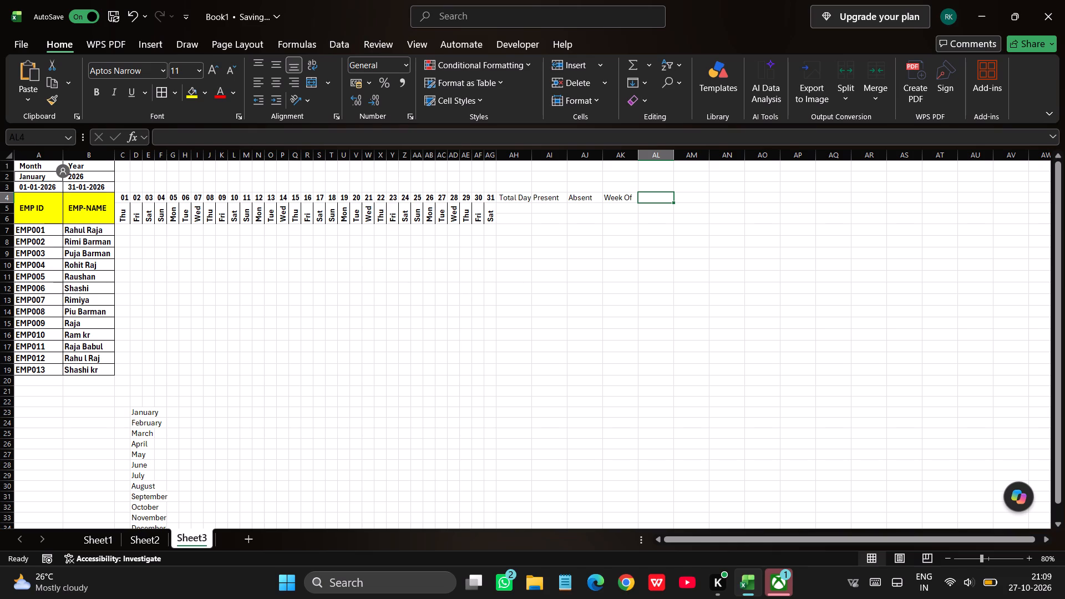
# Replace the header in cell AJ4 with Holiday.
pyautogui.click(583, 199)
pyautogui.press('BackSpace')
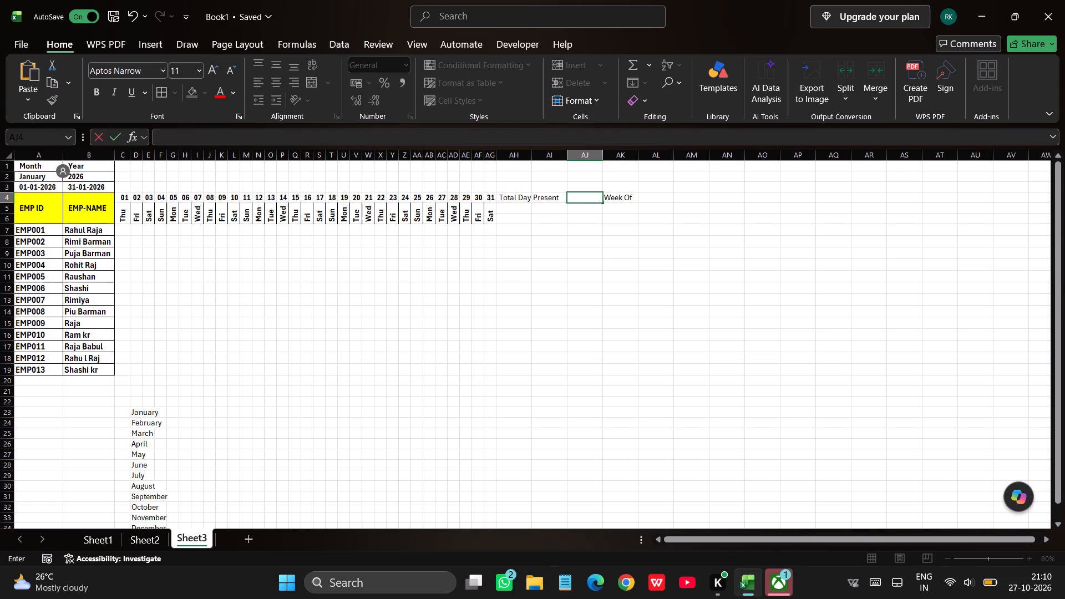
pyautogui.press('BackSpace')
pyautogui.press('BackSpace')
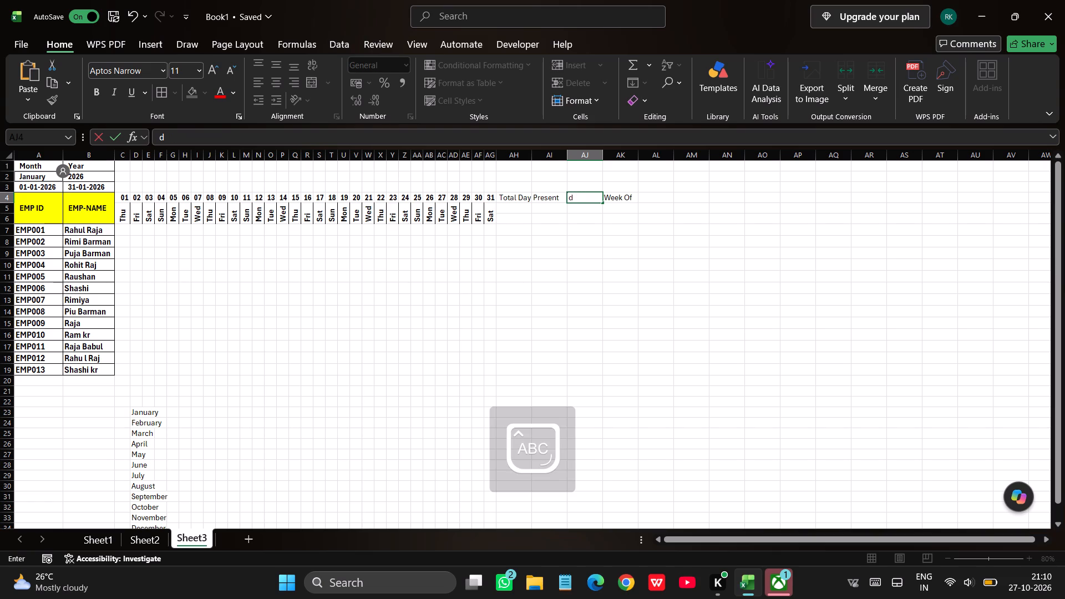
pyautogui.press('BackSpace')
pyautogui.hotkey('shift', 'h')
pyautogui.press('BackSpace')
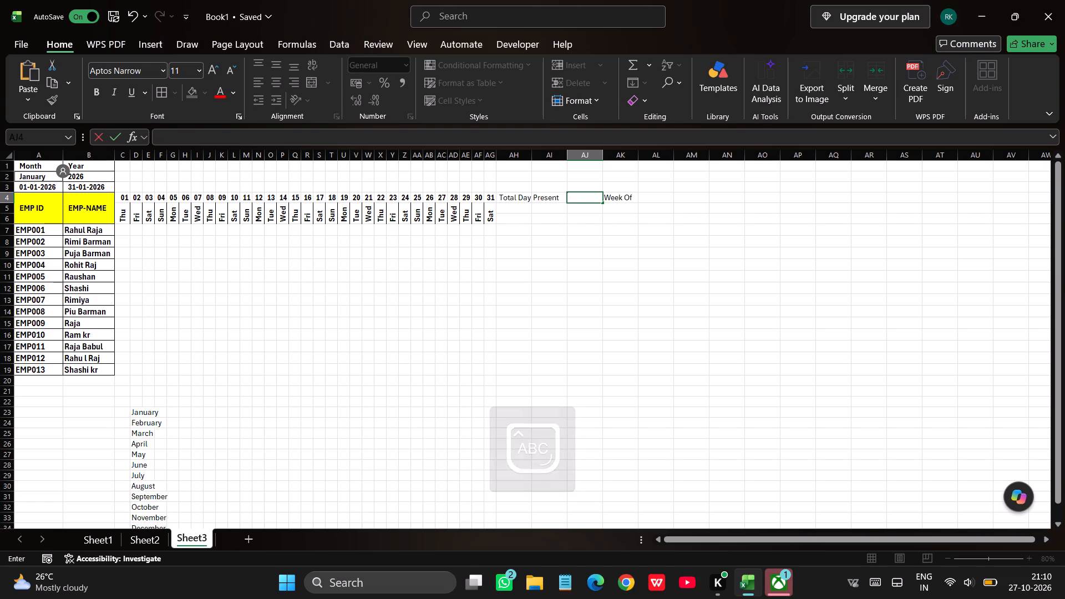
pyautogui.hotkey('shift', 'h')
pyautogui.press('BackSpace')
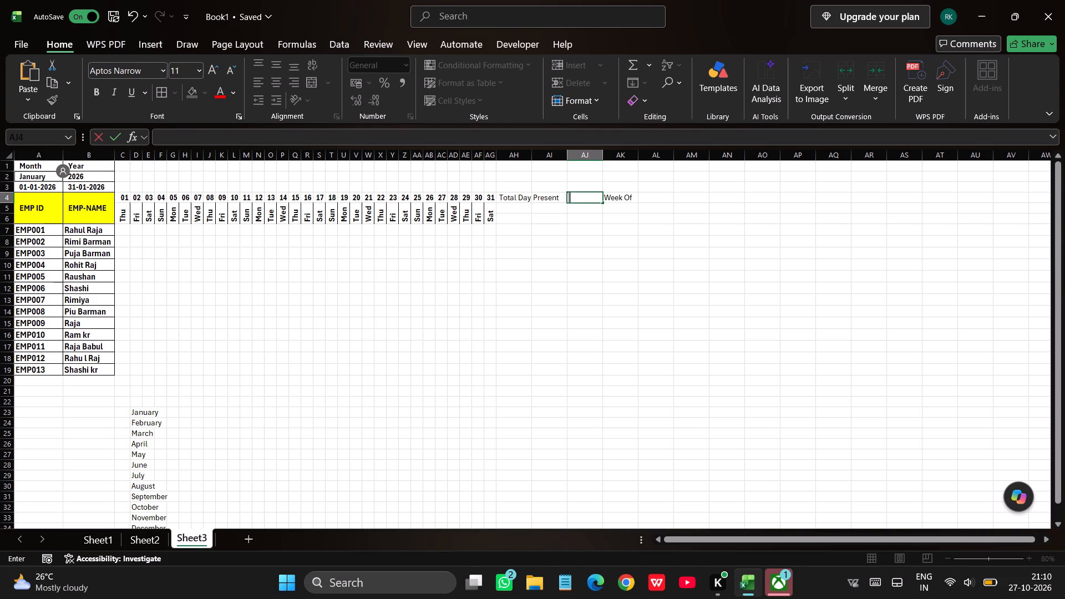
pyautogui.press('h')
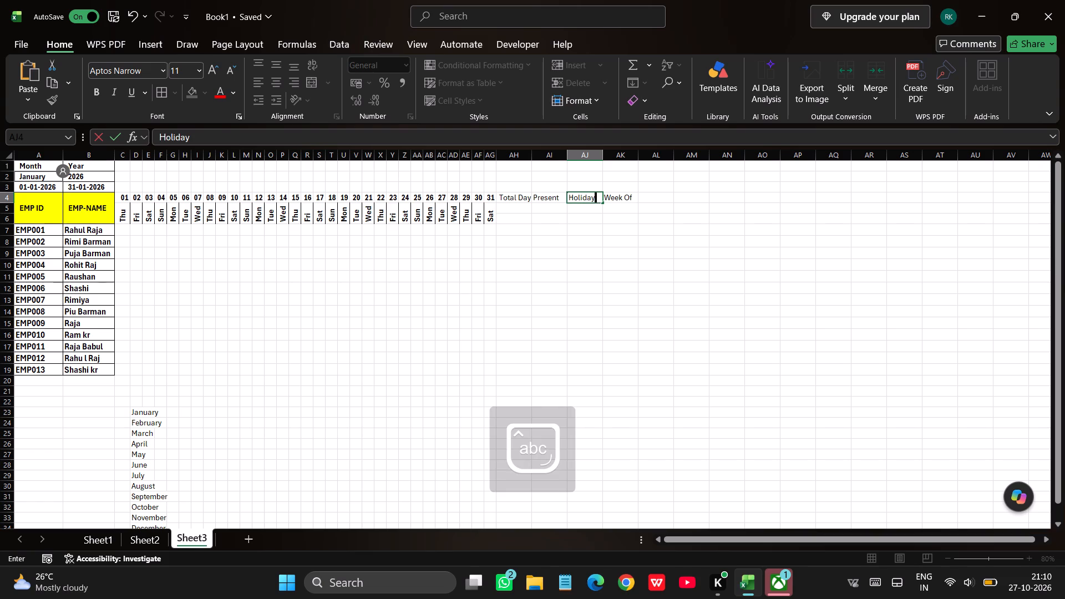
# Enter the summary header Absent in cell AL4, beside Week Of.
pyautogui.click(648, 200)
pyautogui.press('a')
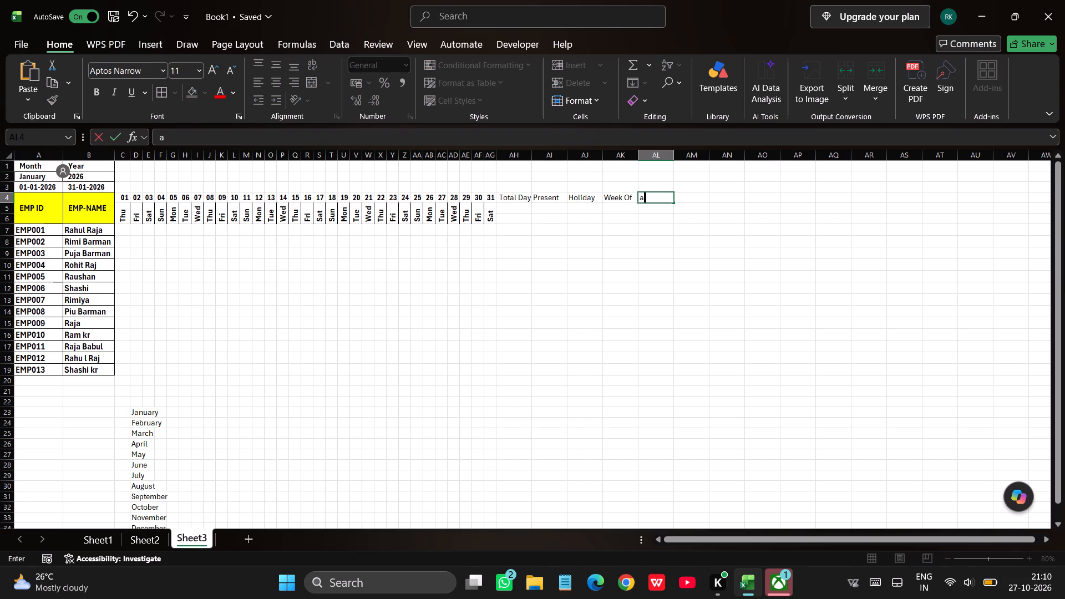
pyautogui.press('BackSpace')
pyautogui.write('Absent')
pyautogui.press('Tab')
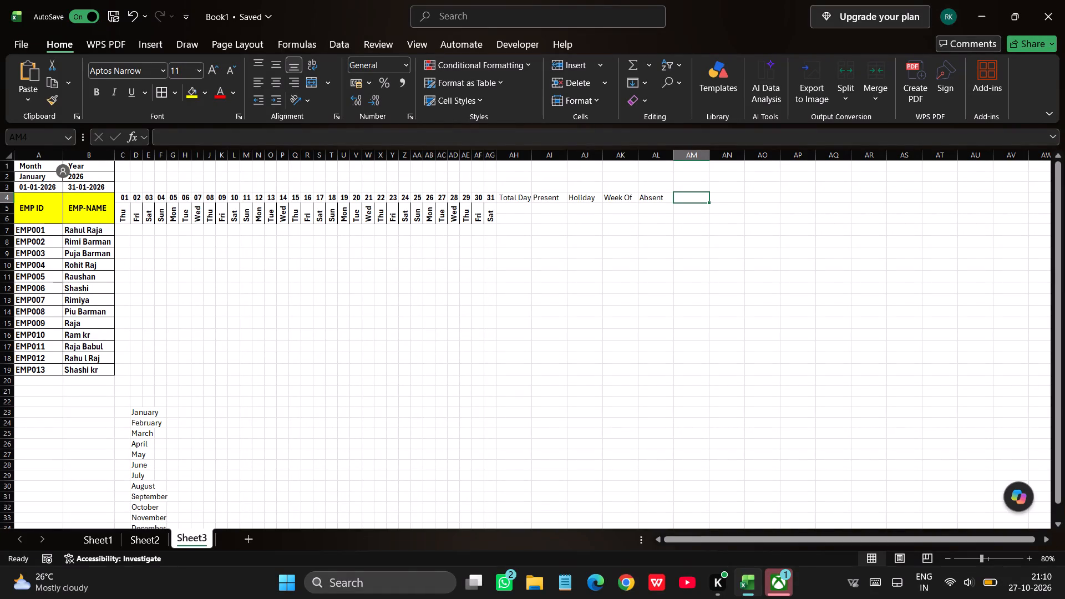
# Merge cells AH4 to AH6 and centre the Total Day header horizontally and vertically.
pyautogui.click(521, 198)
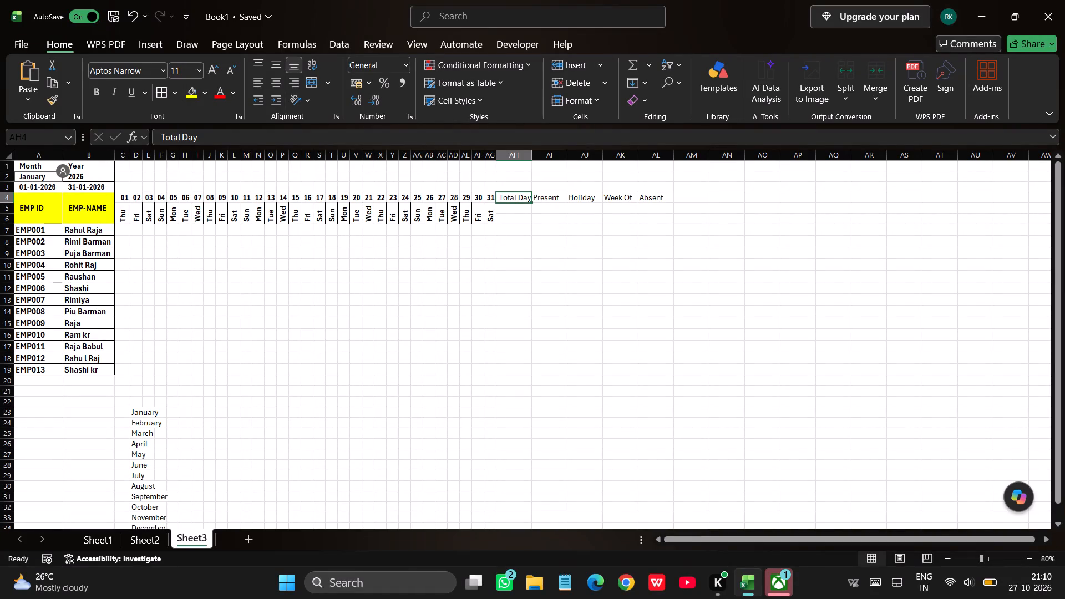
pyautogui.moveTo(521, 199); pyautogui.dragTo(519, 219)
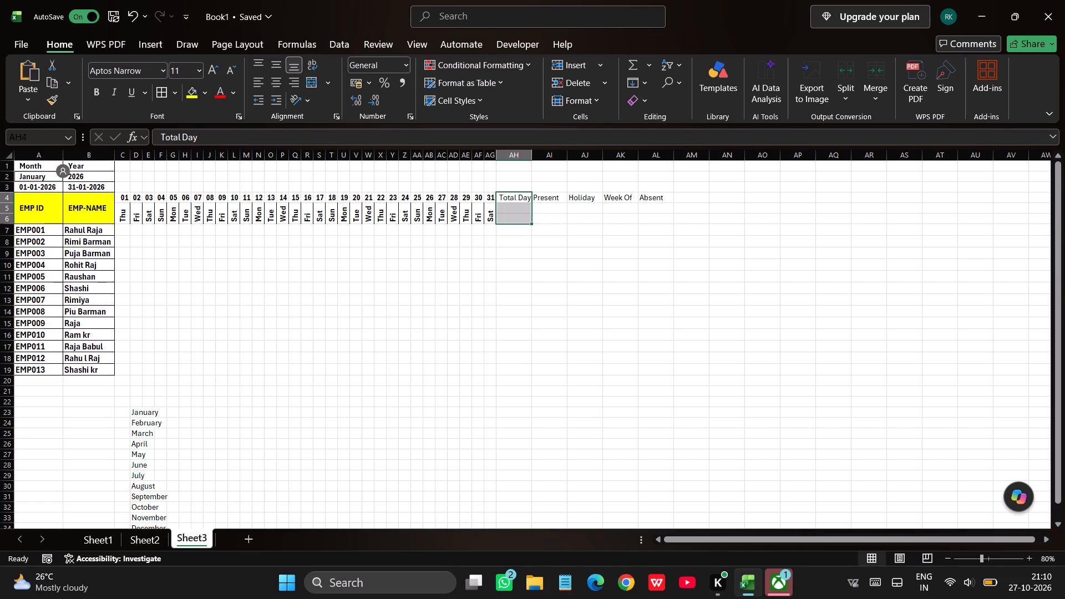
pyautogui.click(313, 82)
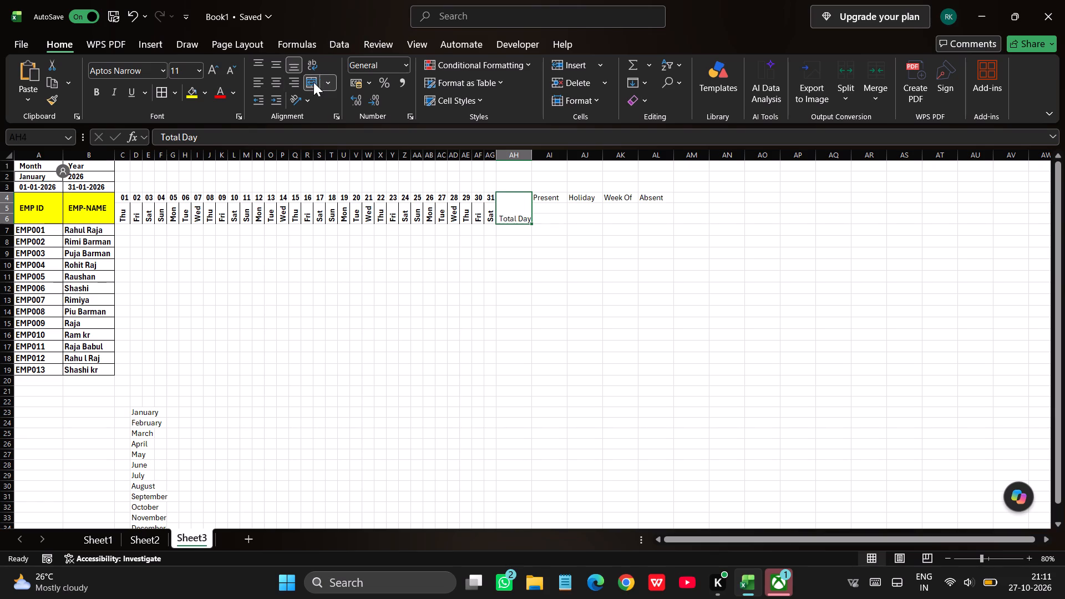
pyautogui.click(279, 84)
pyautogui.click(279, 84)
pyautogui.click(270, 97)
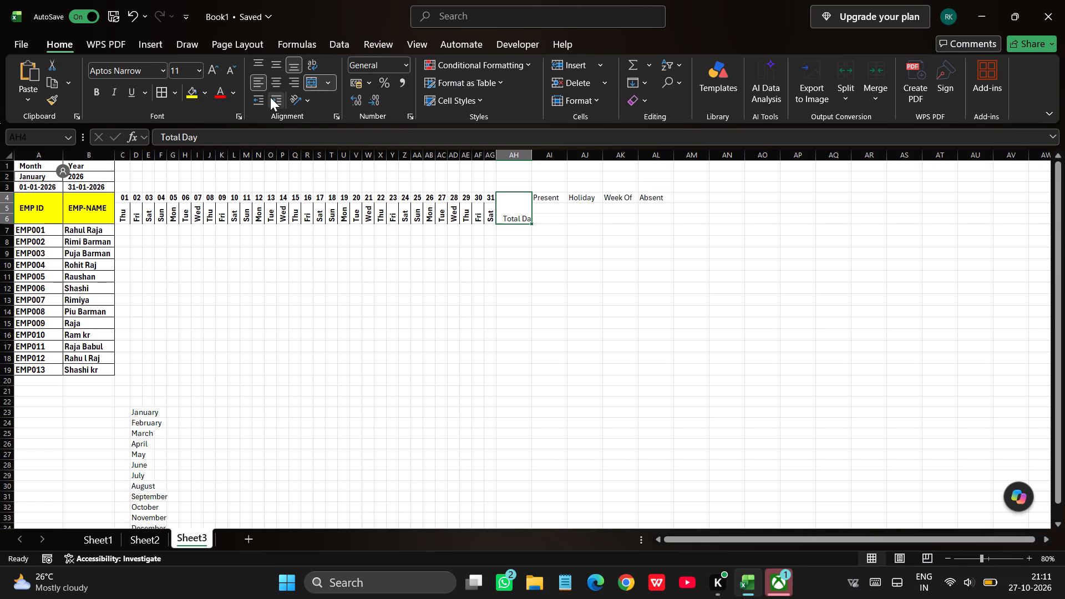
pyautogui.click(276, 84)
pyautogui.click(272, 65)
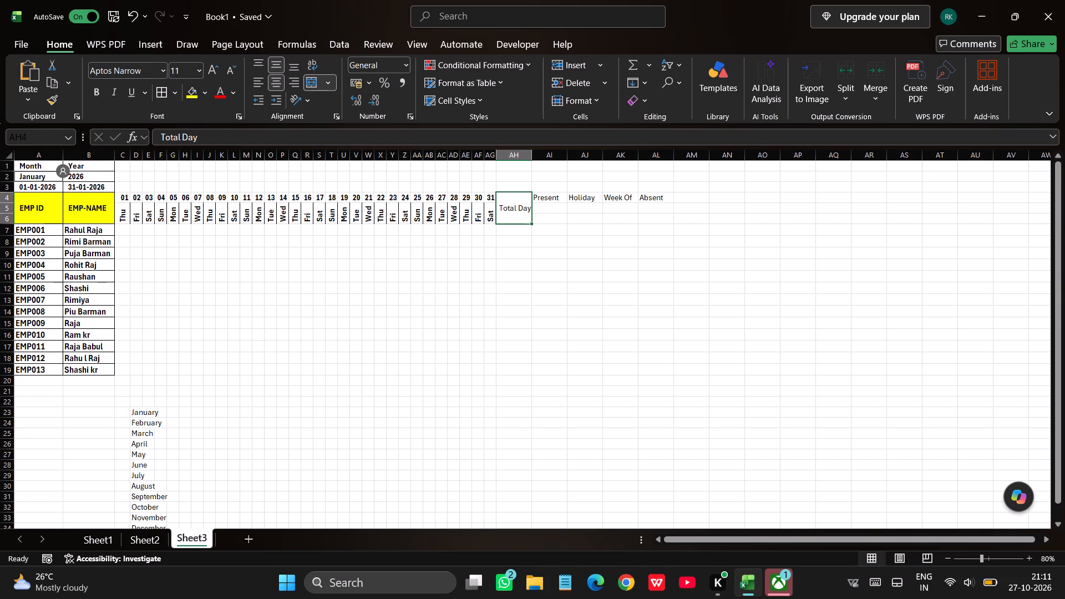
# Make the Total Day header in the merged AH4 cell bold.
pyautogui.moveTo(520, 210); pyautogui.dragTo(525, 209)
pyautogui.click(383, 348)
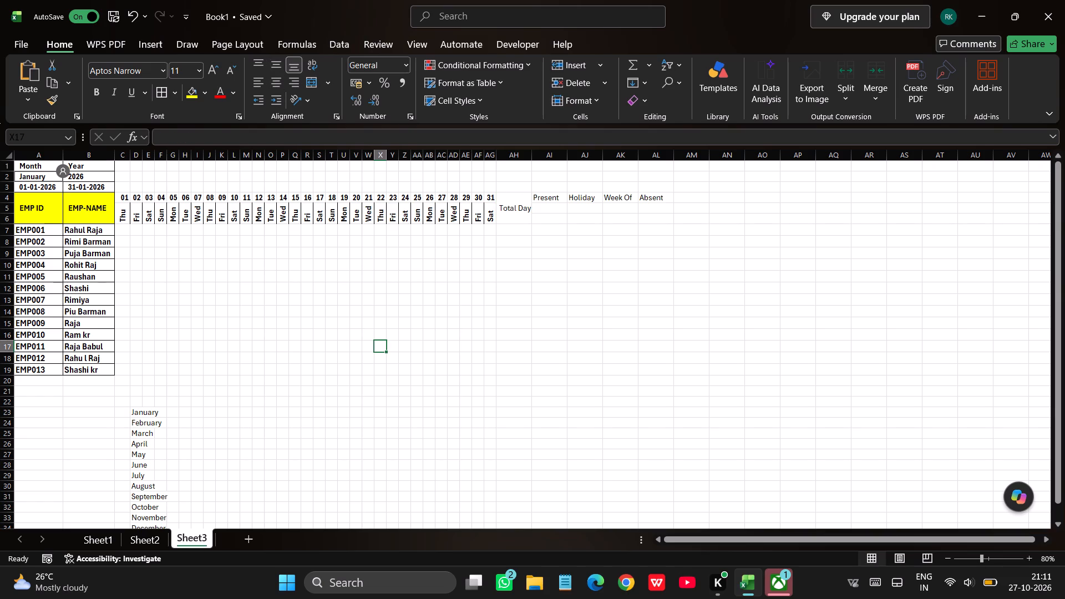
pyautogui.click(520, 206)
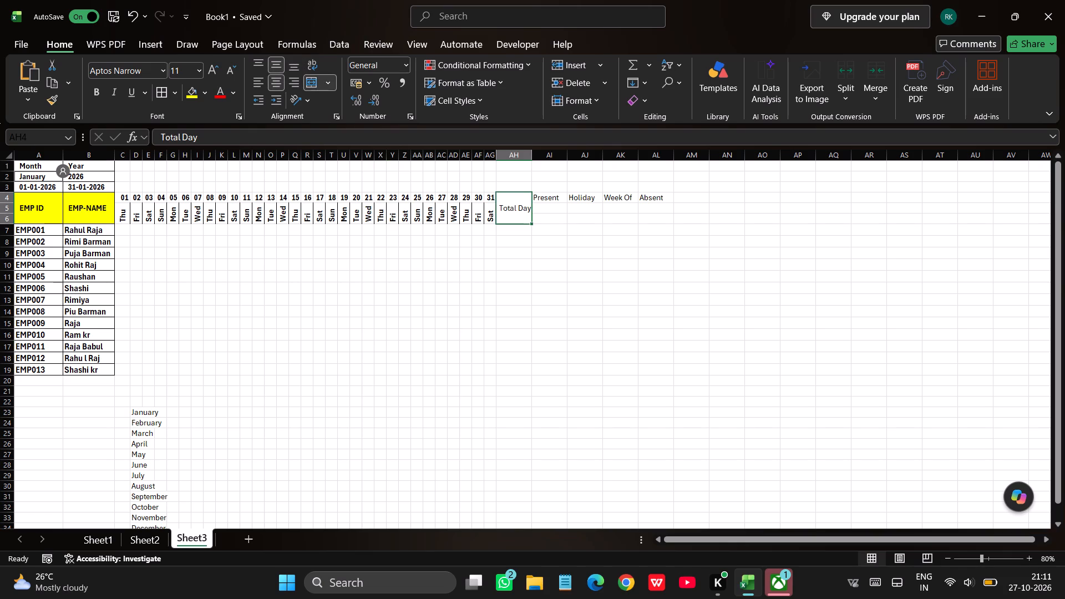
pyautogui.moveTo(531, 201); pyautogui.dragTo(633, 188)
pyautogui.click(652, 220)
pyautogui.click(95, 83)
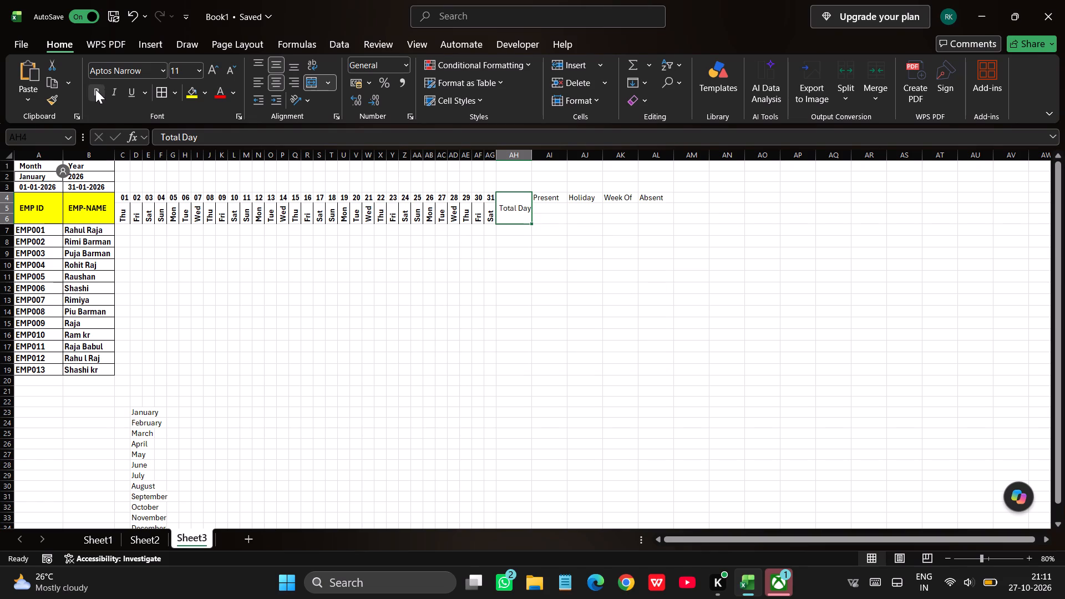
pyautogui.click(95, 89)
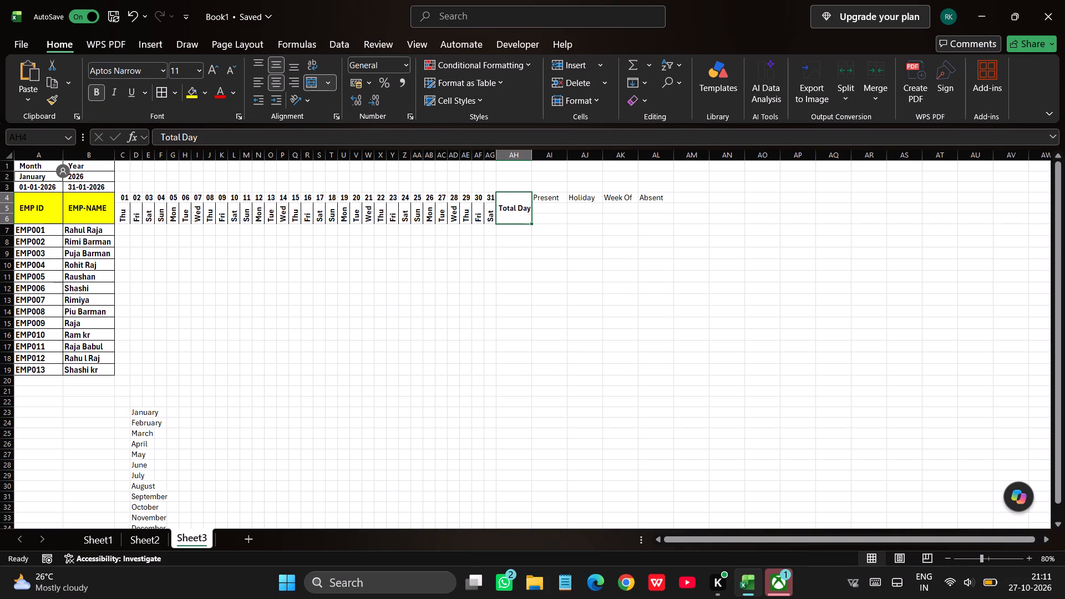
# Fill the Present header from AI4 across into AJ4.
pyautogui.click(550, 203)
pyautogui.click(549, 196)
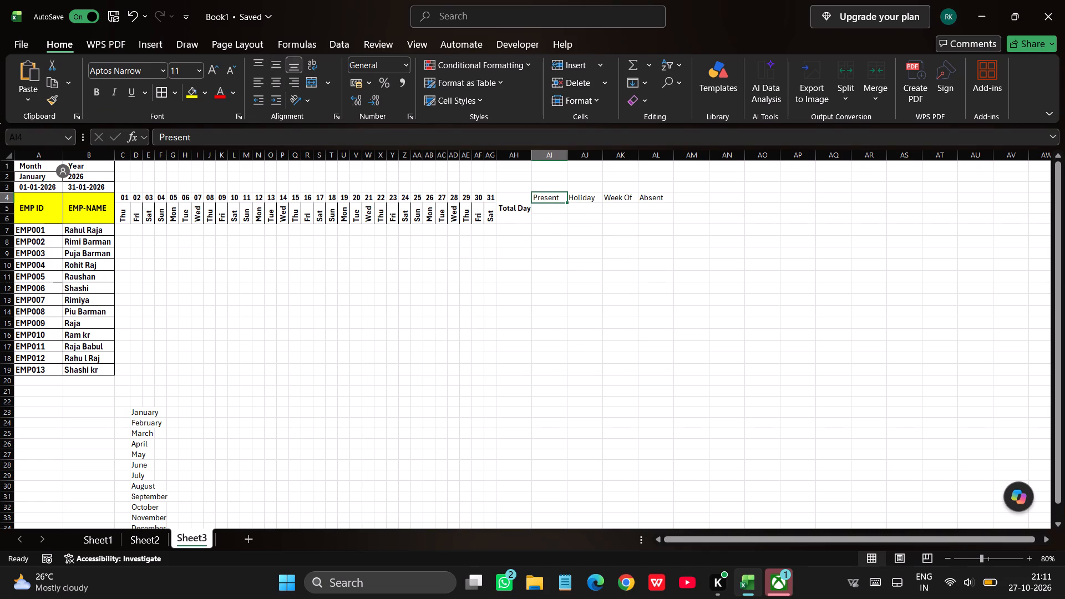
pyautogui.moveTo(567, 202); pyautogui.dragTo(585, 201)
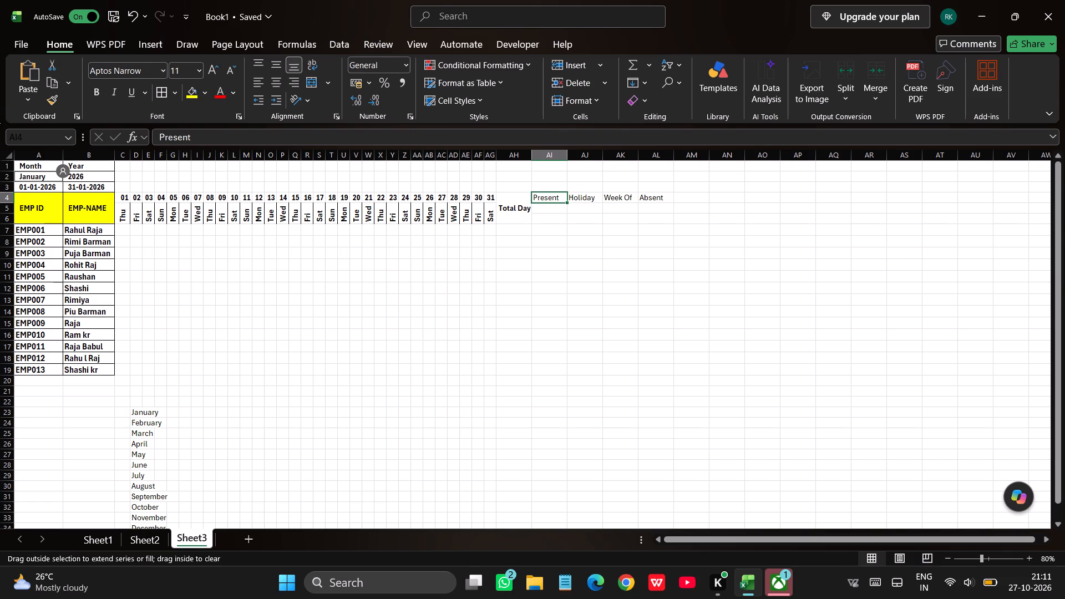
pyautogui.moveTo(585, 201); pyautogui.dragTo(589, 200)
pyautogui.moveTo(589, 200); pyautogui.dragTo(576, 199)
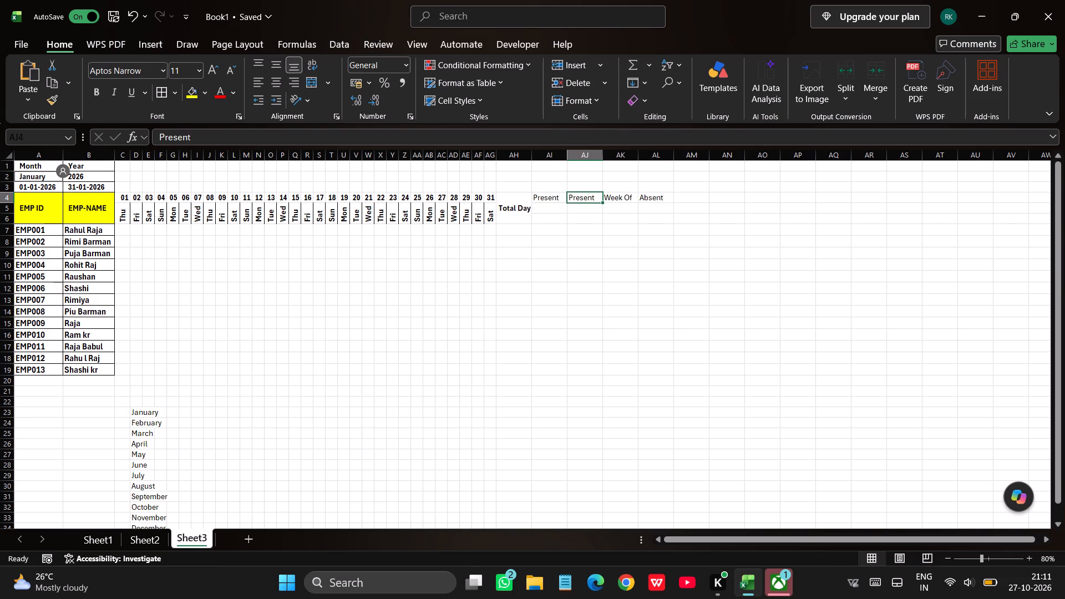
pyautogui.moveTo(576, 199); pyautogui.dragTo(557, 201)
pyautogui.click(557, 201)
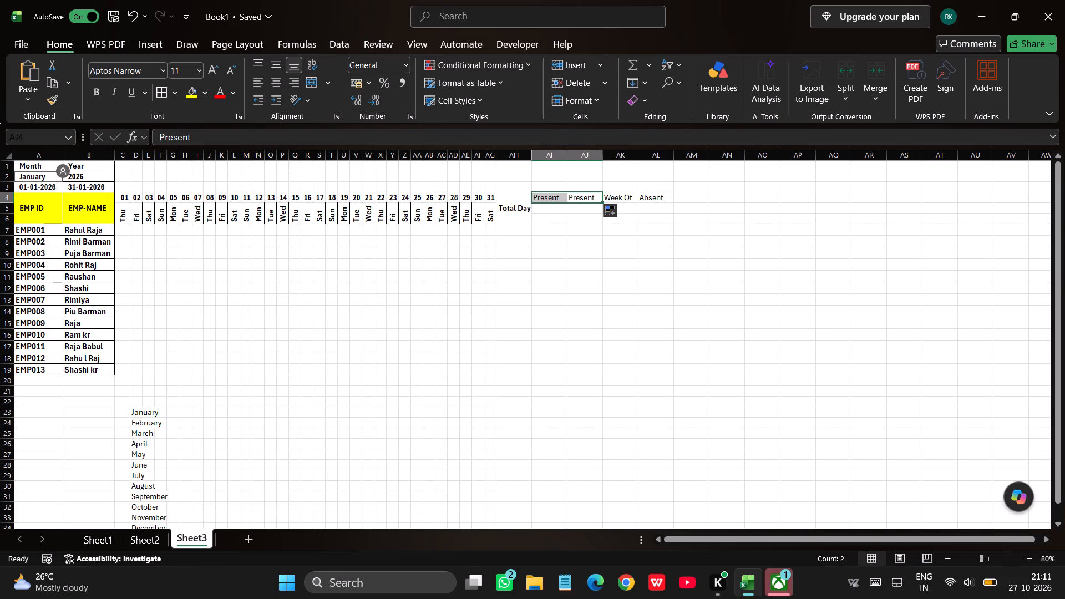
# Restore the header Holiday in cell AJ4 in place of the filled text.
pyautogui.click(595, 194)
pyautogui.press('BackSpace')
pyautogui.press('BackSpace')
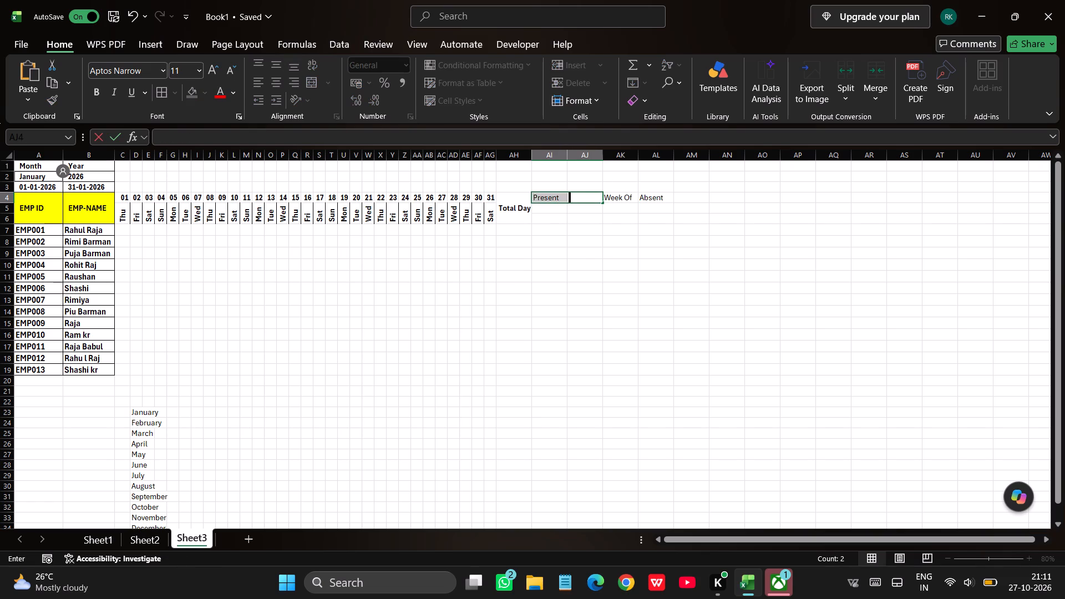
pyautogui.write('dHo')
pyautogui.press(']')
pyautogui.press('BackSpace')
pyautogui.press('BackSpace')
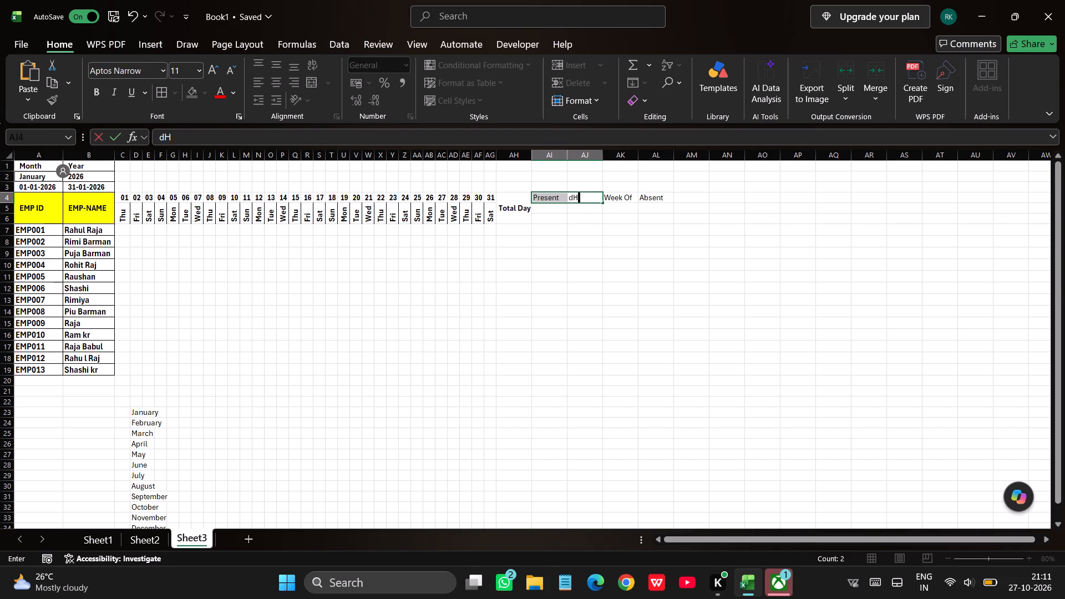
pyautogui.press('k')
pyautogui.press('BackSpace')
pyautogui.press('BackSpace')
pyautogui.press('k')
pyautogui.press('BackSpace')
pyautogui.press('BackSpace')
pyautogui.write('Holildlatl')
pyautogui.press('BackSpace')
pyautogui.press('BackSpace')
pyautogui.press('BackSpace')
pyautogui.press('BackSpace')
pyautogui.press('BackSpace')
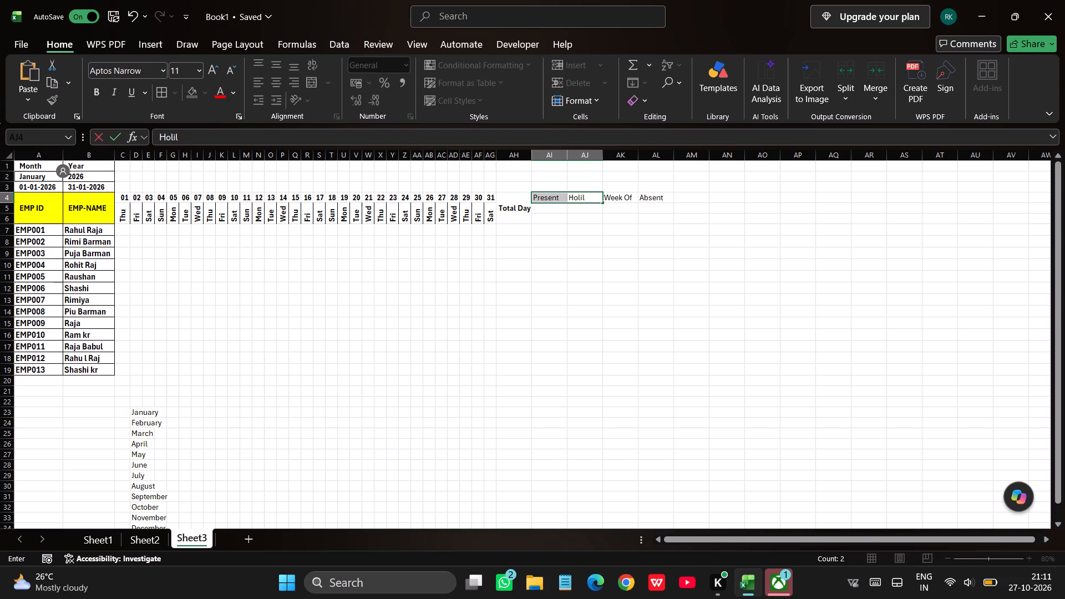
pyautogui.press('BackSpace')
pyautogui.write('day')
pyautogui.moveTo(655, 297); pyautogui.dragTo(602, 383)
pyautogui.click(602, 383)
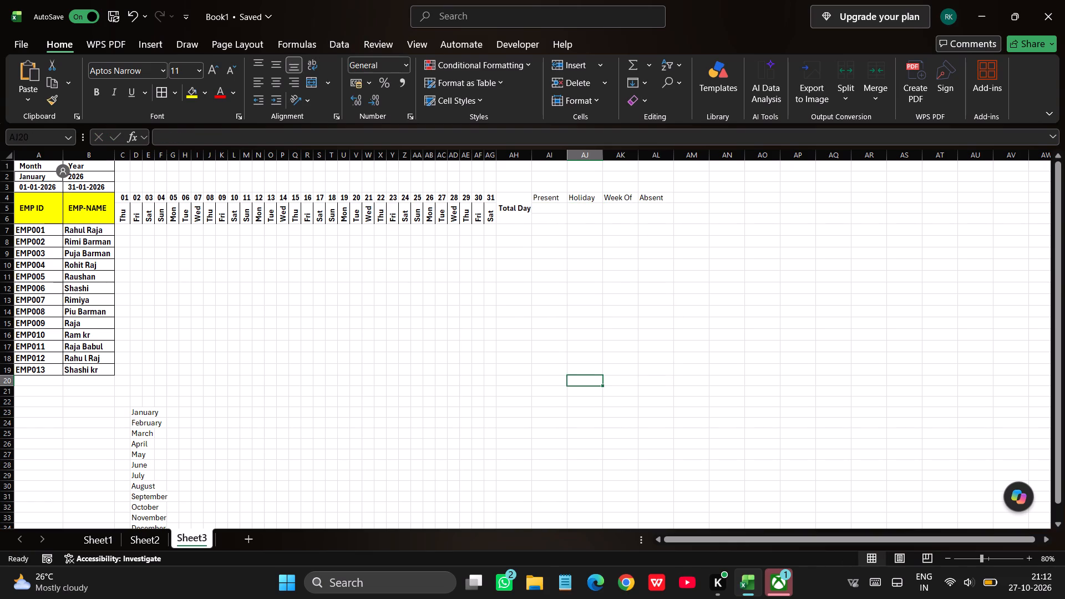
# Make the Present, Holiday, Week Of and Absent headers bold across cells AI4 to AL5.
pyautogui.click(544, 197)
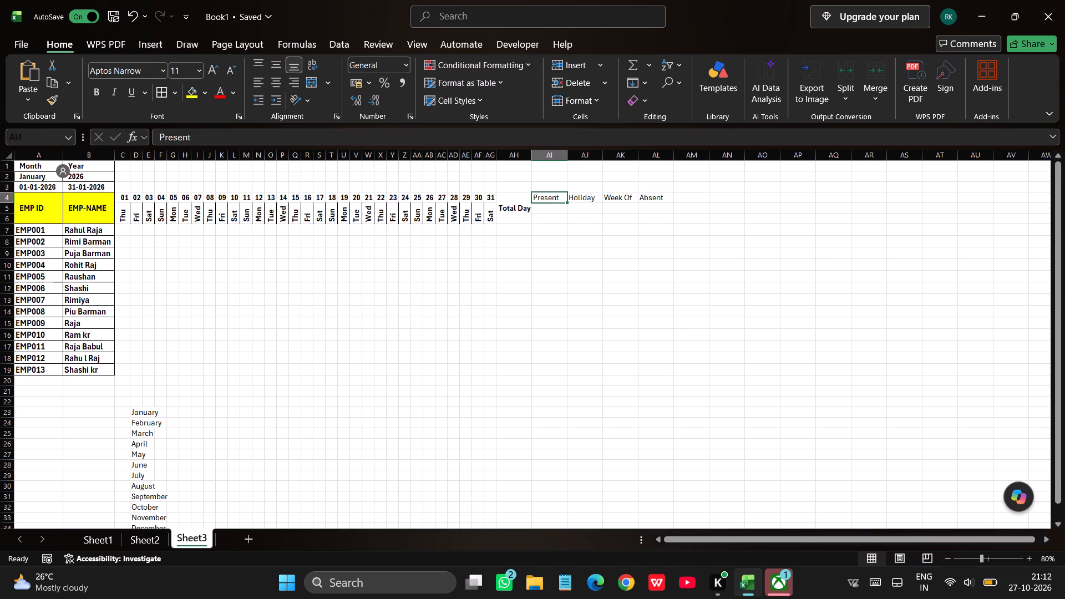
pyautogui.click(556, 222)
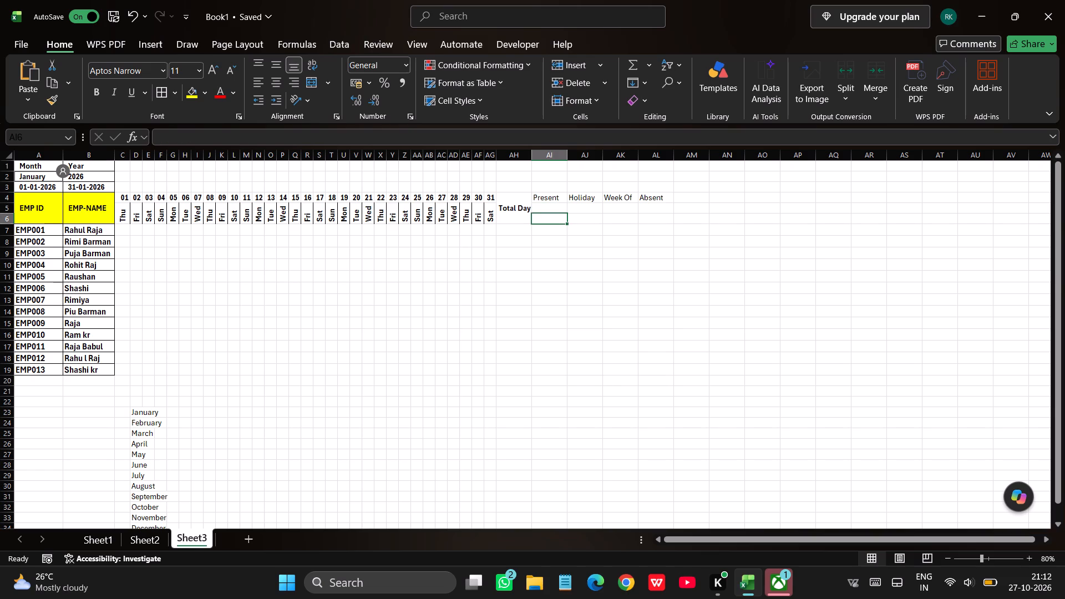
pyautogui.moveTo(542, 201); pyautogui.dragTo(571, 201)
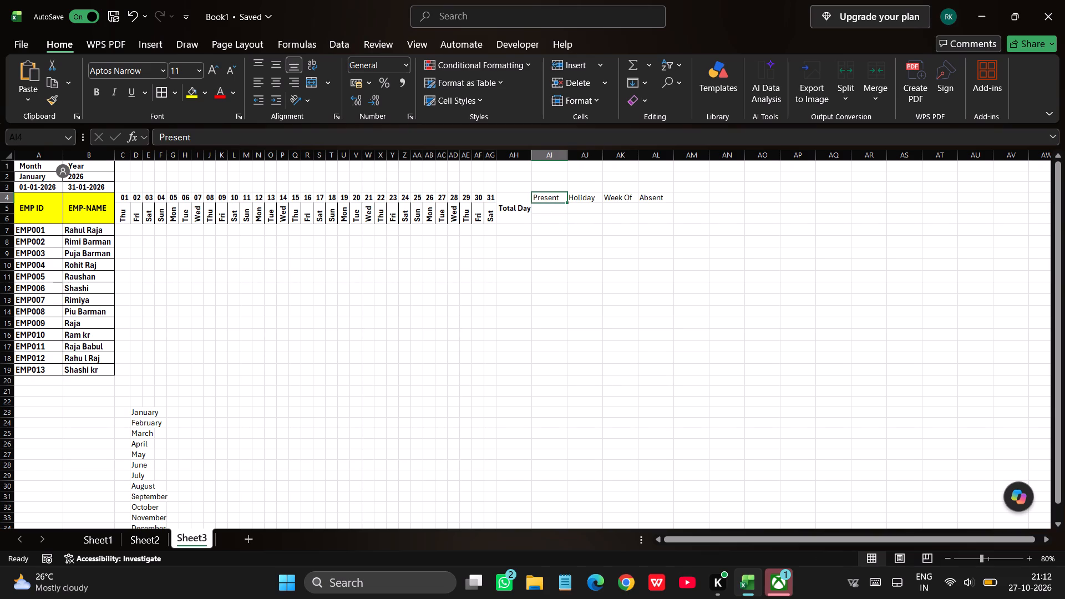
pyautogui.moveTo(571, 201); pyautogui.dragTo(595, 203)
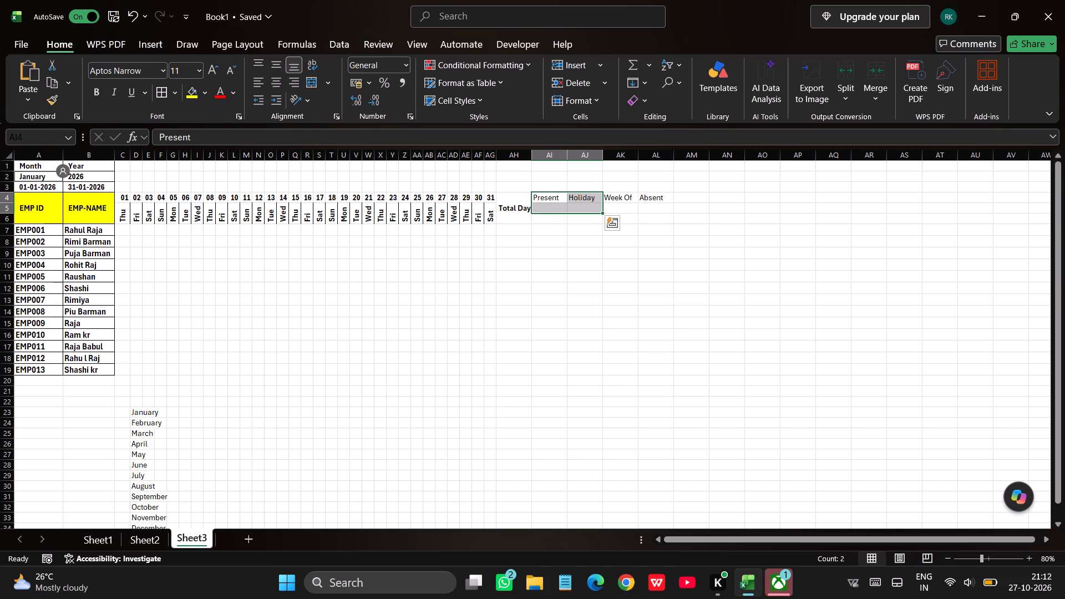
pyautogui.click(554, 197)
pyautogui.moveTo(554, 197); pyautogui.dragTo(557, 197)
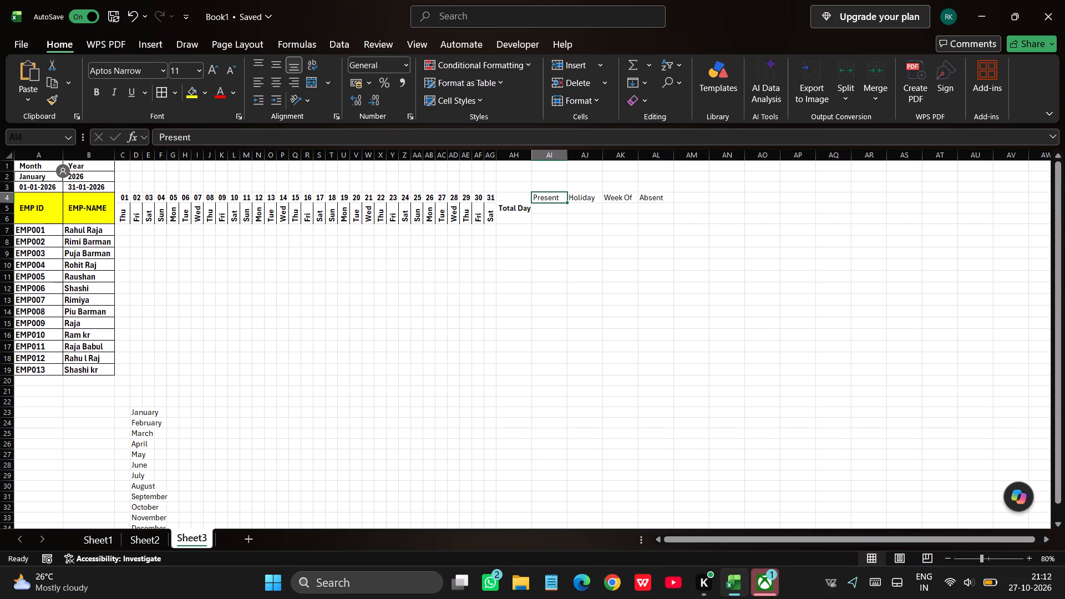
pyautogui.moveTo(557, 197); pyautogui.dragTo(729, 200)
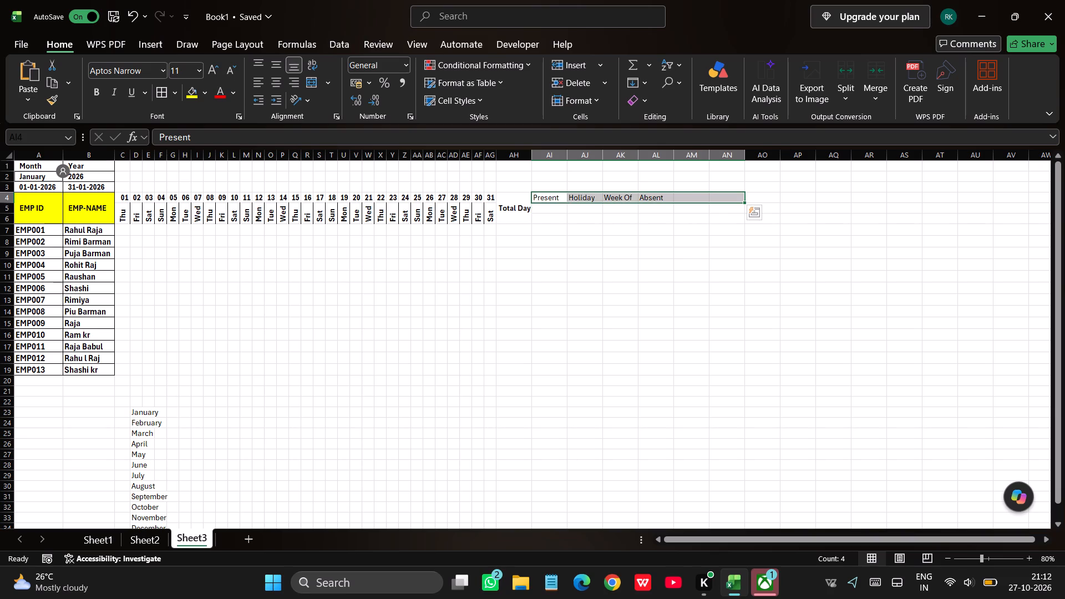
pyautogui.click(590, 257)
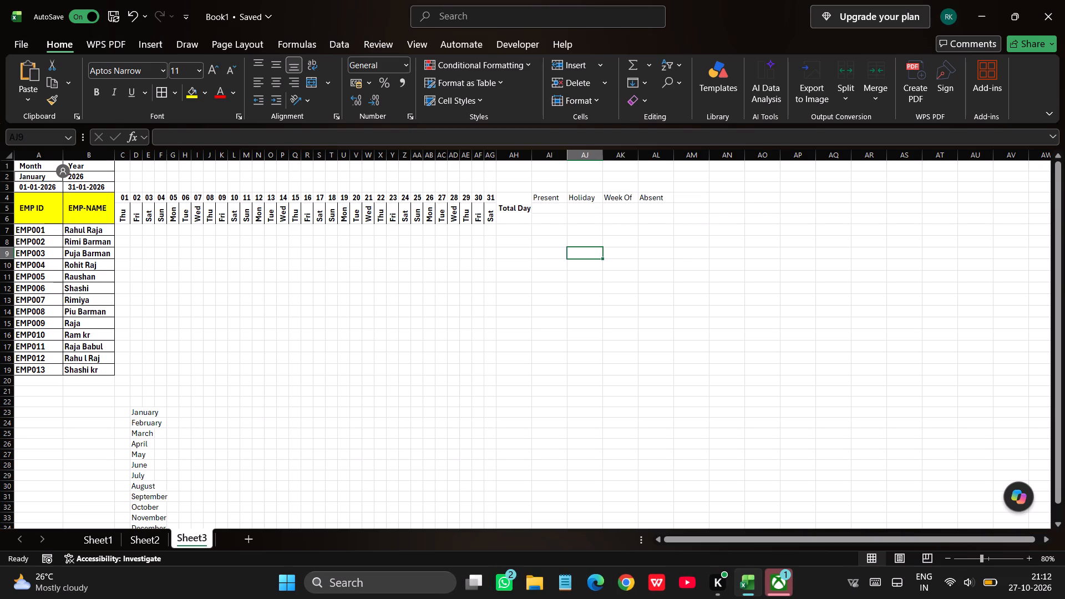
pyautogui.click(549, 198)
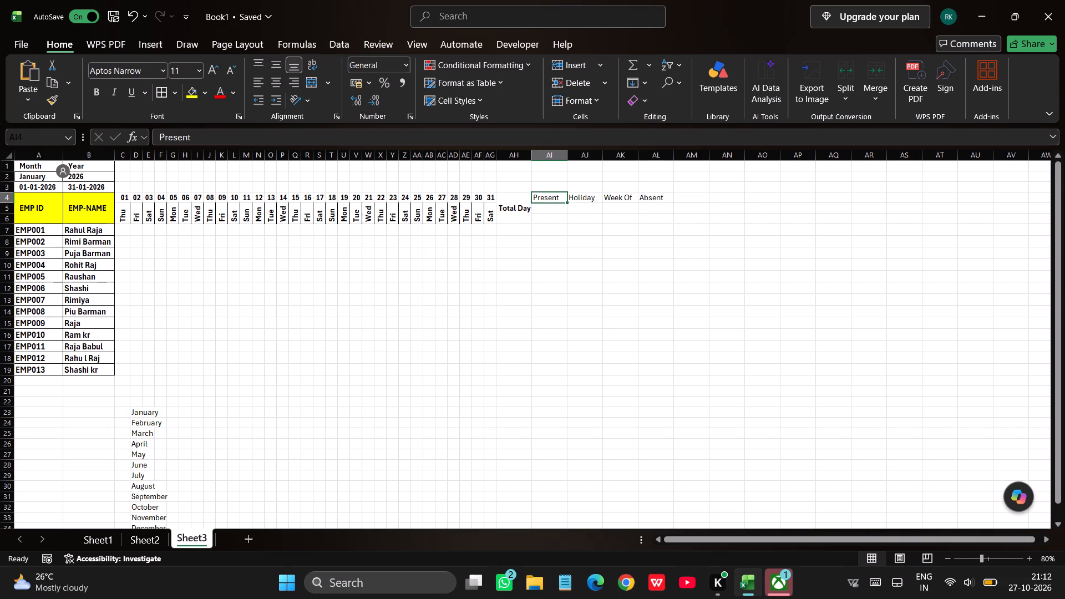
pyautogui.click(521, 282)
pyautogui.click(551, 199)
pyautogui.moveTo(551, 199); pyautogui.dragTo(650, 204)
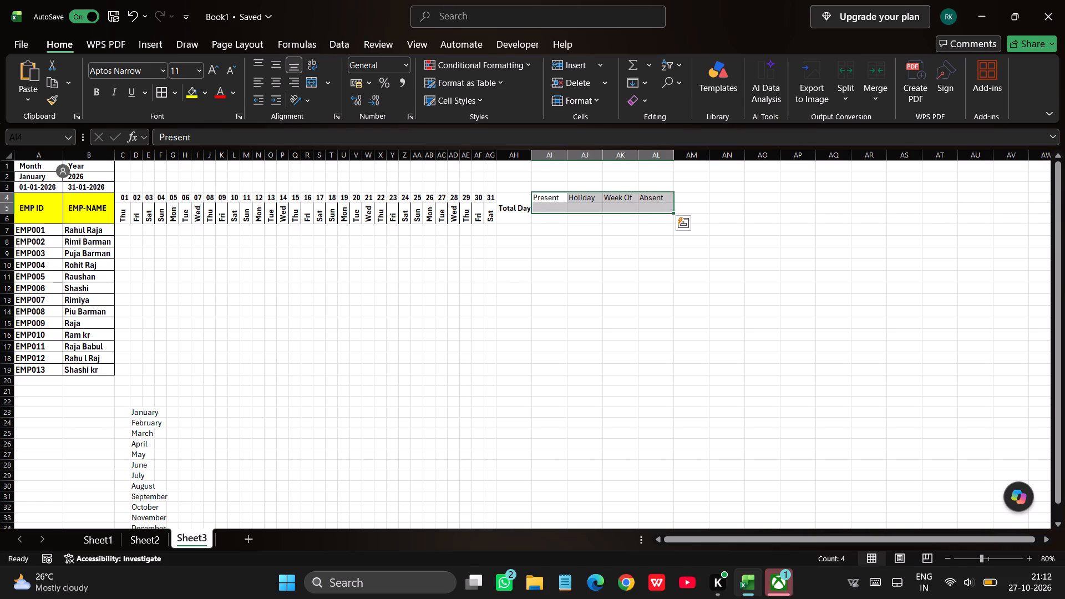
pyautogui.click(88, 87)
pyautogui.click(430, 328)
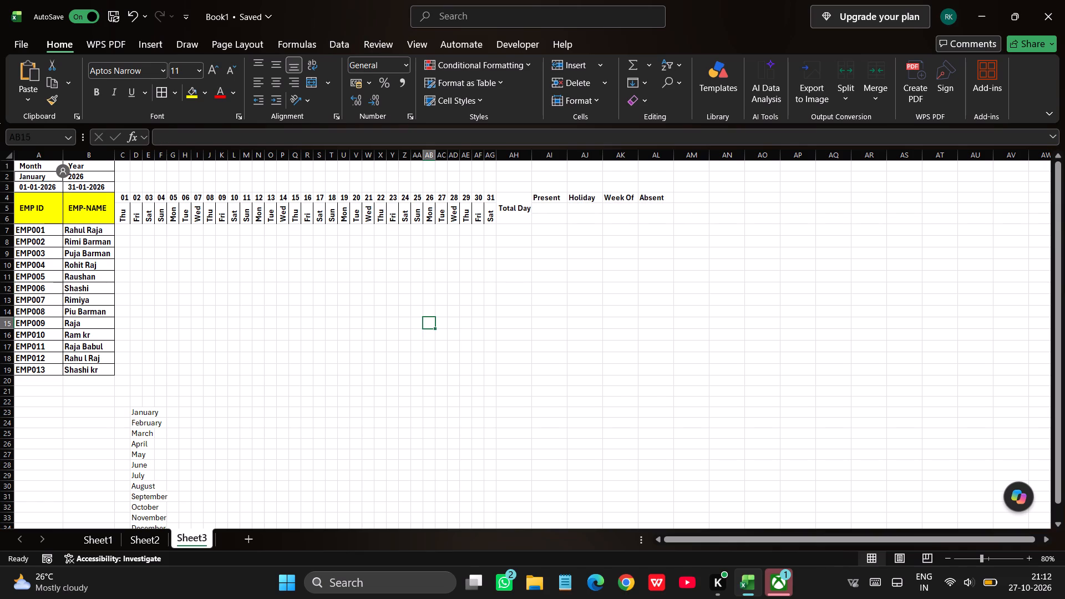
# Autofit the widths of columns AI, AJ, AK and AL to their header text.
pyautogui.doubleClick(565, 156)
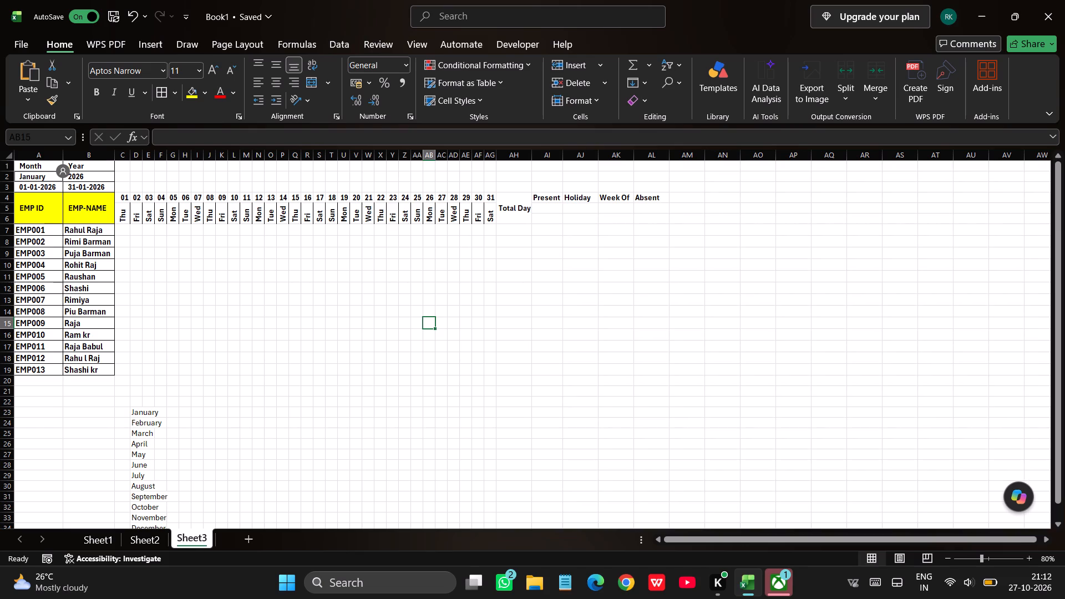
pyautogui.doubleClick(598, 154)
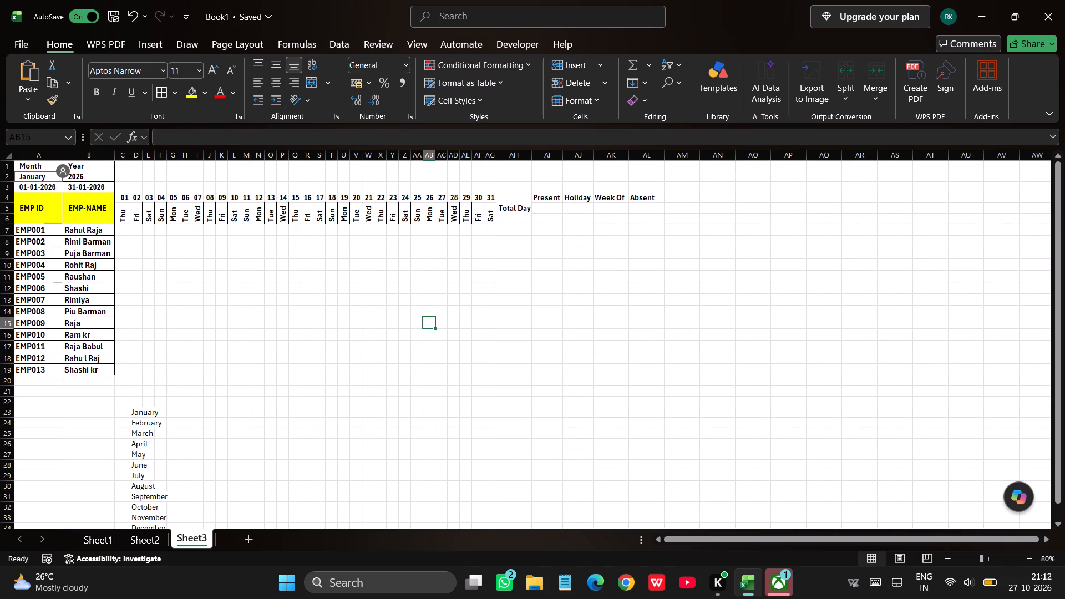
pyautogui.doubleClick(626, 154)
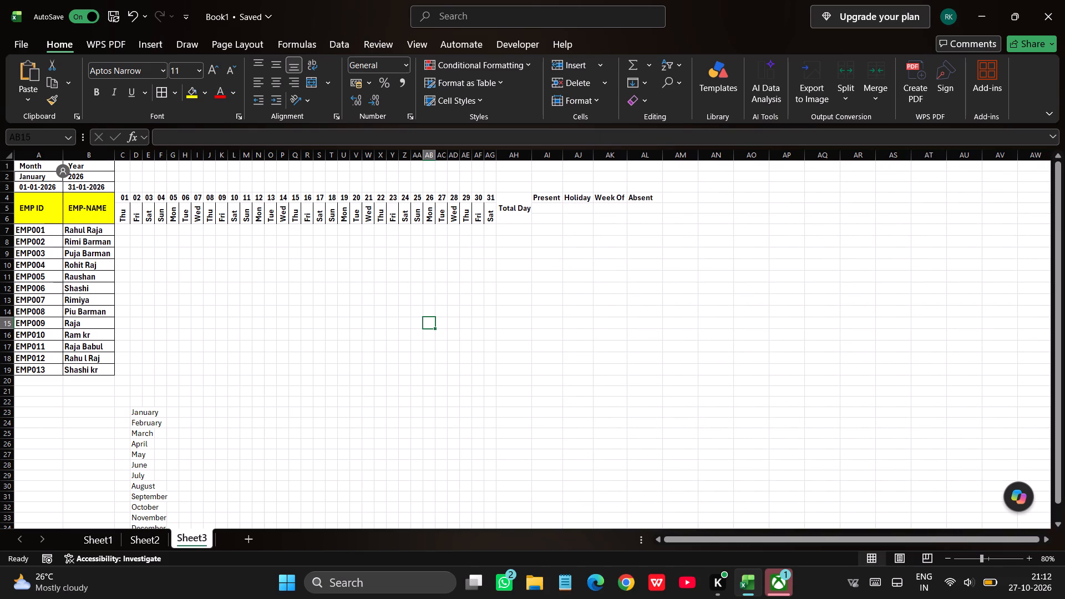
pyautogui.doubleClick(666, 152)
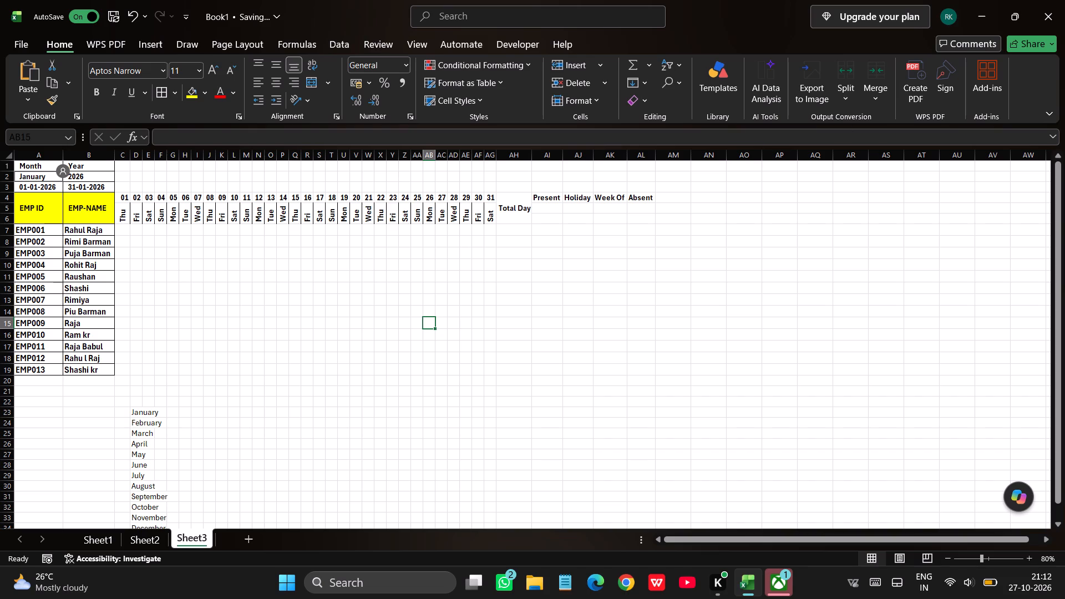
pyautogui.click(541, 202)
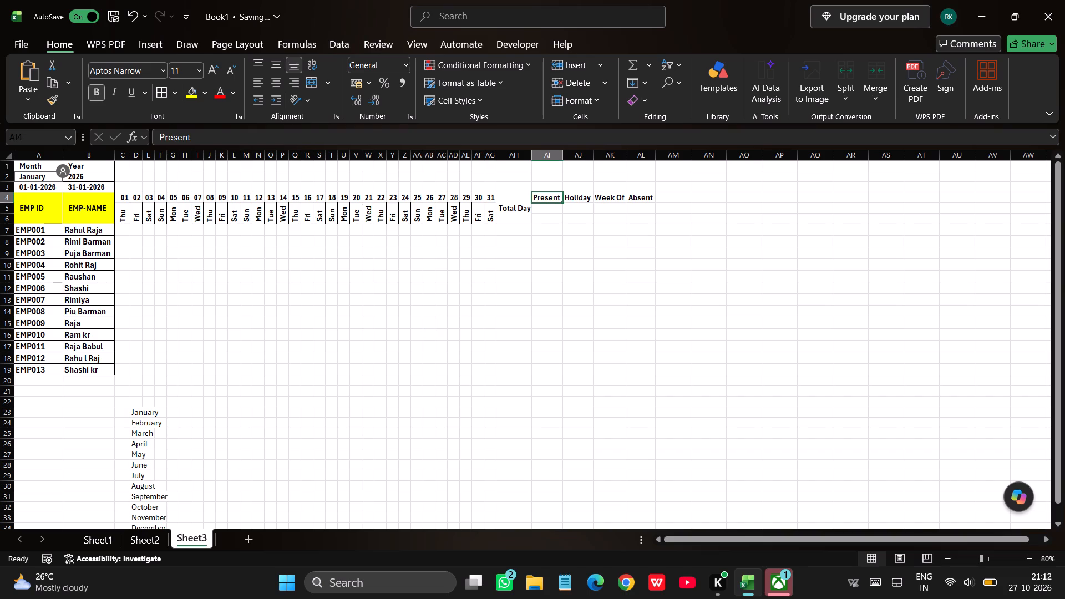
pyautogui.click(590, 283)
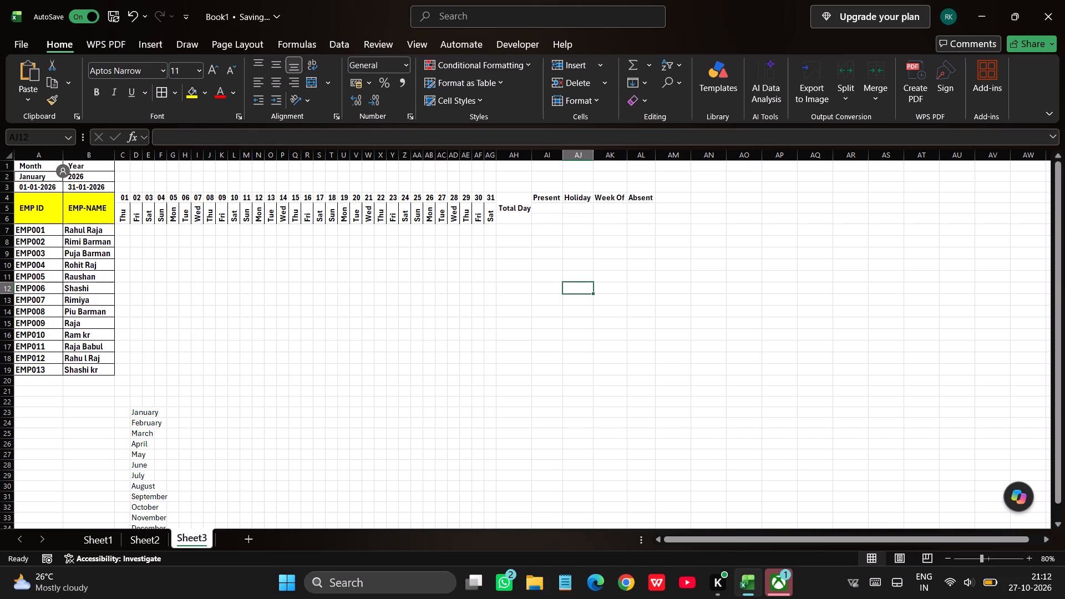
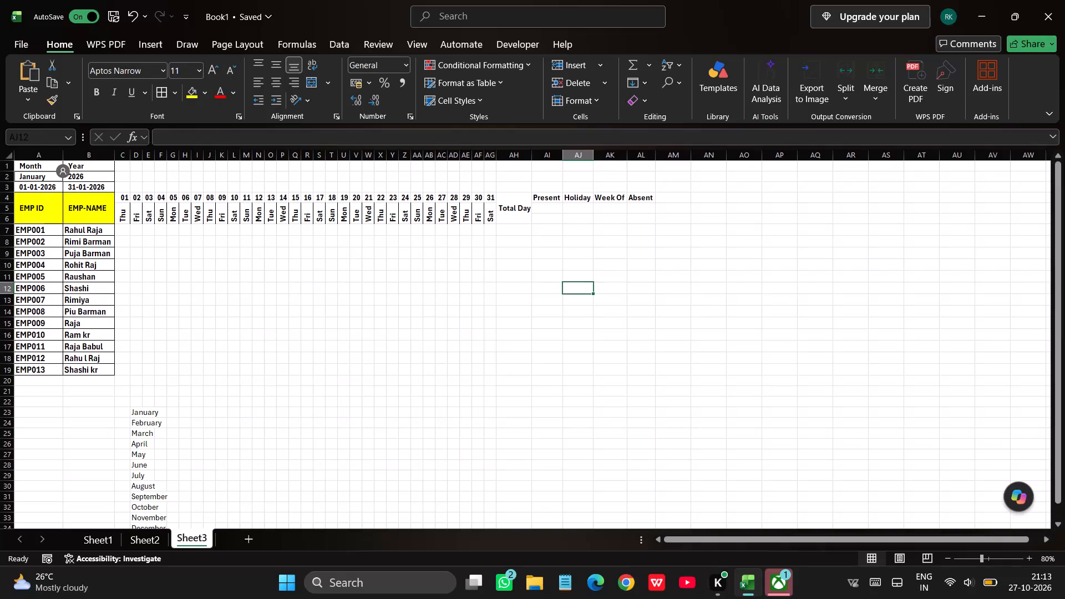
# Merge and center the summary header cells AI4 to AL6 into one cell, keeping only the Present text.
pyautogui.moveTo(540, 199); pyautogui.dragTo(655, 219)
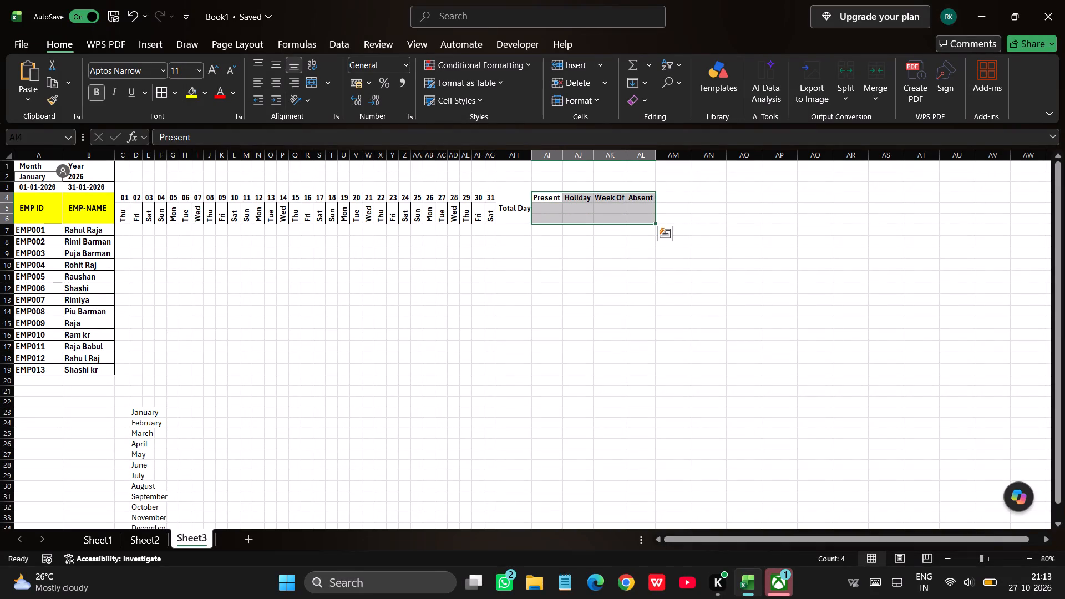
pyautogui.click(310, 82)
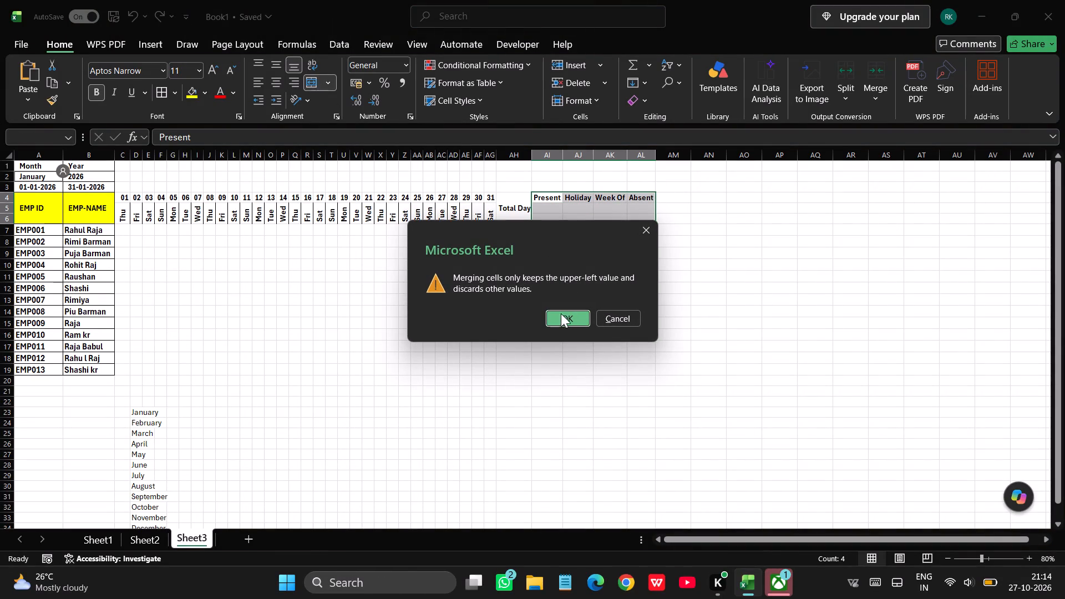
pyautogui.click(561, 317)
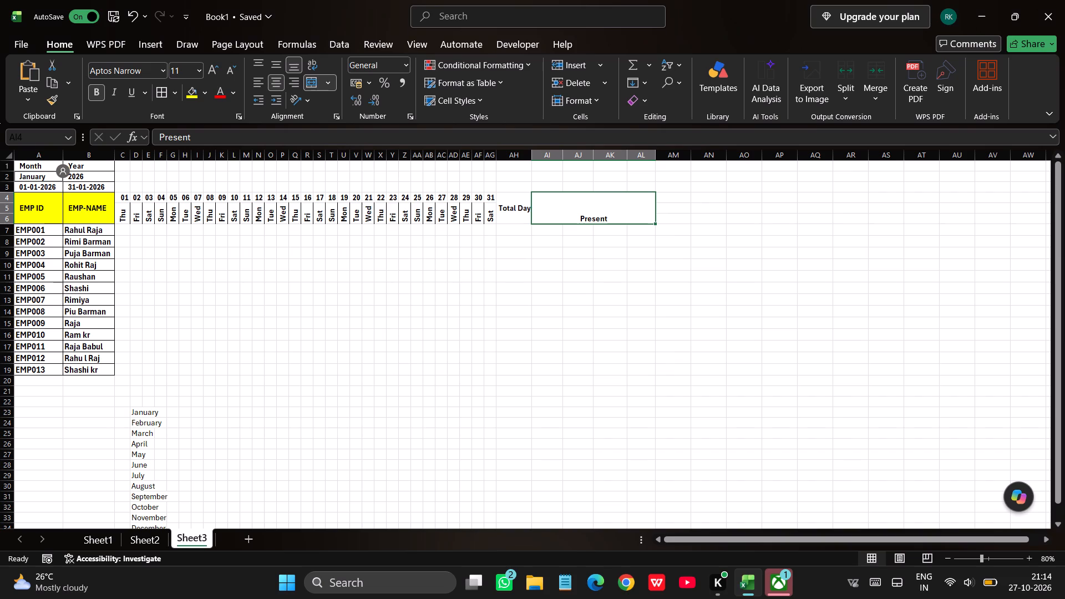
# Delete the Present text from the merged cell spanning AI4 to AL6.
pyautogui.click(574, 218)
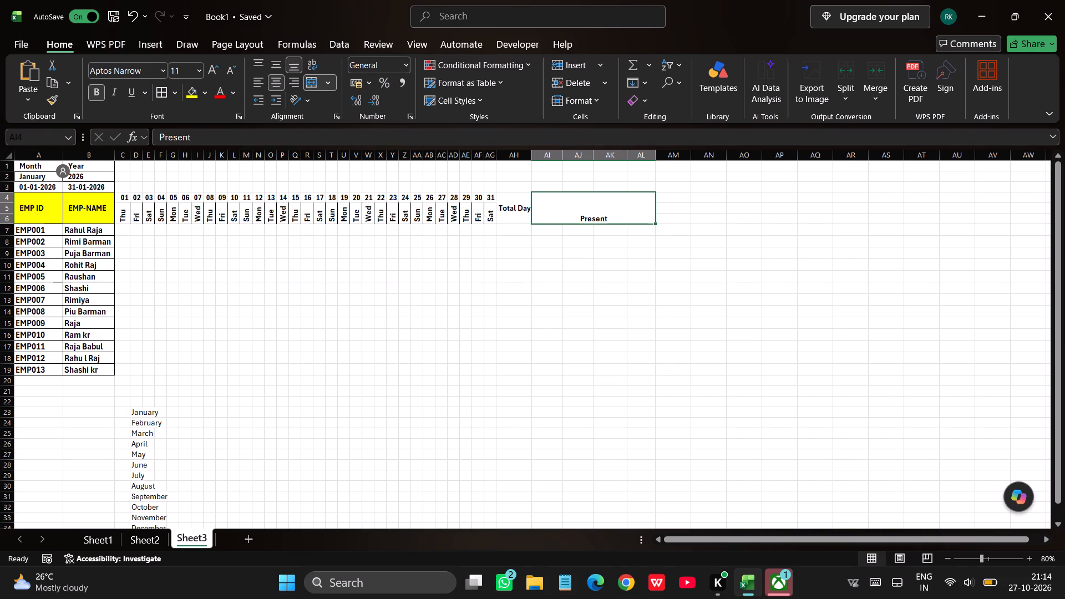
pyautogui.click(574, 218)
pyautogui.press('BackSpace')
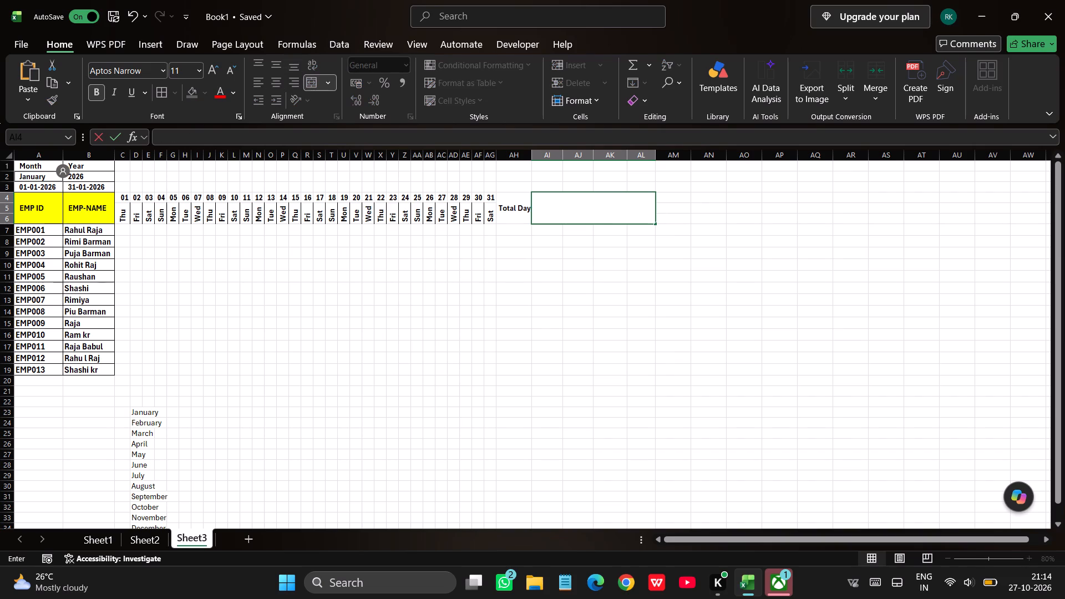
pyautogui.click(524, 180)
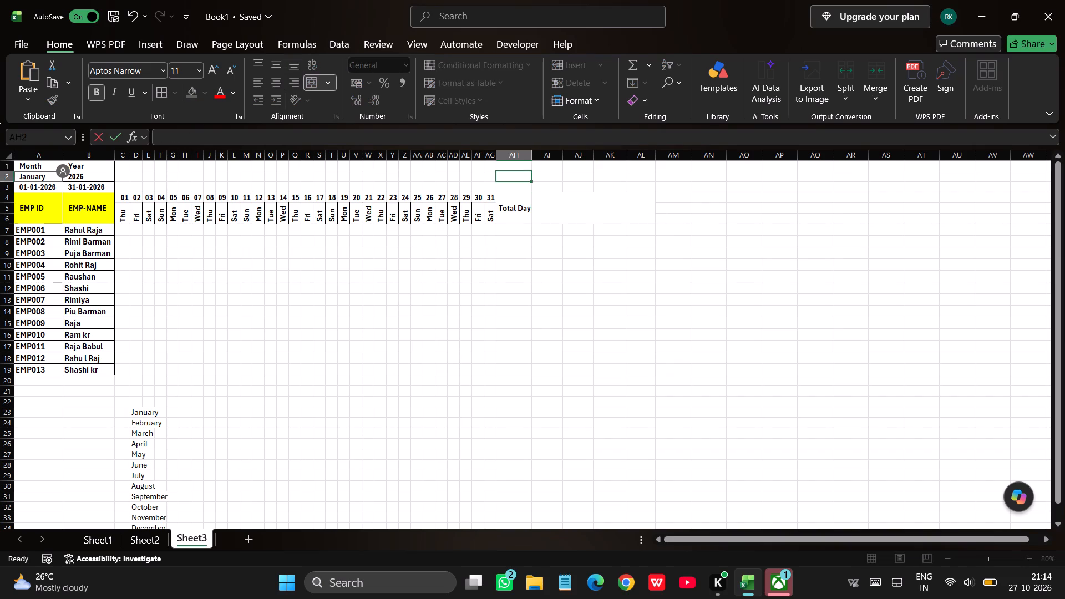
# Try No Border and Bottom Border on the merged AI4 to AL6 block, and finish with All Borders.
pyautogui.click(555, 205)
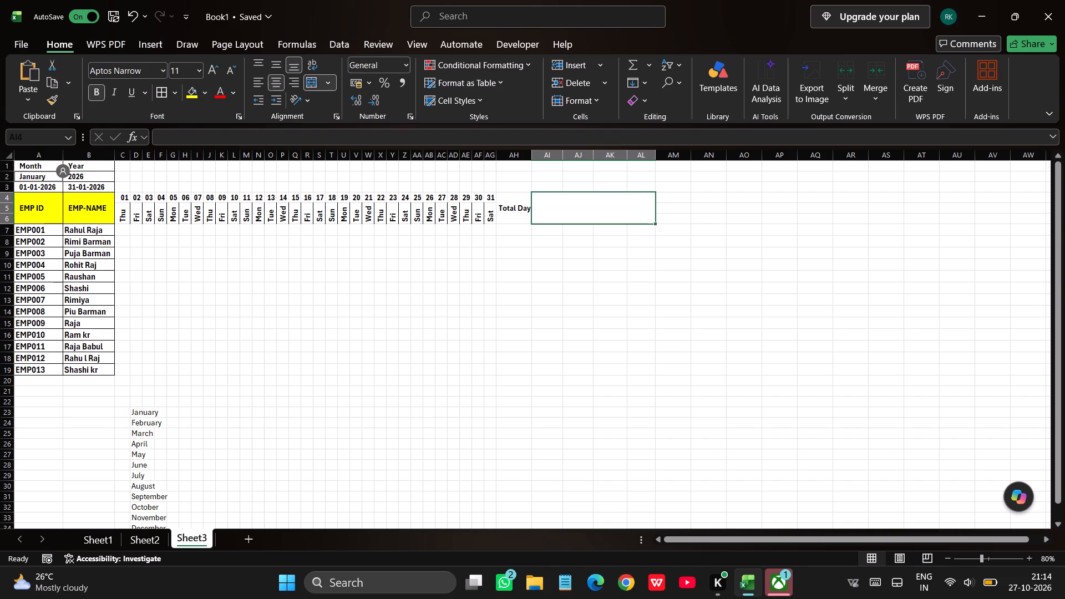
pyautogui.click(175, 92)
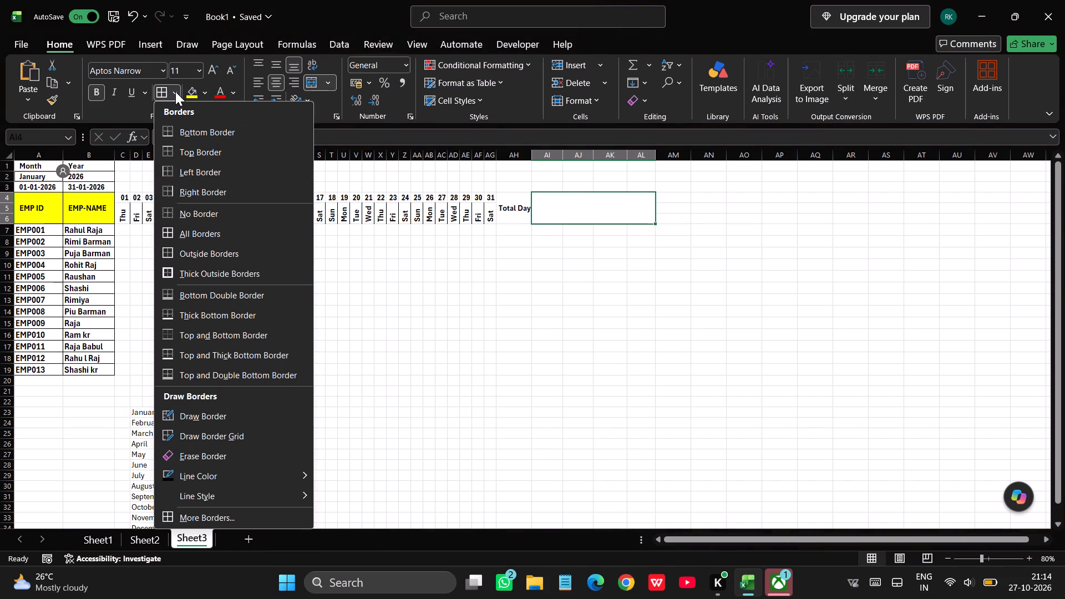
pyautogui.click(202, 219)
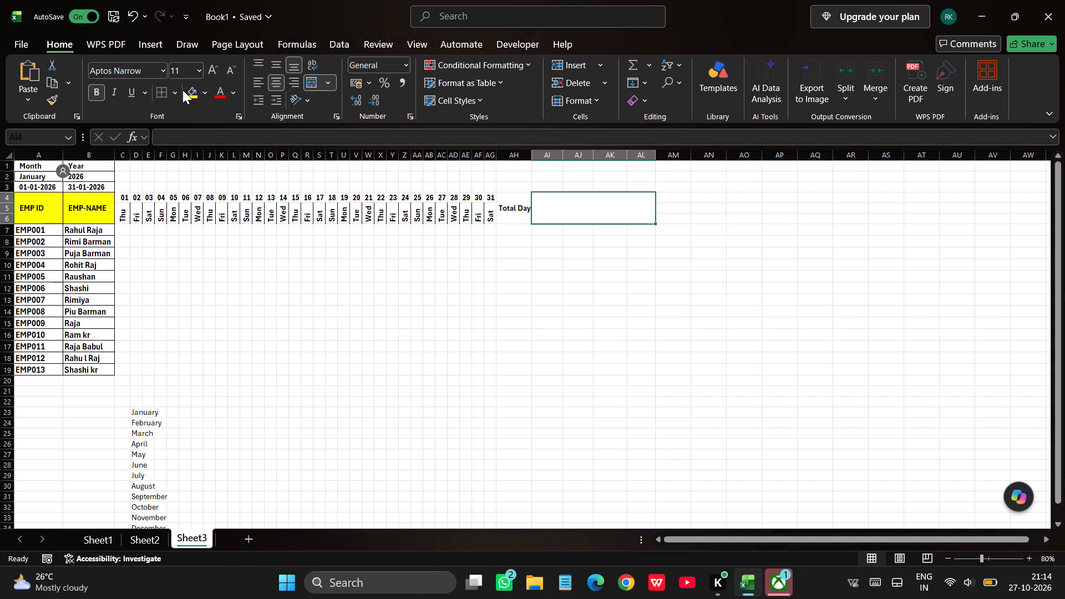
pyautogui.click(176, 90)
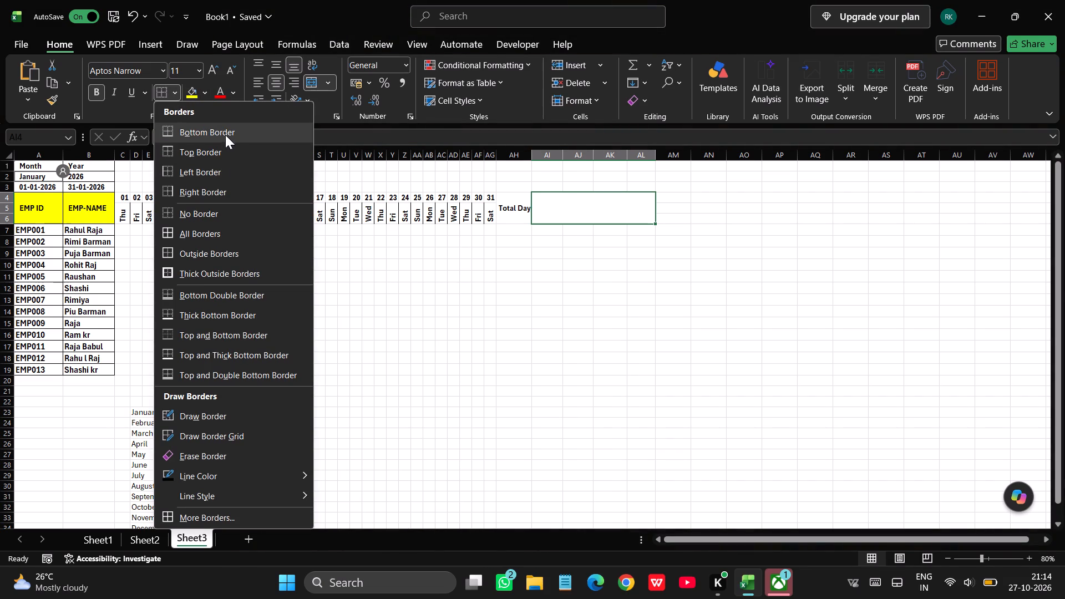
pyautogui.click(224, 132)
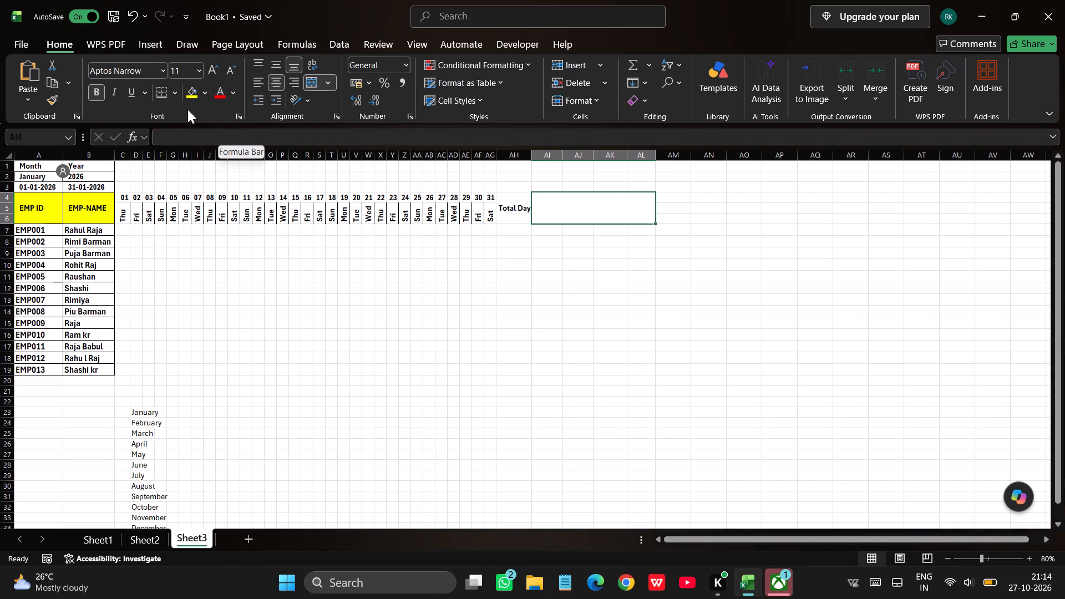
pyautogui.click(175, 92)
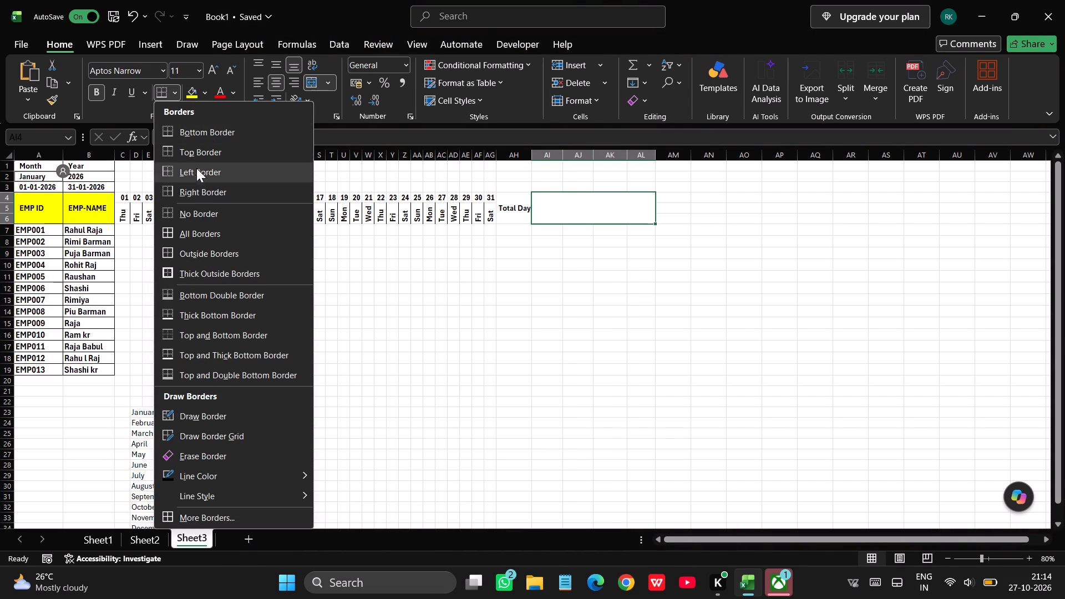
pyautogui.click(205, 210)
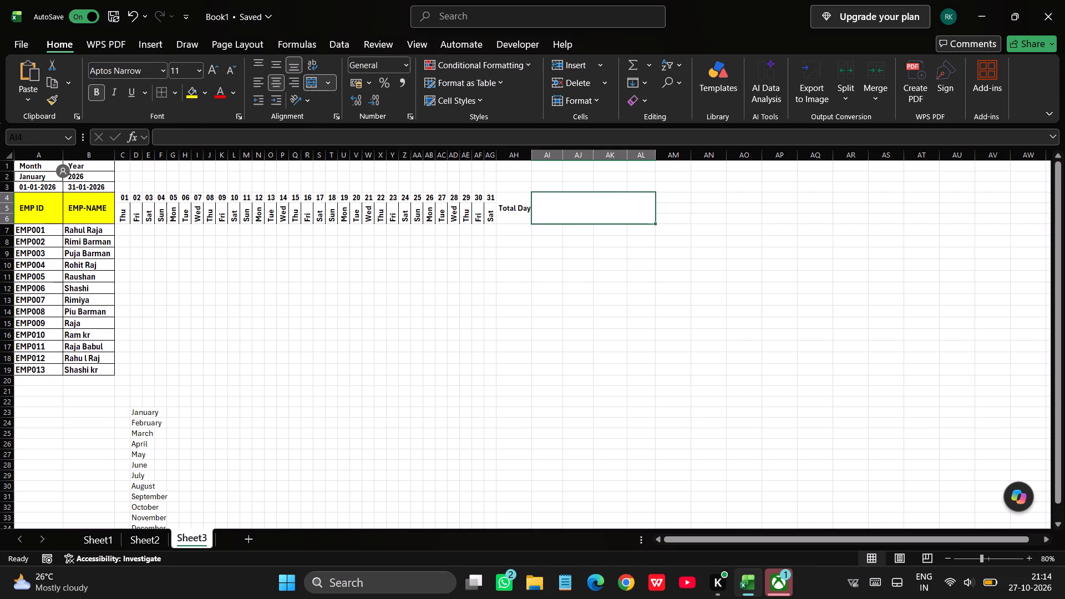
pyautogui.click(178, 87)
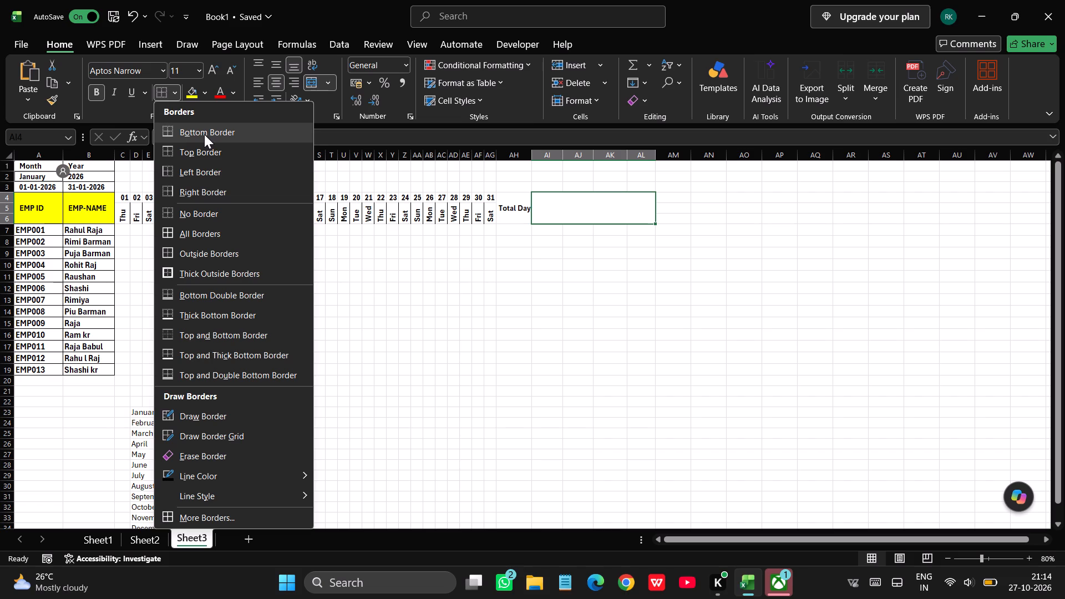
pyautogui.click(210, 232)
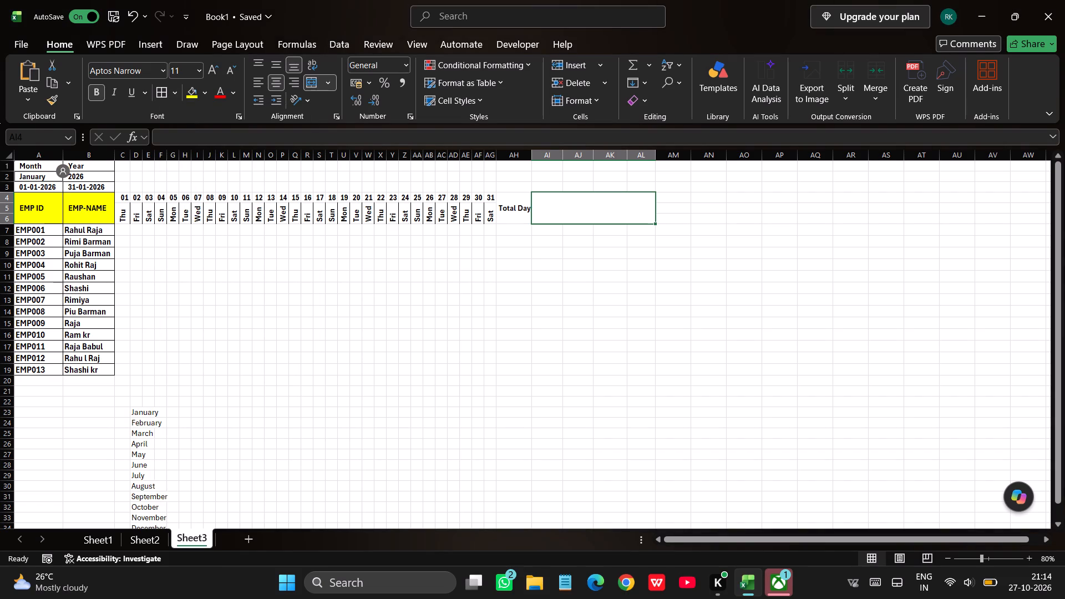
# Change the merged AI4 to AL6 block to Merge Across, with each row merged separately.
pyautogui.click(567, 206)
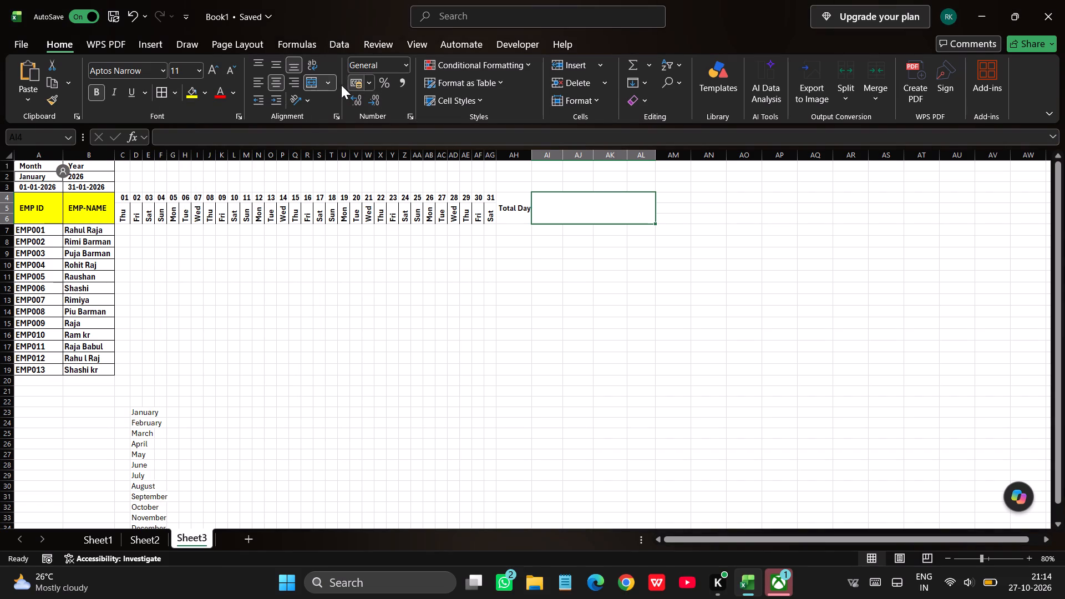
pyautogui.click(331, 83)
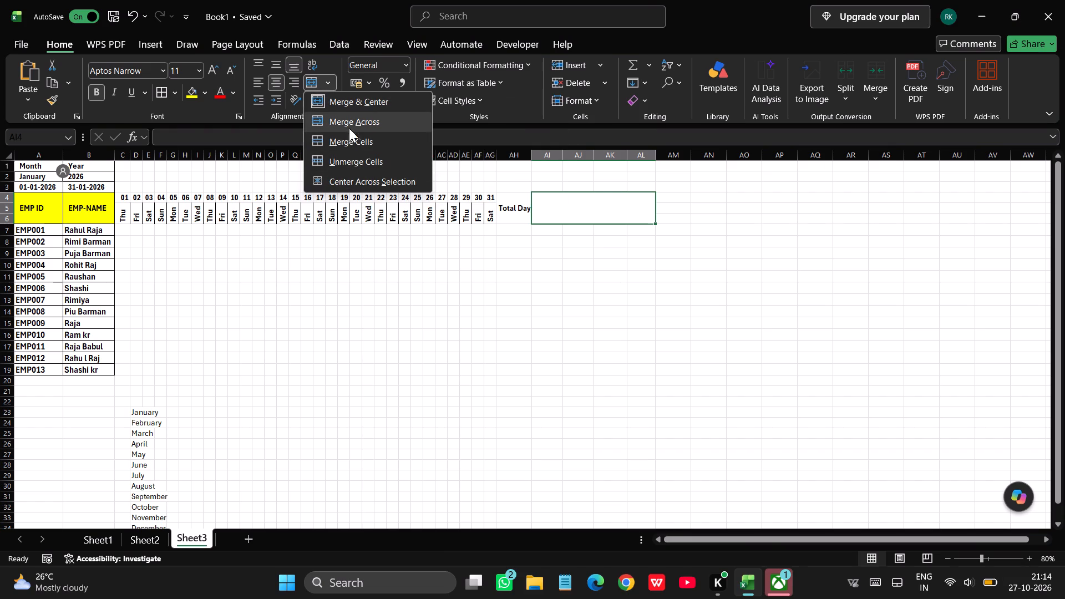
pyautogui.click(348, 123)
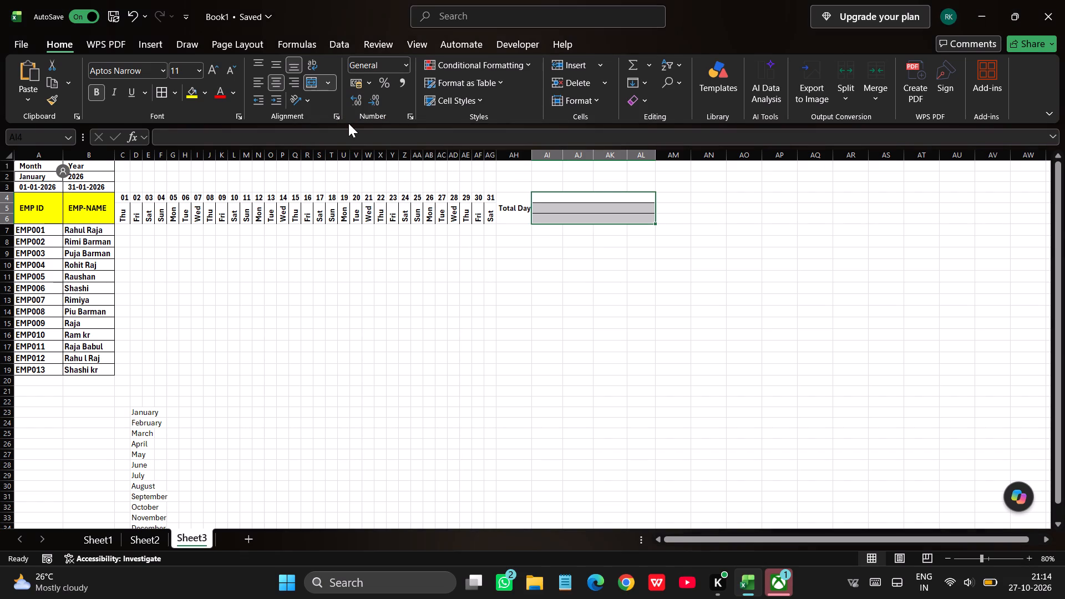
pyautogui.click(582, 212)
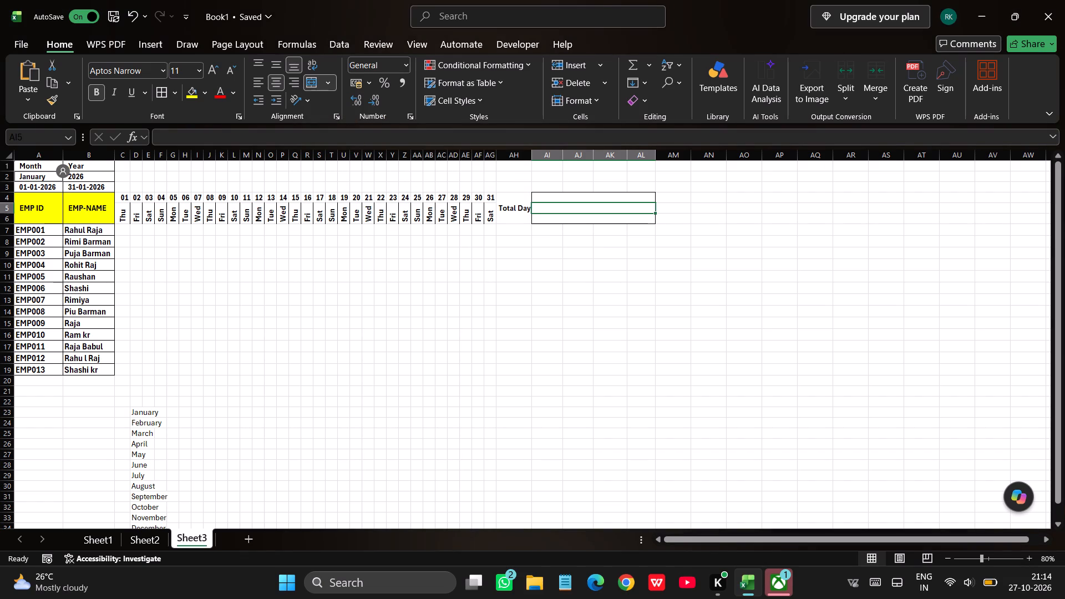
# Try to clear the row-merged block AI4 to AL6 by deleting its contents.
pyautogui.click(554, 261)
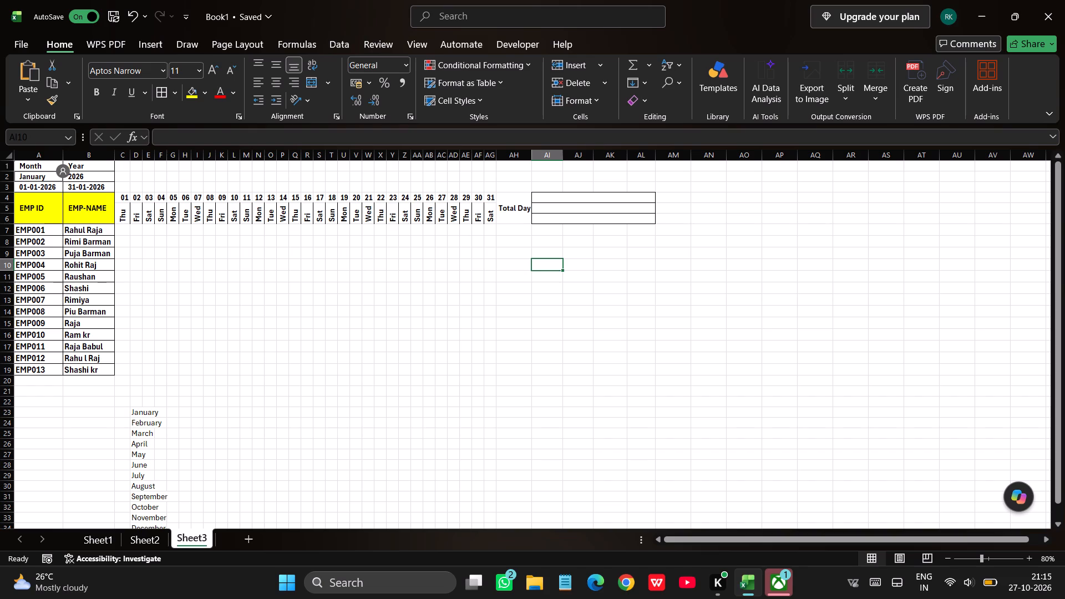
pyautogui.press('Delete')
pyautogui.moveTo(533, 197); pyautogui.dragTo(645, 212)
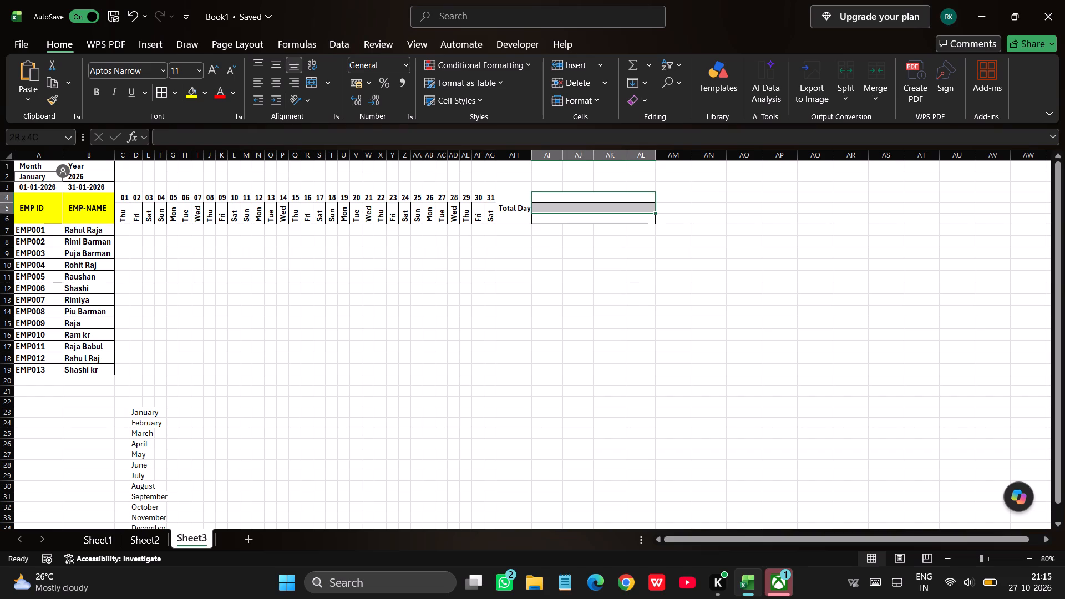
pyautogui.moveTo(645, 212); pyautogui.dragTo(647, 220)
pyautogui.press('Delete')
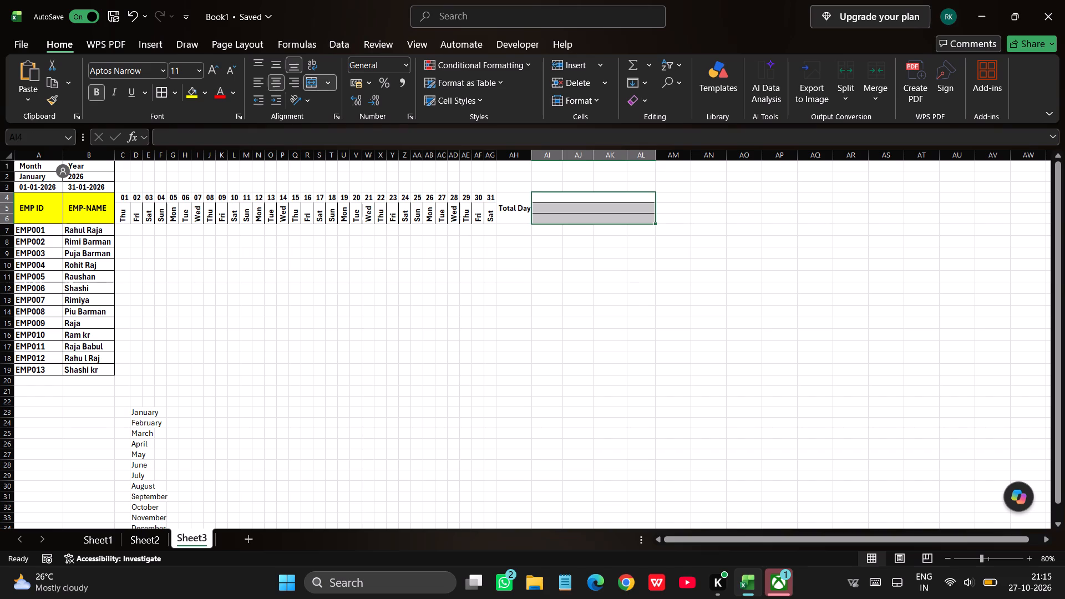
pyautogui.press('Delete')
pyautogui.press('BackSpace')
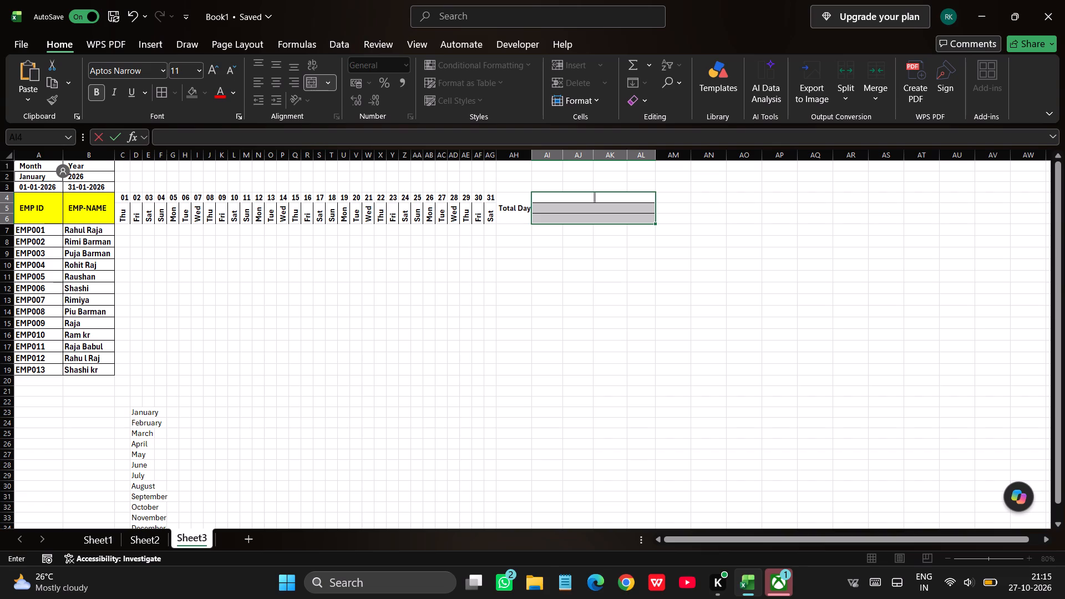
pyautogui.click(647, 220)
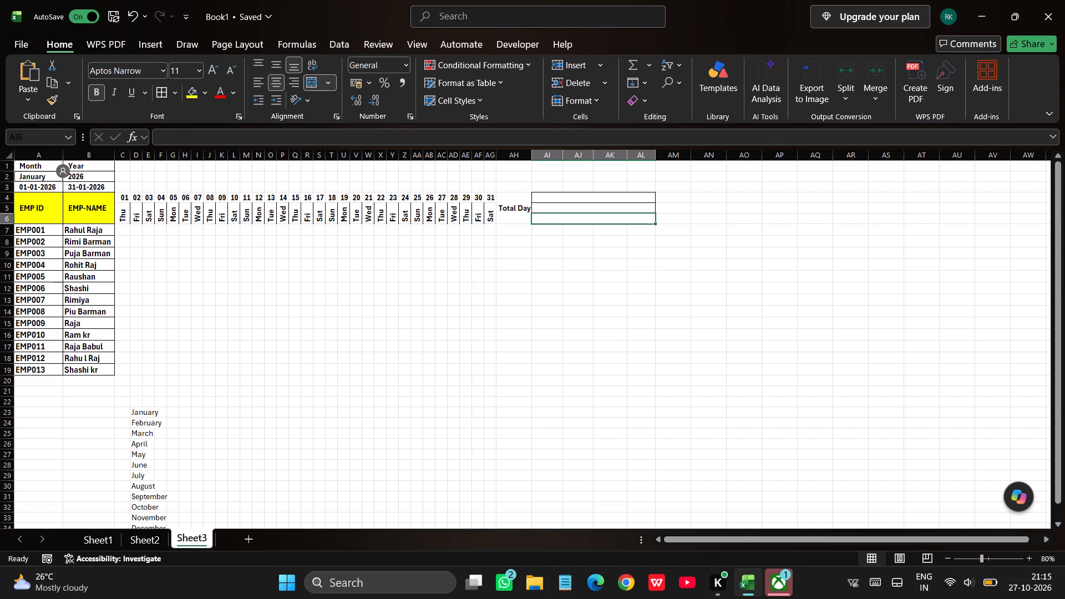
# Remove the merging from the three merged rows in AI4 to AL6.
pyautogui.moveTo(536, 202); pyautogui.dragTo(629, 218)
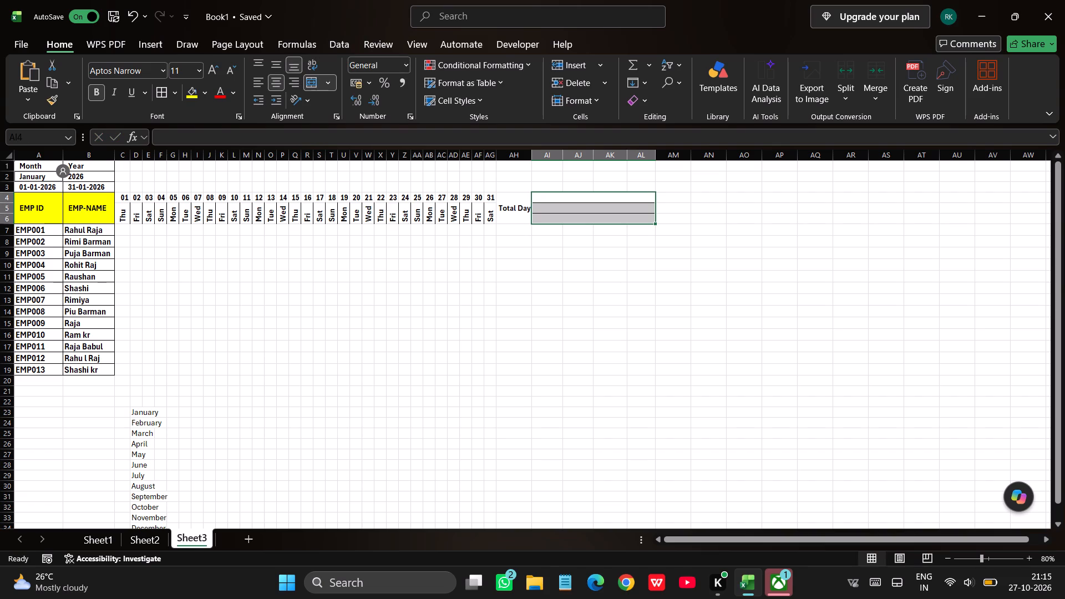
pyautogui.click(333, 77)
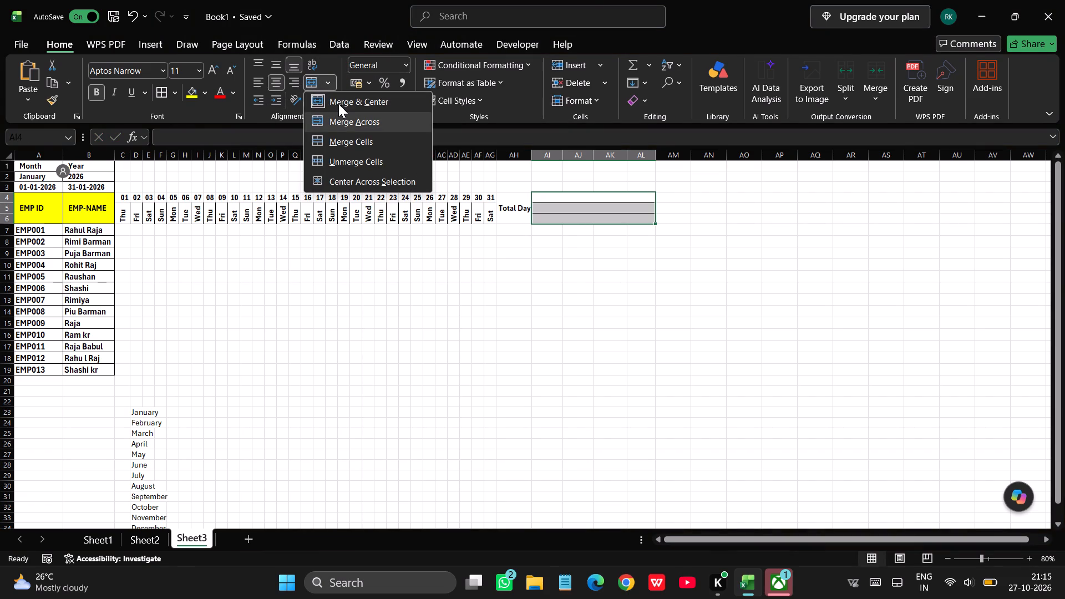
pyautogui.click(338, 102)
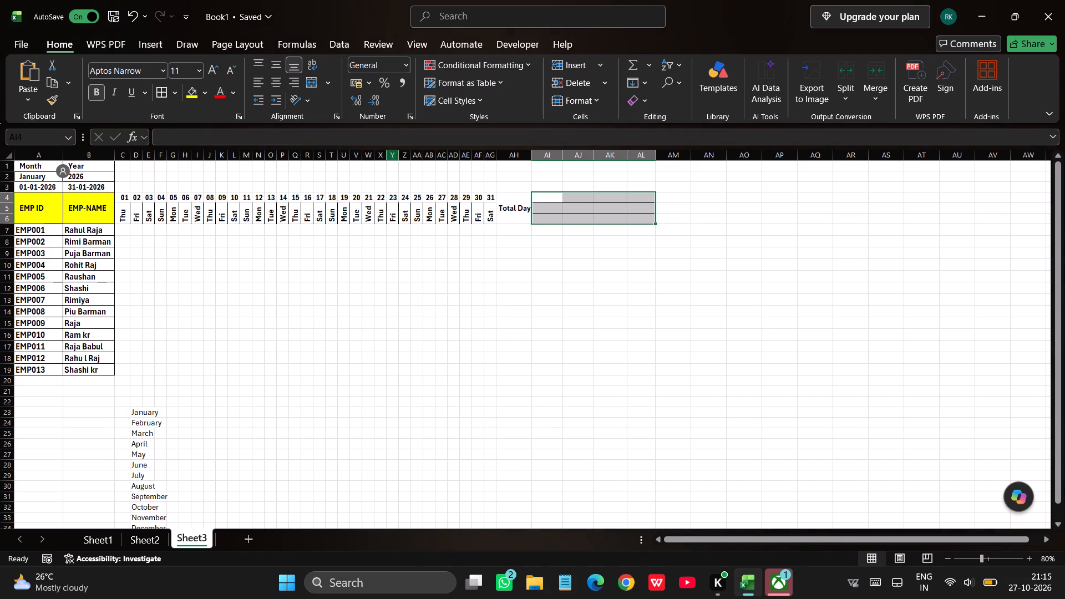
pyautogui.click(470, 226)
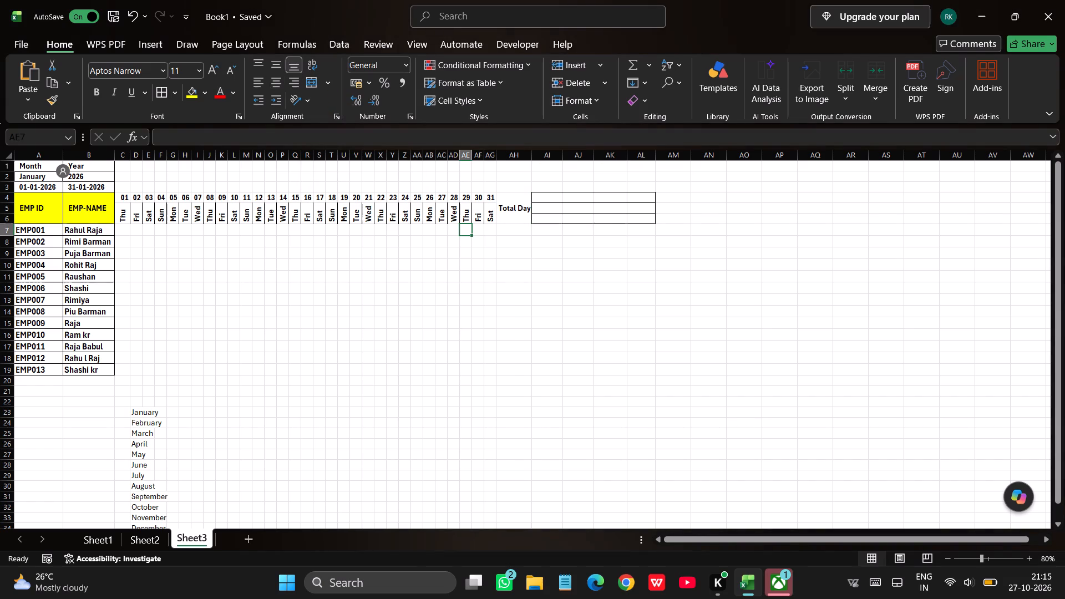
# Apply All Borders to every cell in the range AI4 to AL6.
pyautogui.click(553, 195)
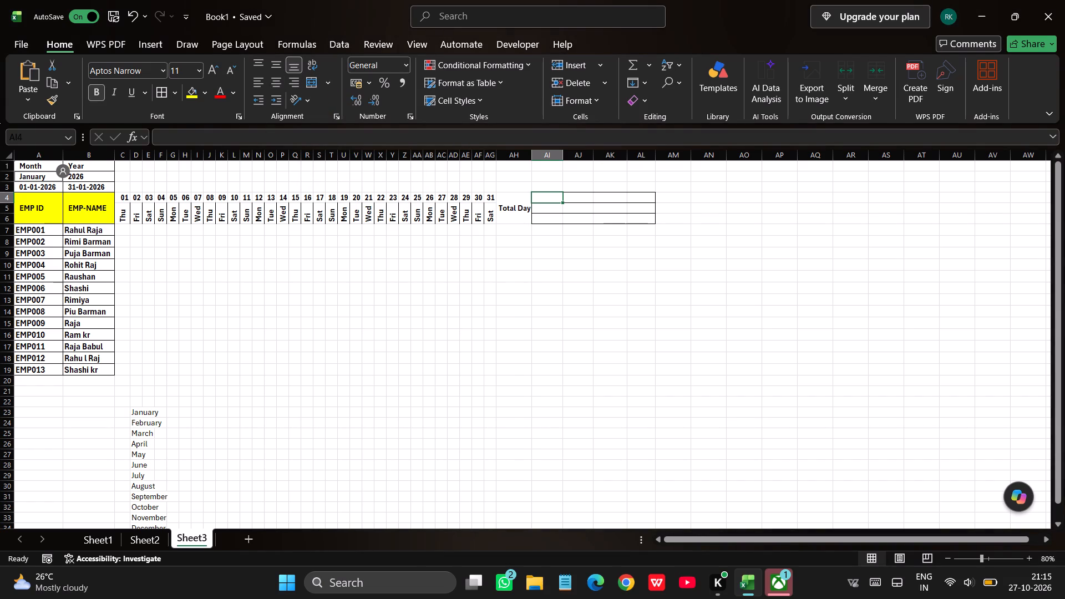
pyautogui.moveTo(548, 199); pyautogui.dragTo(644, 229)
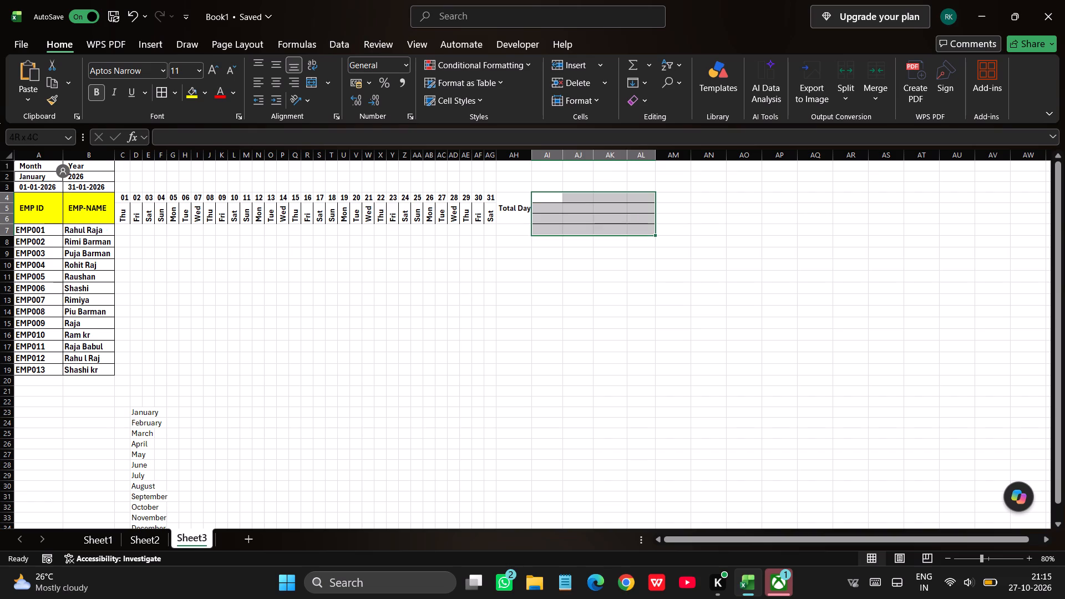
pyautogui.moveTo(644, 229); pyautogui.dragTo(641, 220)
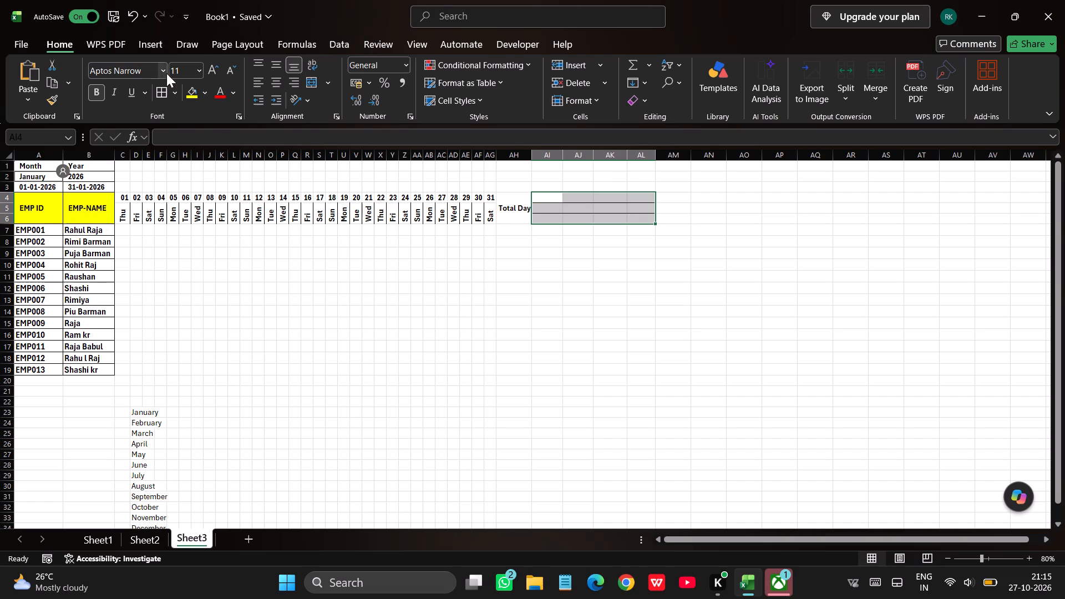
pyautogui.click(176, 93)
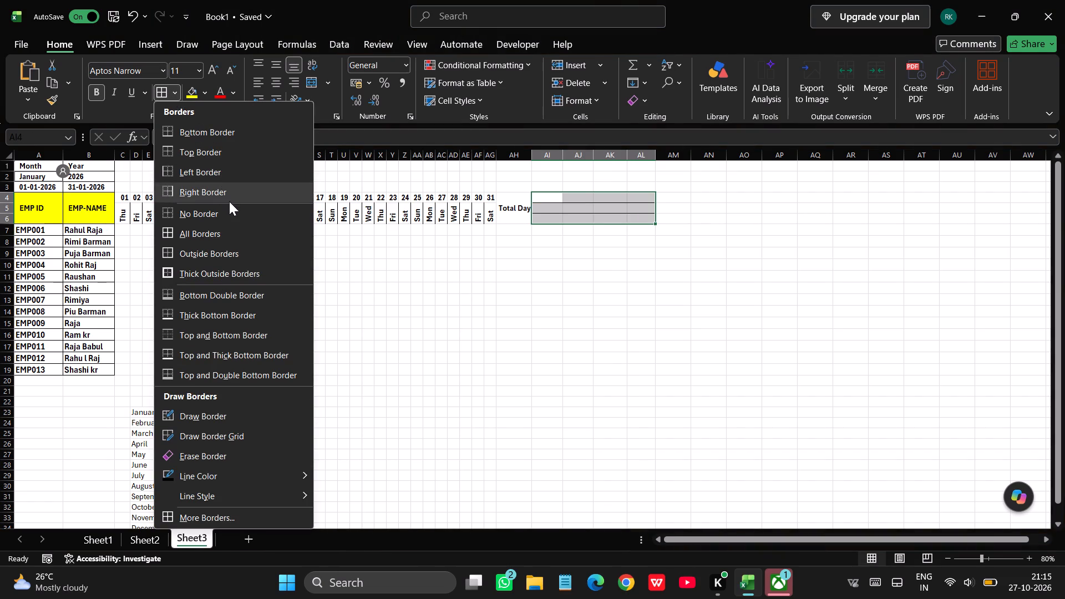
pyautogui.click(234, 233)
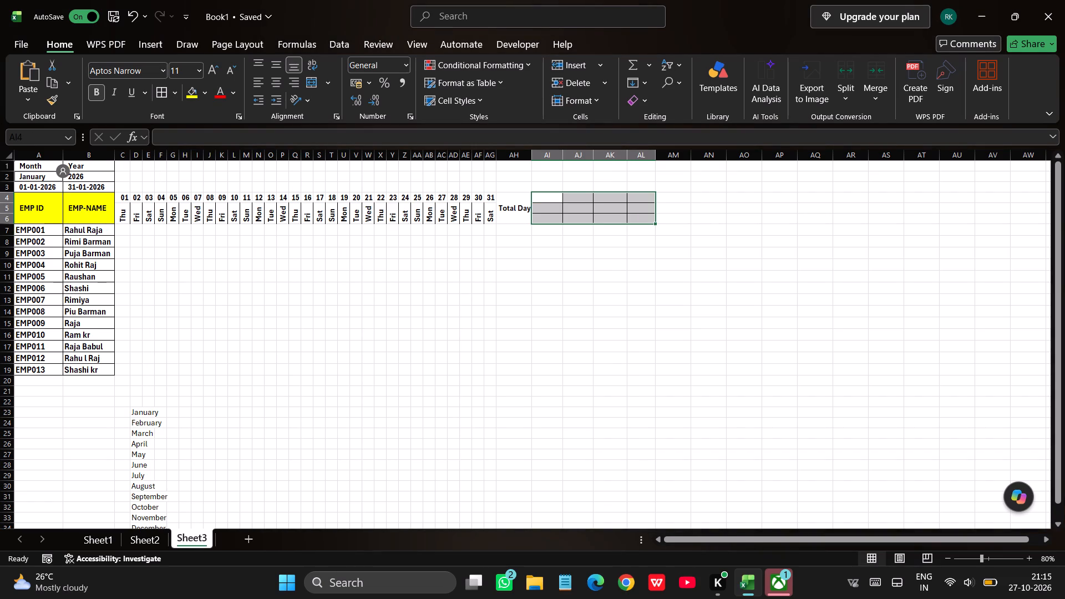
pyautogui.click(396, 306)
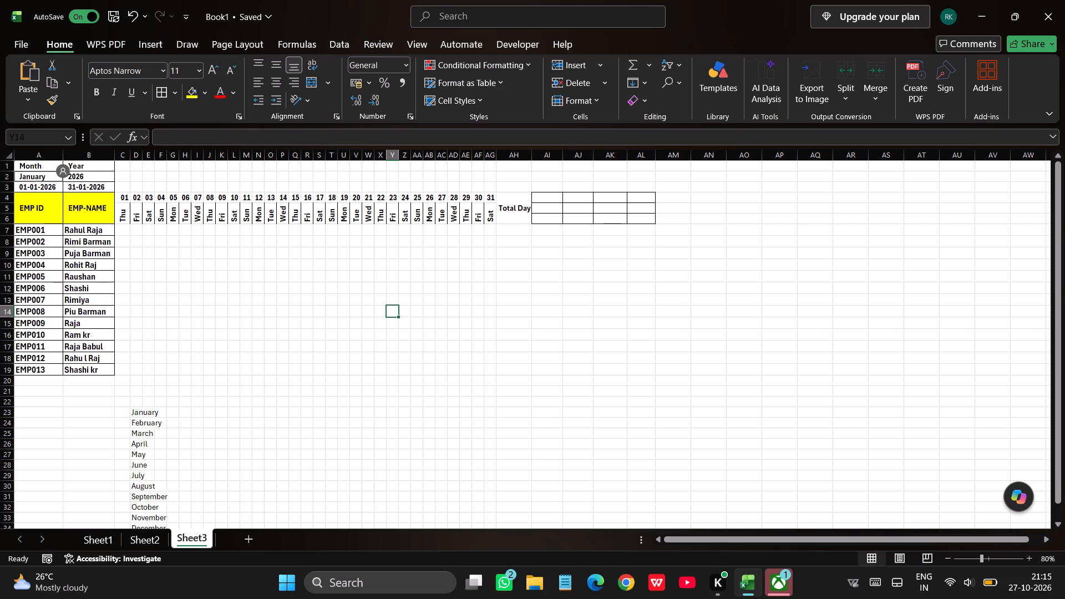
# Enter the summary headings Present, Holiday, Week of and Absent in cells AI4 to AL4.
pyautogui.click(554, 199)
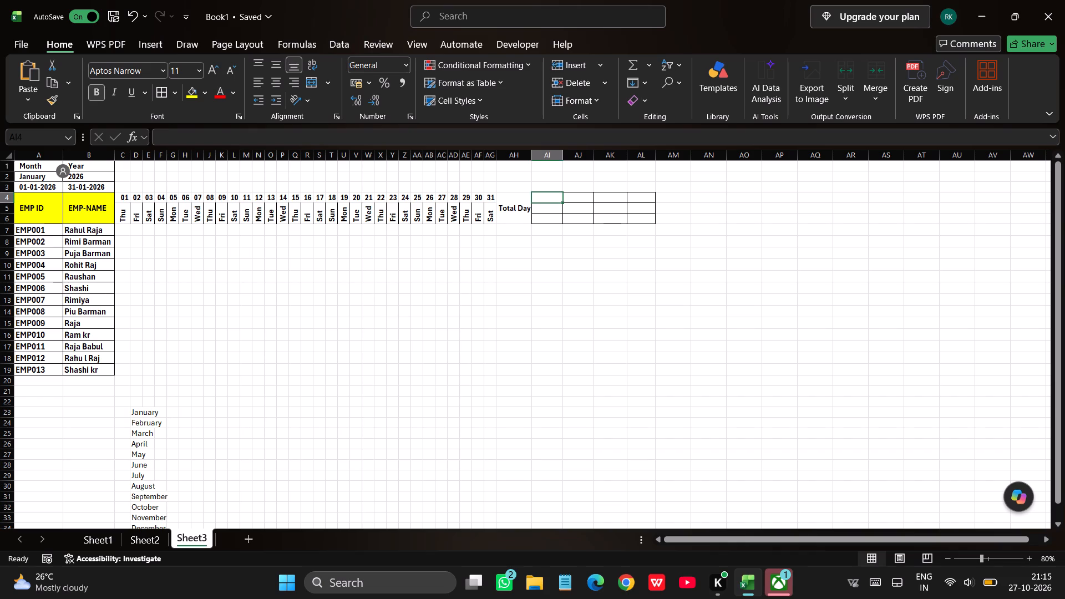
pyautogui.write('Present')
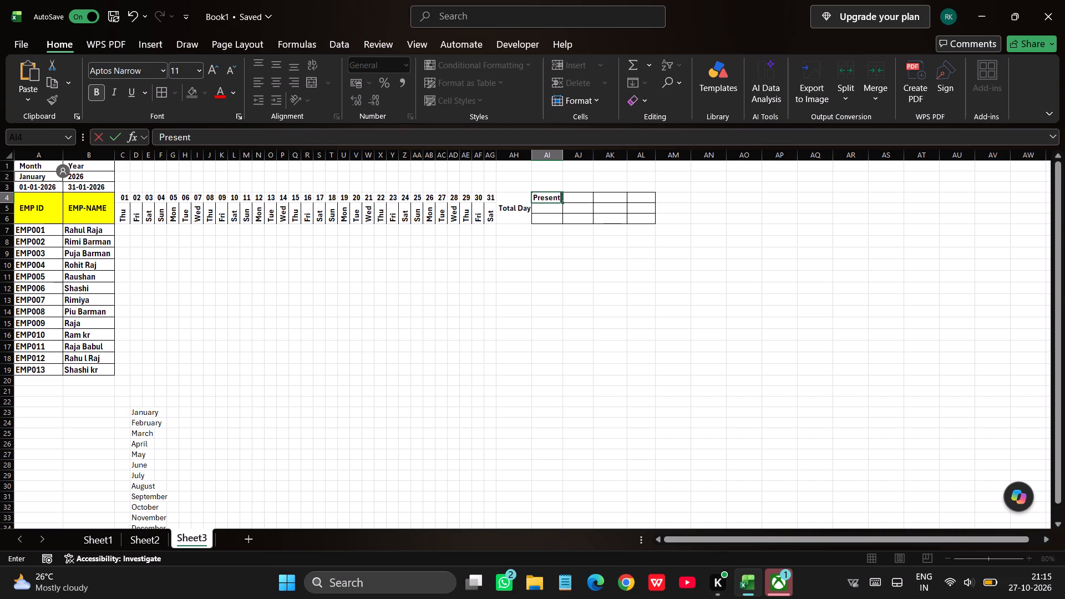
pyautogui.press('Tab')
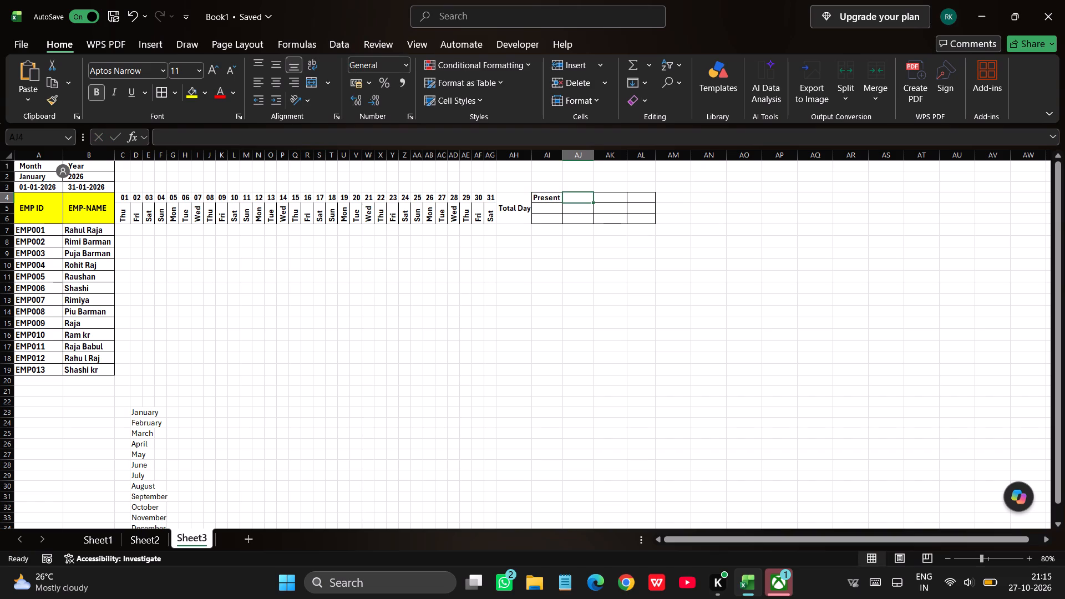
pyautogui.write('Holiday')
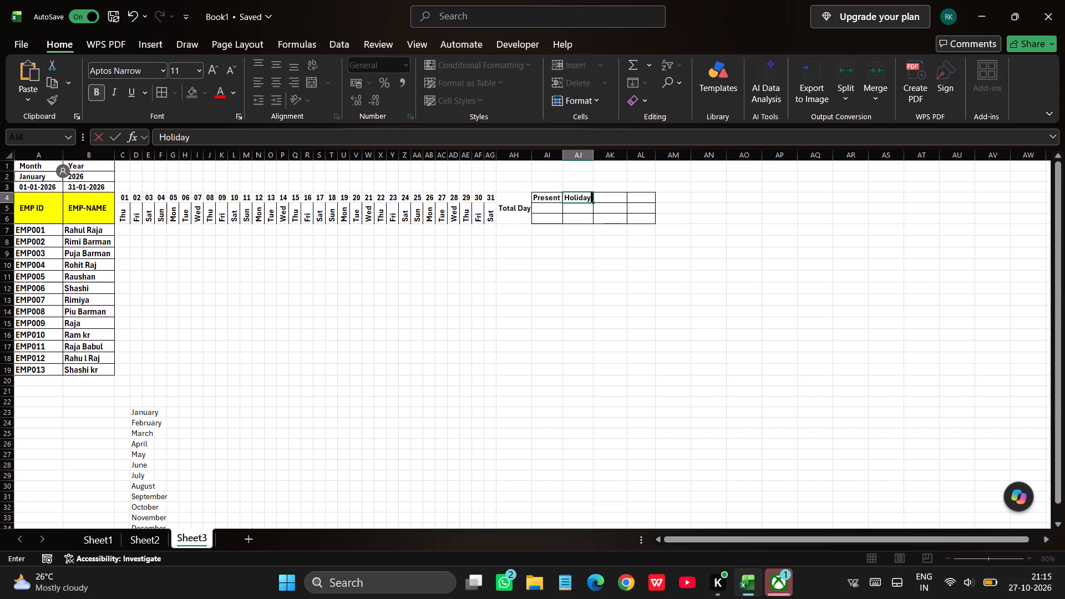
pyautogui.press('Tab')
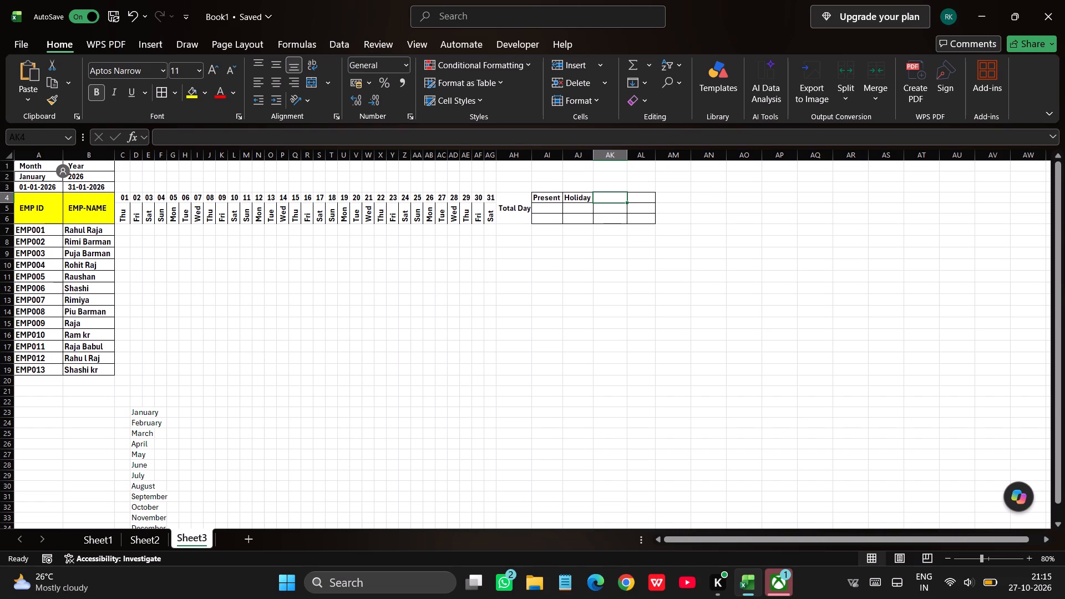
pyautogui.write('Week of')
pyautogui.press('Tab')
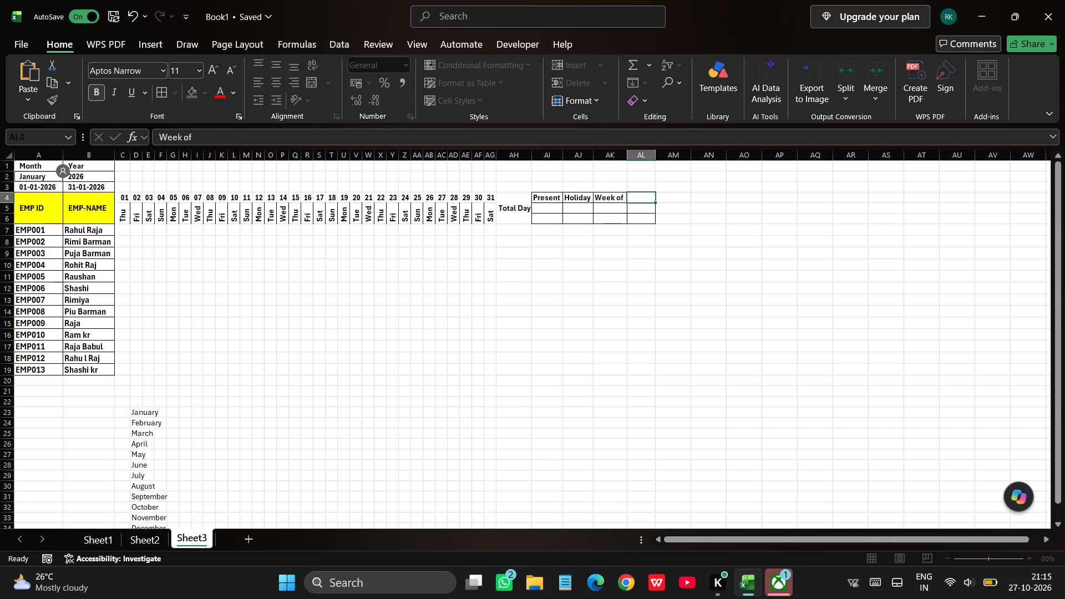
pyautogui.write('Absent')
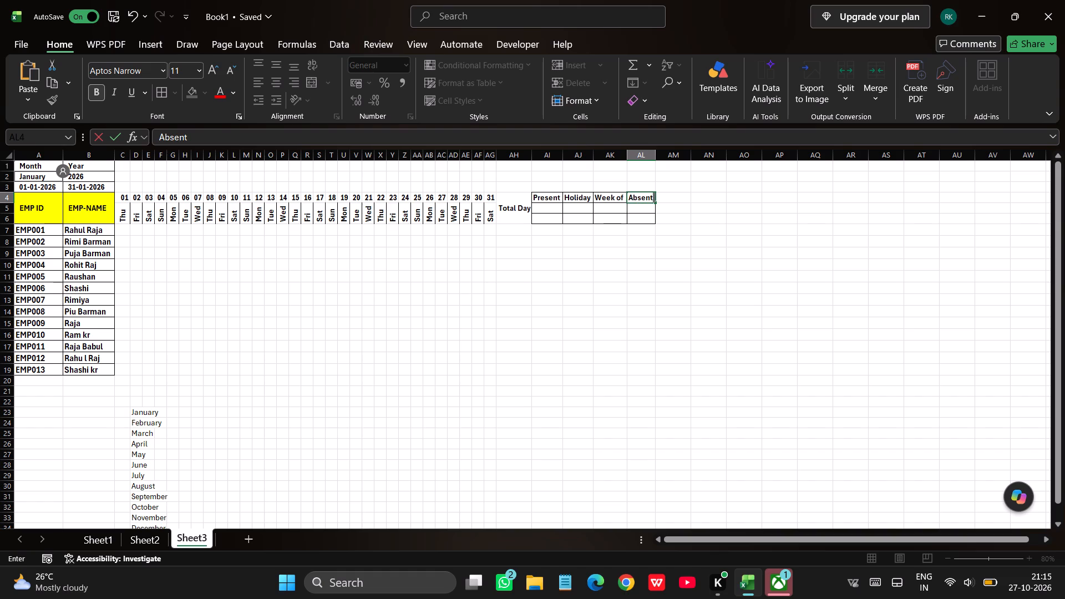
pyautogui.click(556, 200)
pyautogui.moveTo(615, 227); pyautogui.dragTo(621, 231)
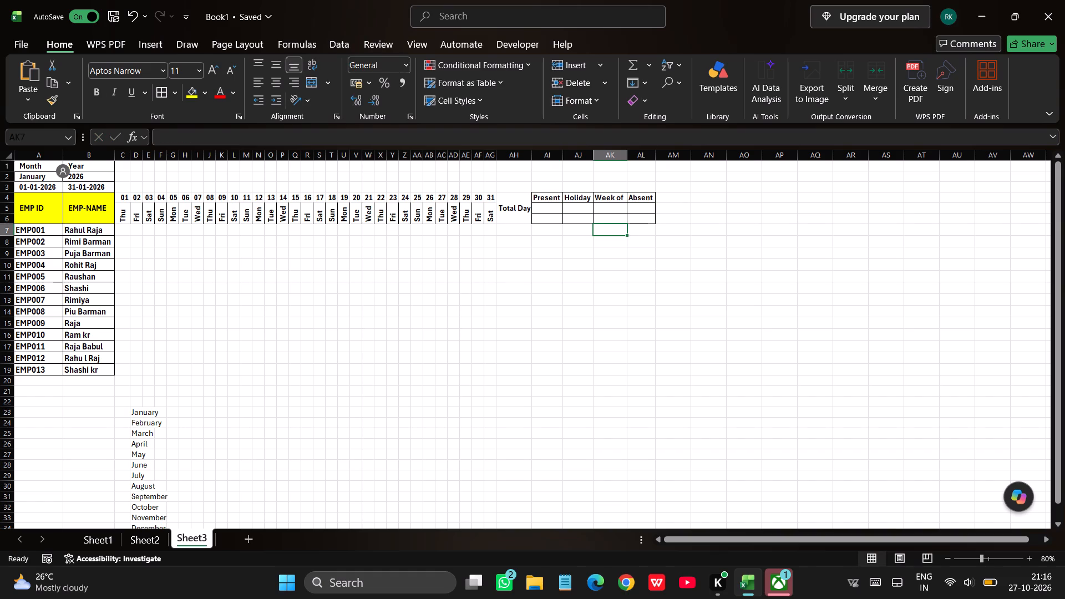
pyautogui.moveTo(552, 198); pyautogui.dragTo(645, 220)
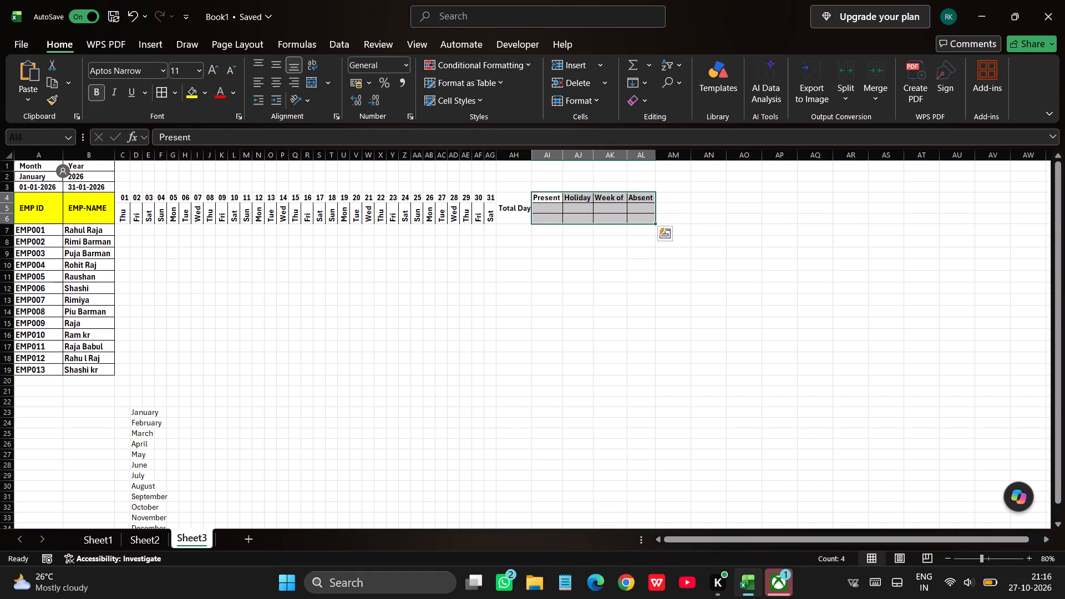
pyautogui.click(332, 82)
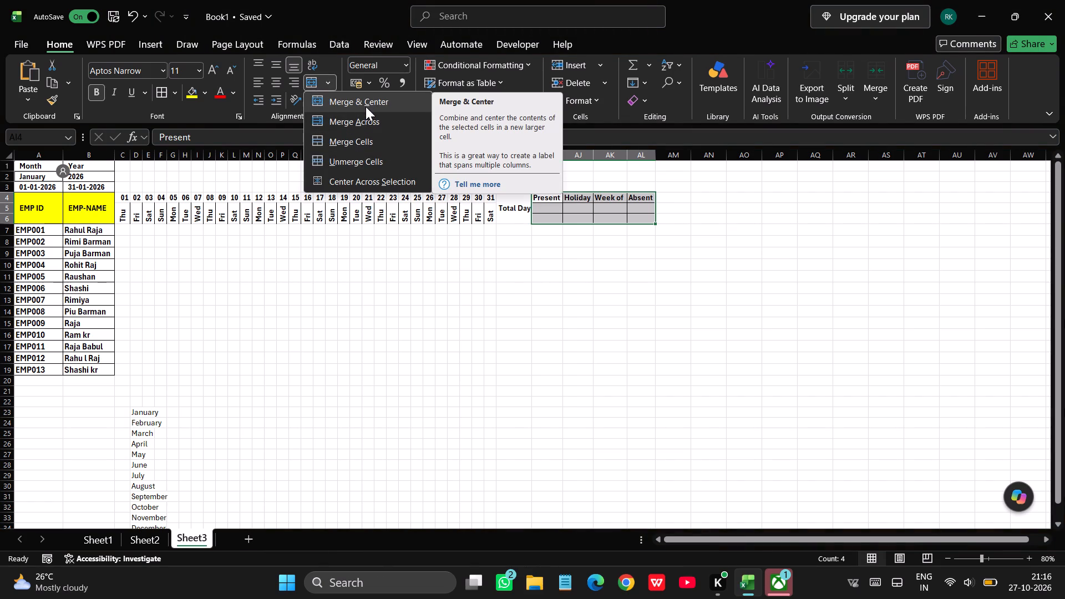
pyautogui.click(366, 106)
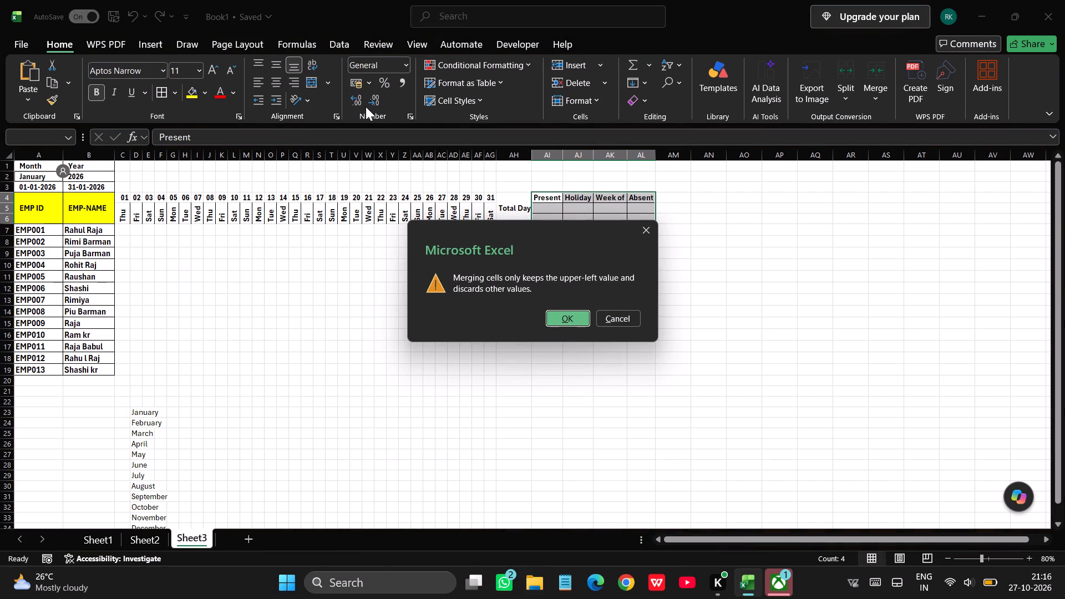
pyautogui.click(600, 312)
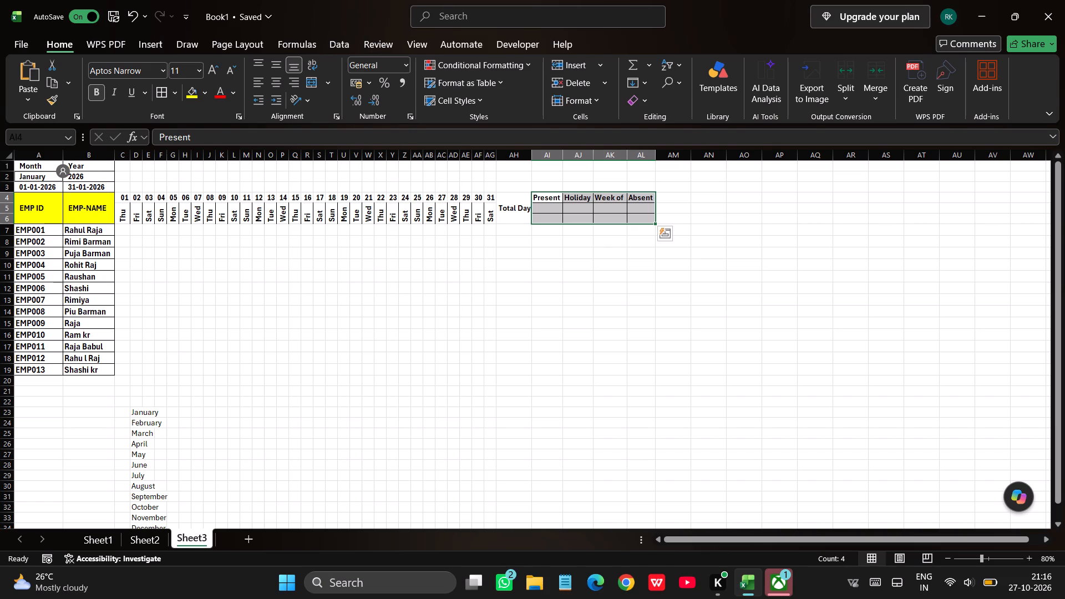
# Shut down the computer from Windows.
pyautogui.click(280, 578)
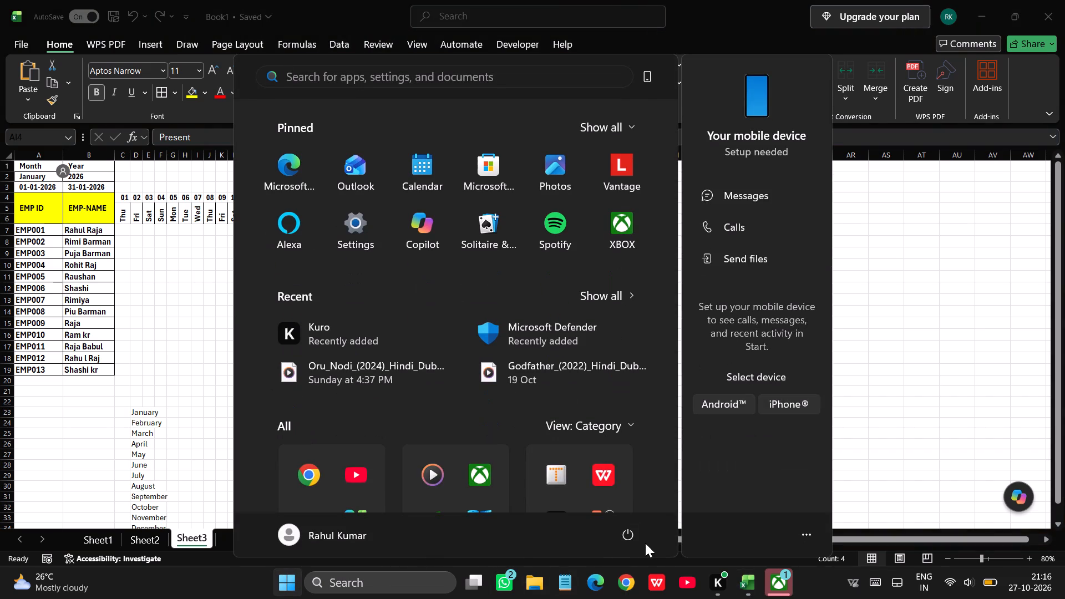
pyautogui.click(631, 535)
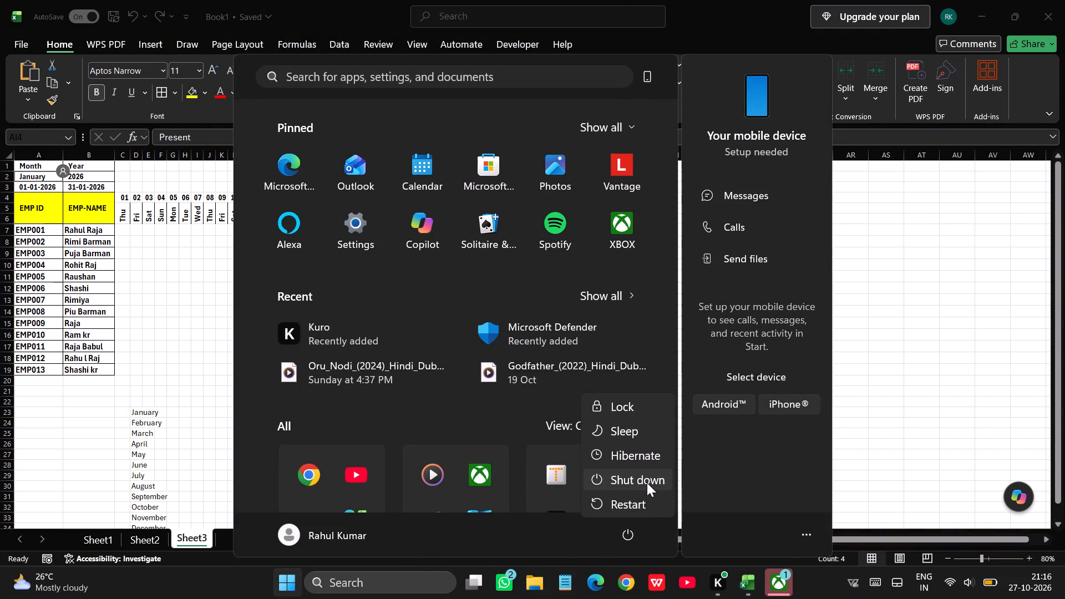
pyautogui.click(647, 483)
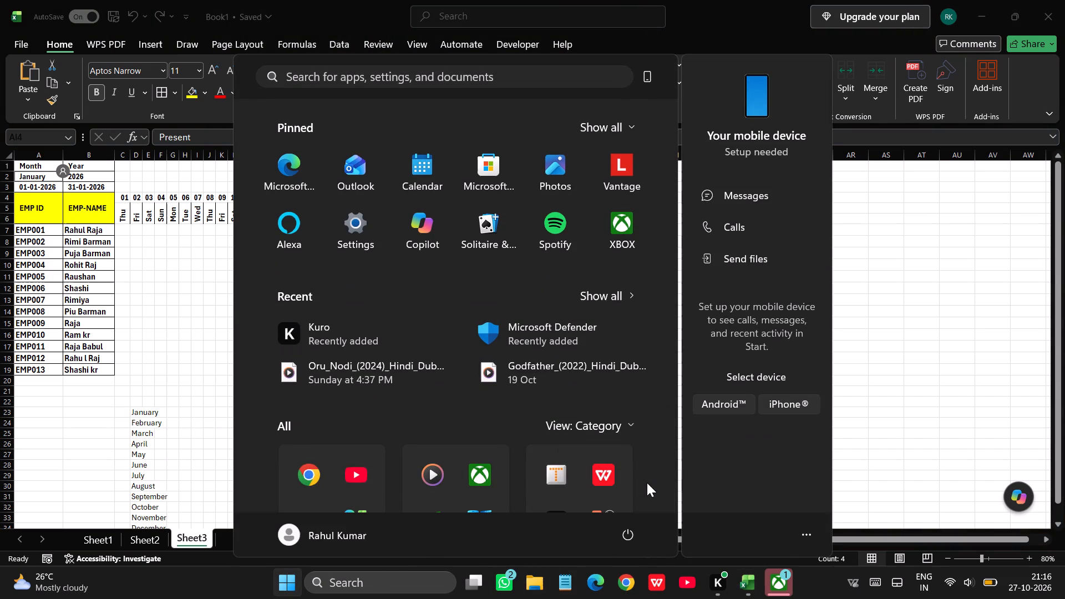